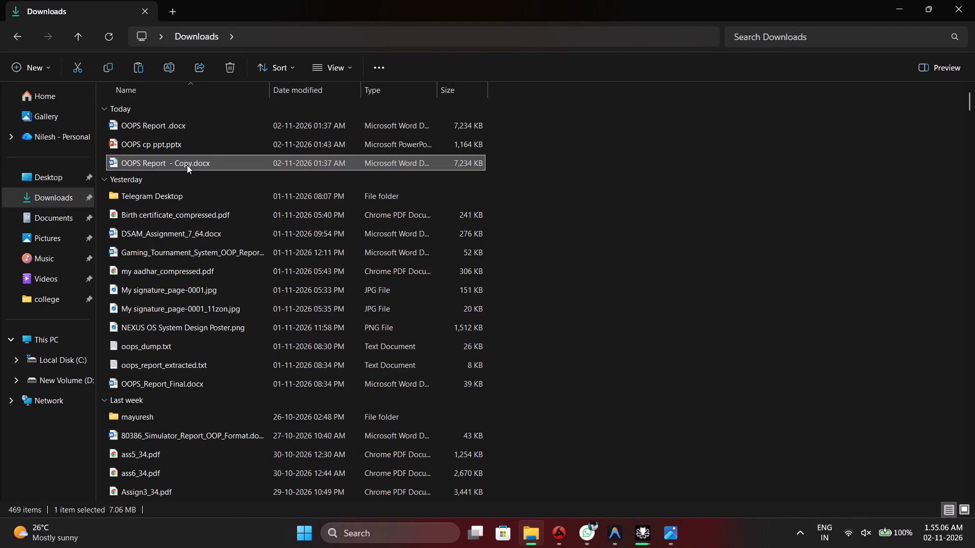
# Delete the file "OOPS Report - Copy.docx" from the Downloads folder.
pyautogui.click(189, 168)
pyautogui.rightClick(189, 165)
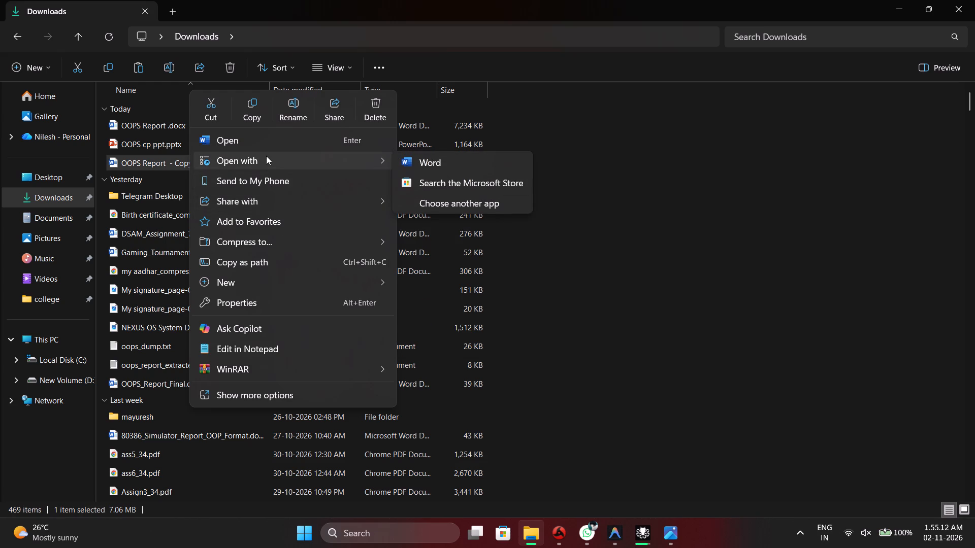
pyautogui.click(174, 161)
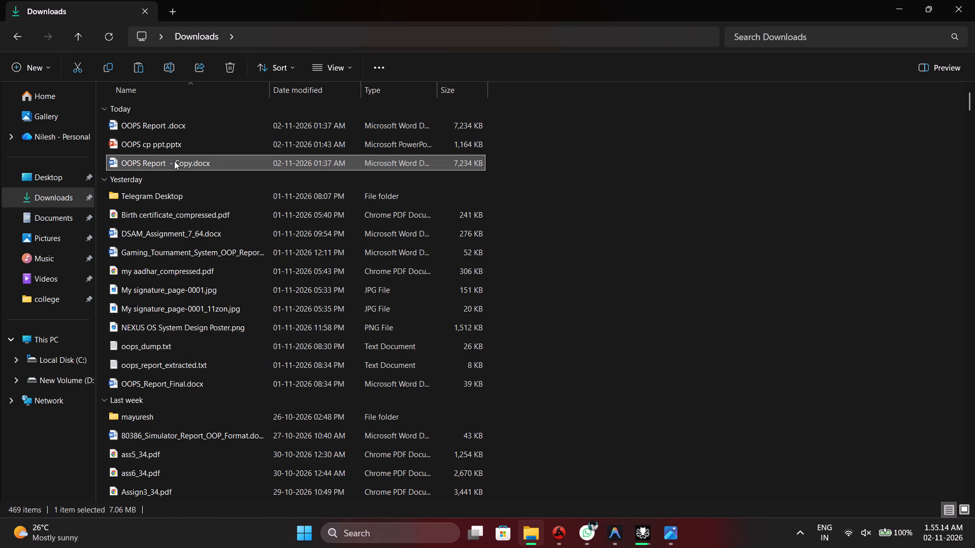
pyautogui.click(227, 60)
# Open the document "OOPS Report .docx" from Downloads in Word.
pyautogui.click(187, 120)
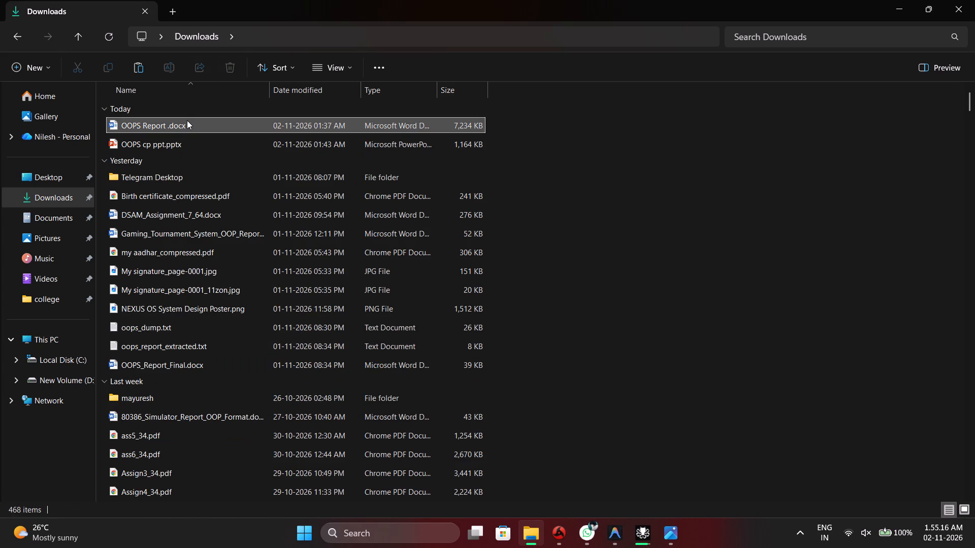
pyautogui.doubleClick(187, 121)
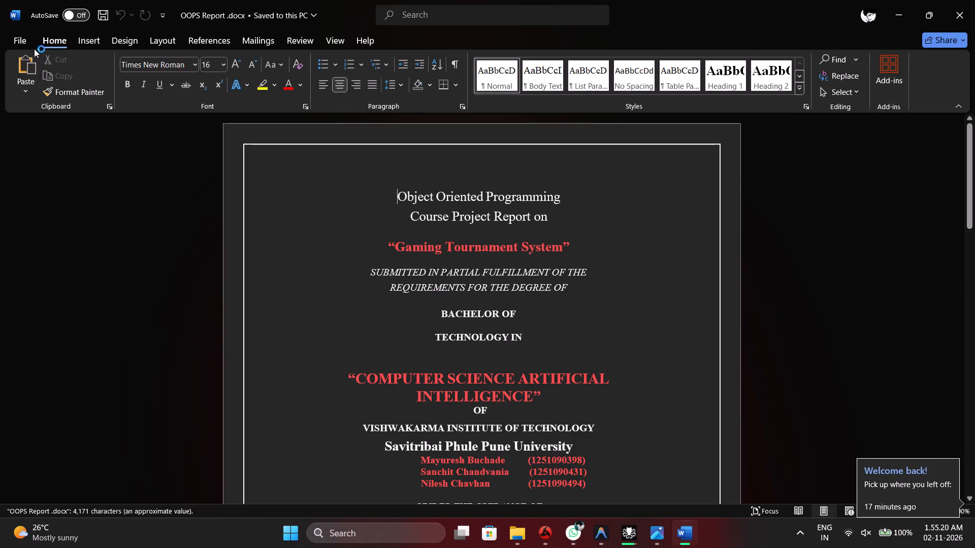
# Save a copy of the report to Downloads as a PDF named "OOPS Report1 .pdf".
pyautogui.click(20, 43)
pyautogui.click(42, 232)
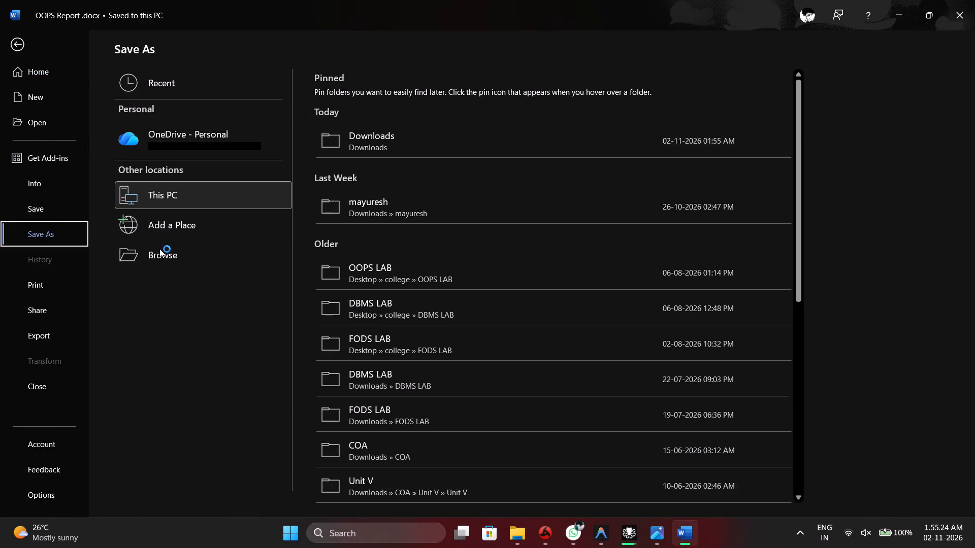
pyautogui.click(159, 249)
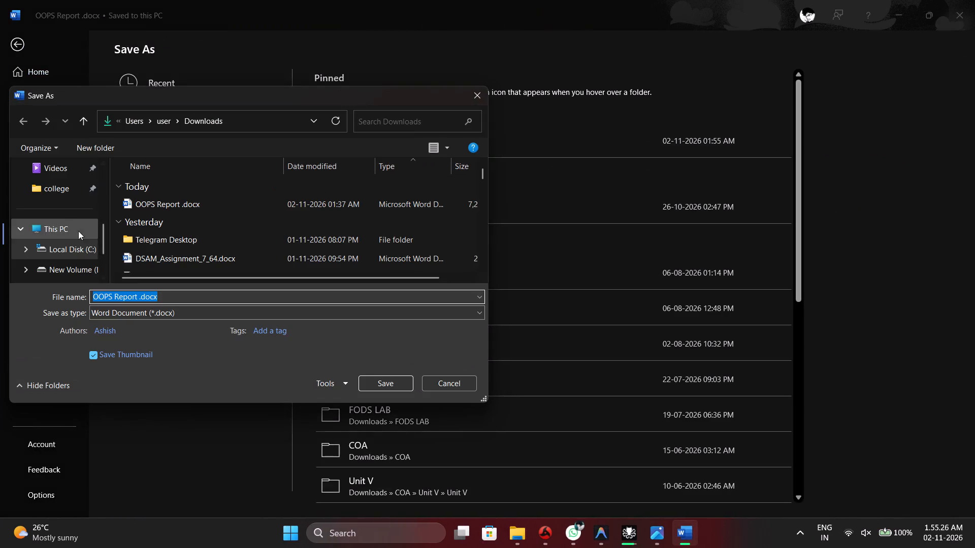
pyautogui.scroll(3, 77, 235)
pyautogui.click(63, 261)
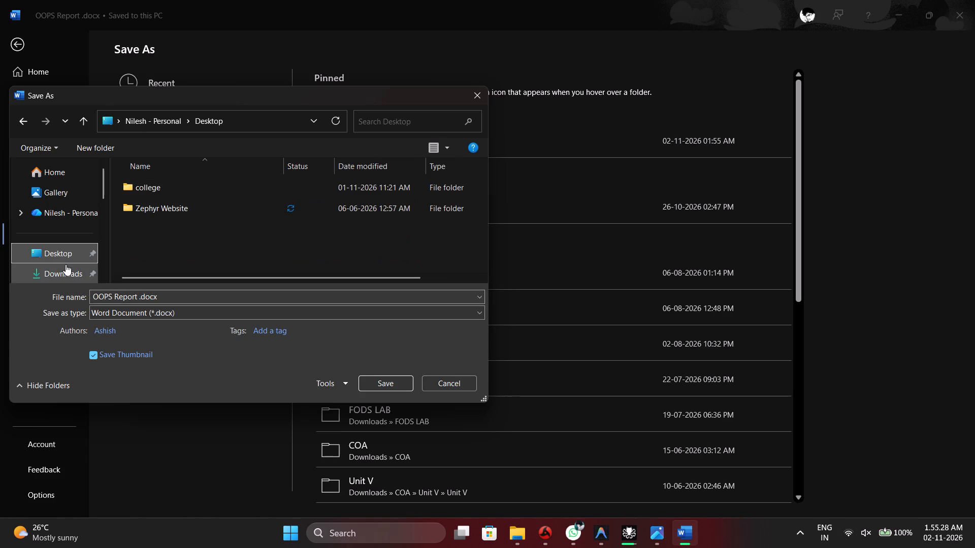
pyautogui.click(66, 264)
pyautogui.click(136, 300)
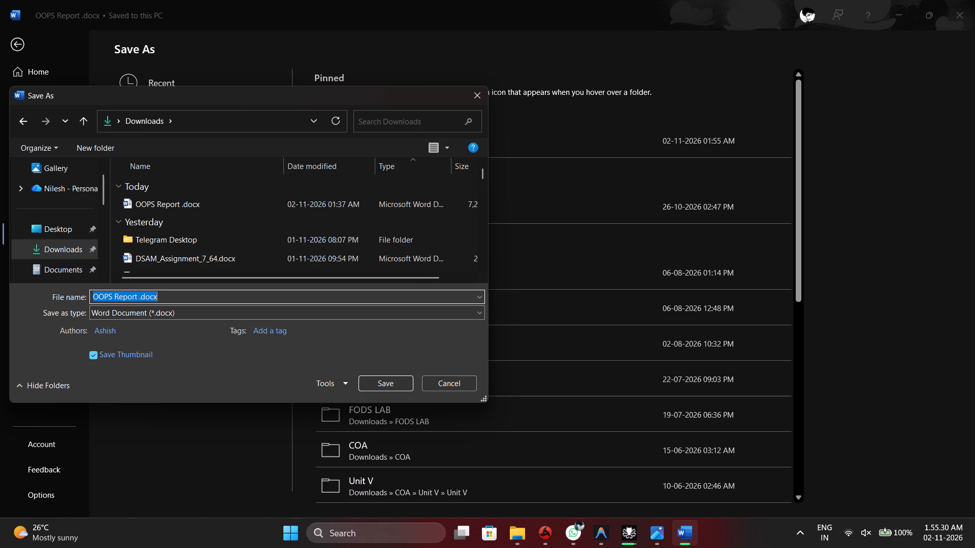
pyautogui.click(136, 300)
pyautogui.press('1')
pyautogui.click(157, 311)
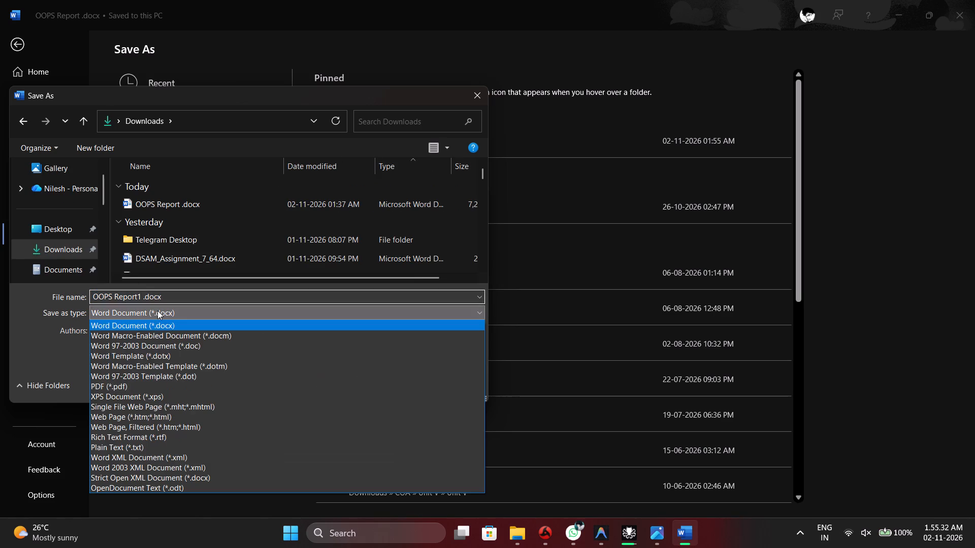
pyautogui.click(159, 381)
pyautogui.click(167, 310)
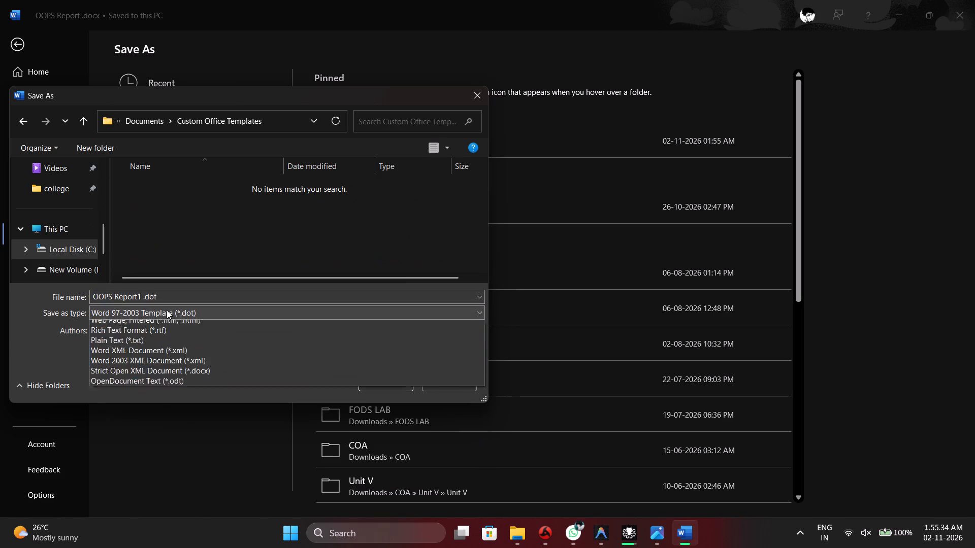
pyautogui.click(146, 383)
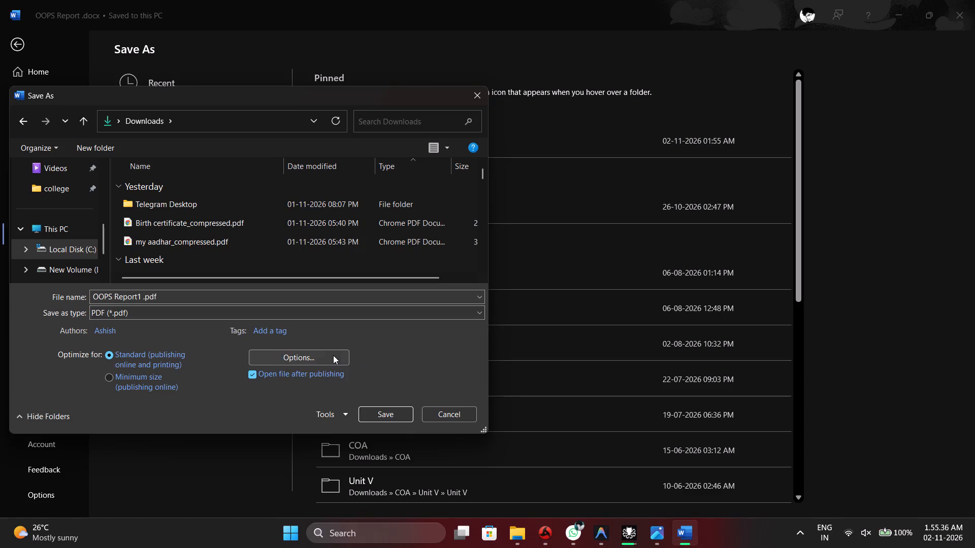
pyautogui.click(363, 414)
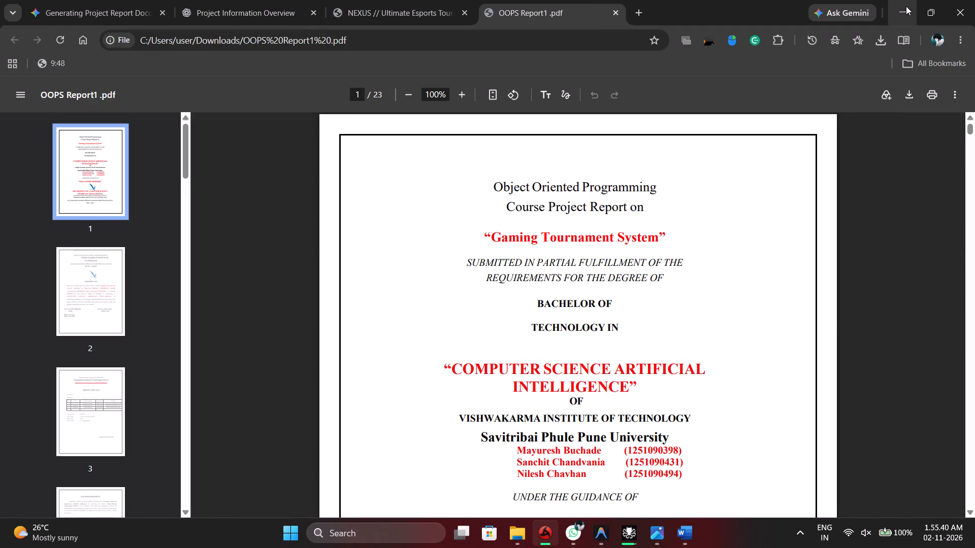
# Return to the Downloads folder, open "OOPS cp ppt.pptx" in PowerPoint and check its title and introduction slides.
pyautogui.click(906, 6)
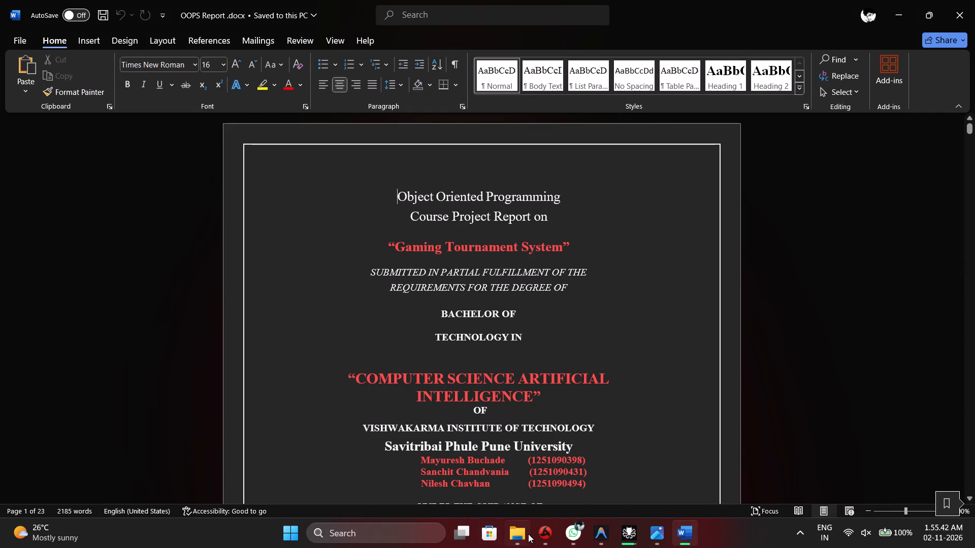
pyautogui.click(526, 534)
pyautogui.click(74, 194)
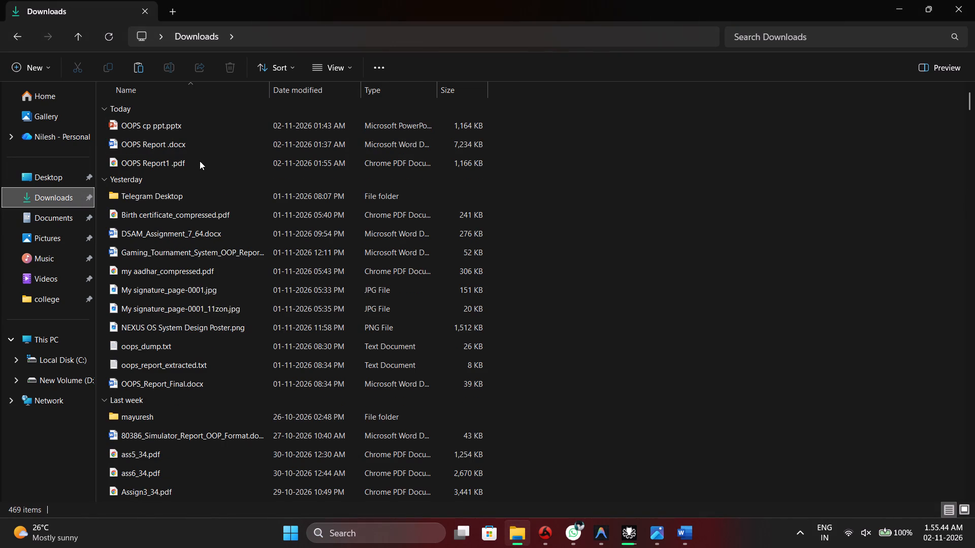
pyautogui.doubleClick(179, 129)
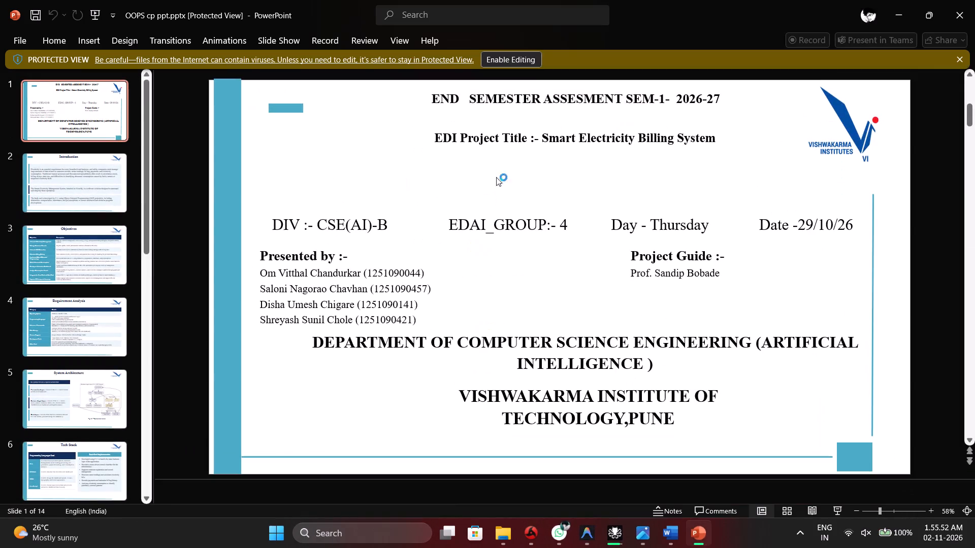
pyautogui.scroll(-4, 158, 327)
pyautogui.click(883, 0)
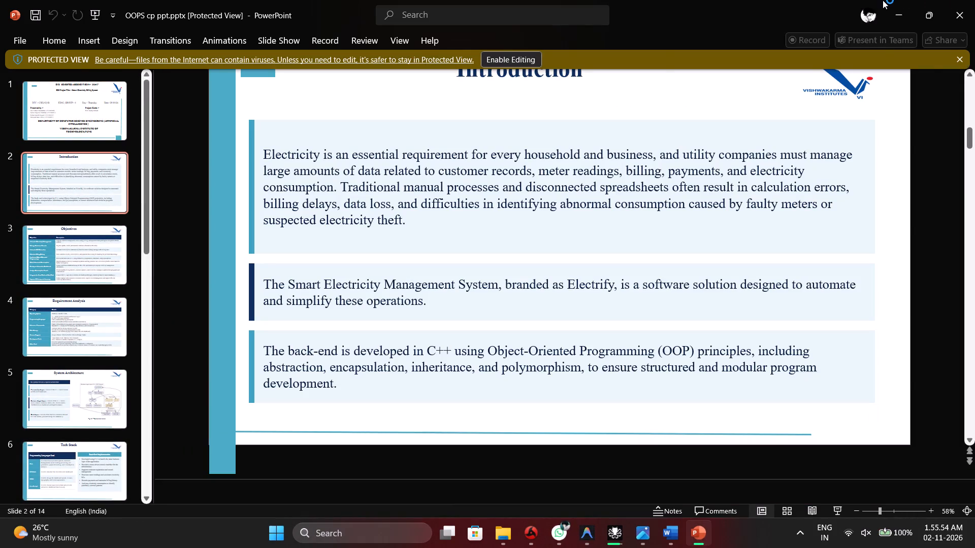
pyautogui.click(891, 1)
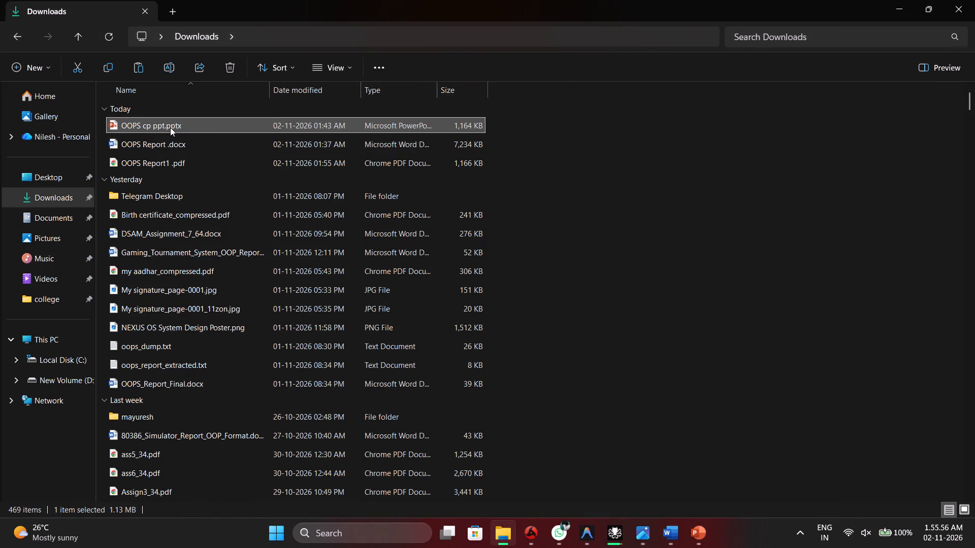
# Rename "OOPS cp ppt.pptx" in Downloads as "shreyash OOPS cp ppt.pptx".
pyautogui.click(169, 127)
pyautogui.rightClick(169, 127)
pyautogui.click(154, 128)
pyautogui.click(150, 140)
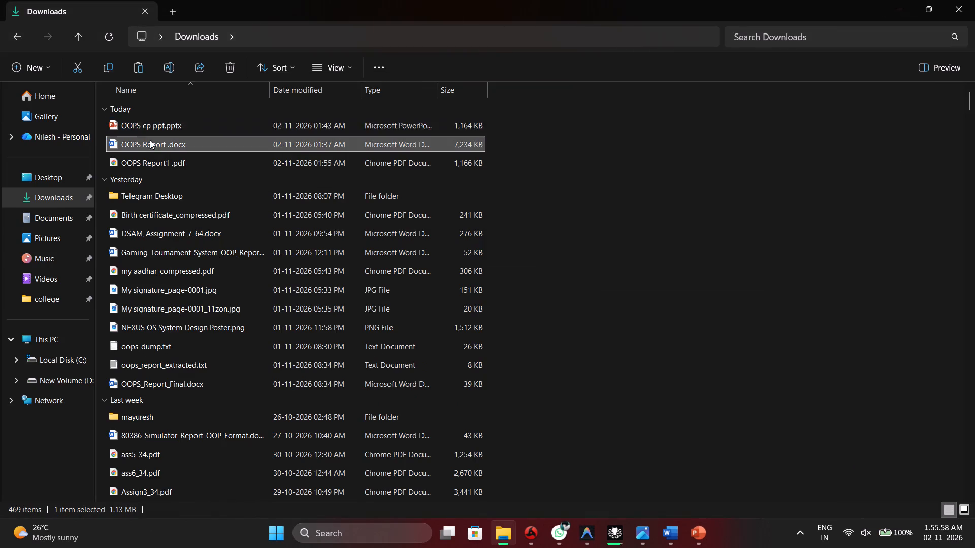
pyautogui.click(146, 124)
pyautogui.rightClick(146, 124)
pyautogui.click(142, 146)
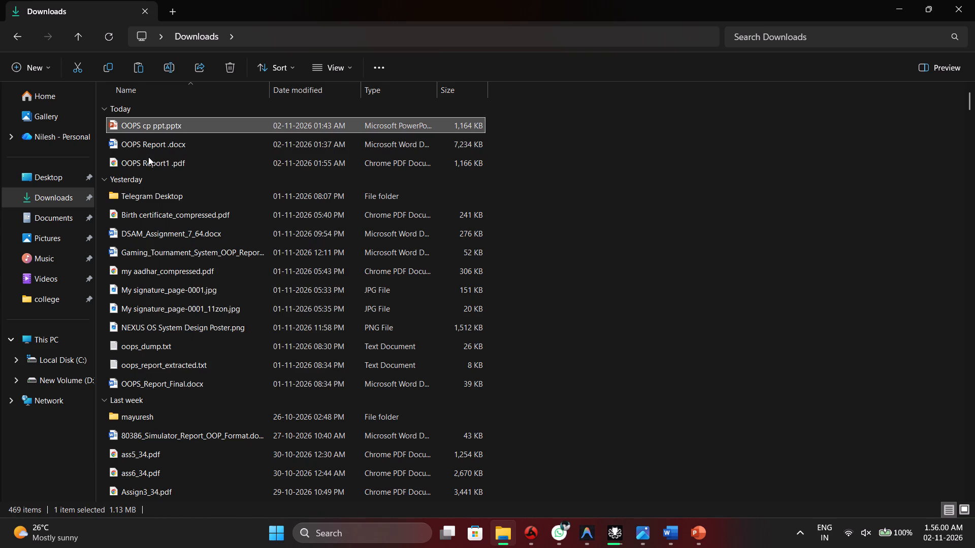
pyautogui.click(145, 126)
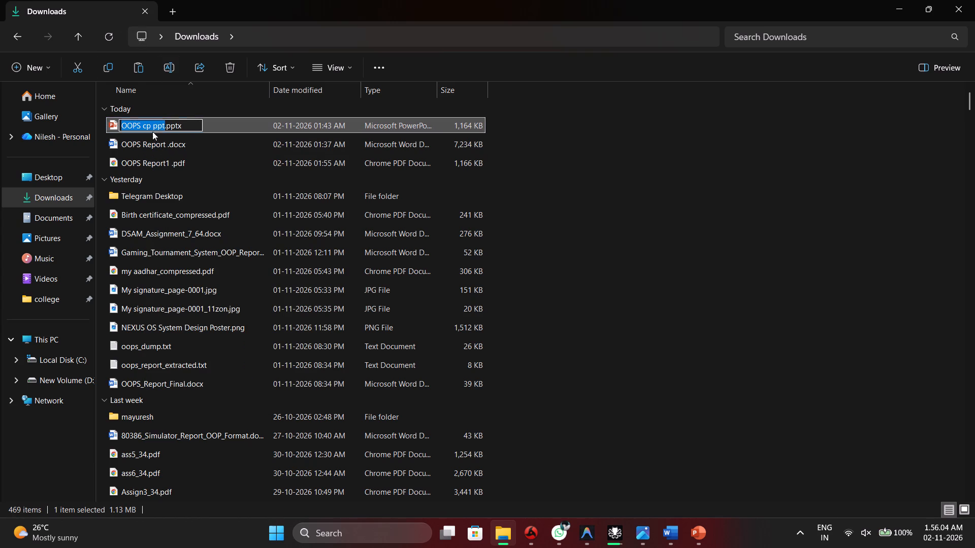
pyautogui.click(123, 124)
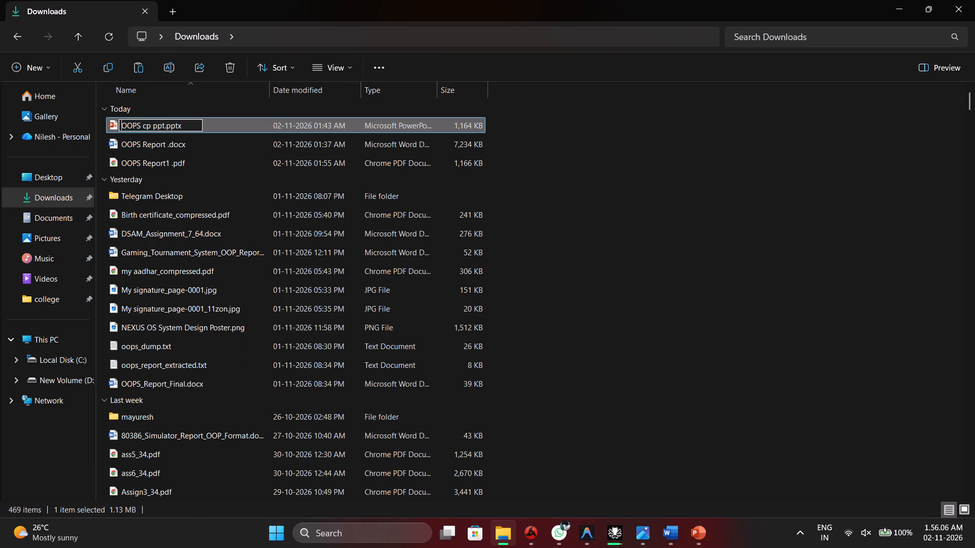
pyautogui.press('s')
pyautogui.write('ht')
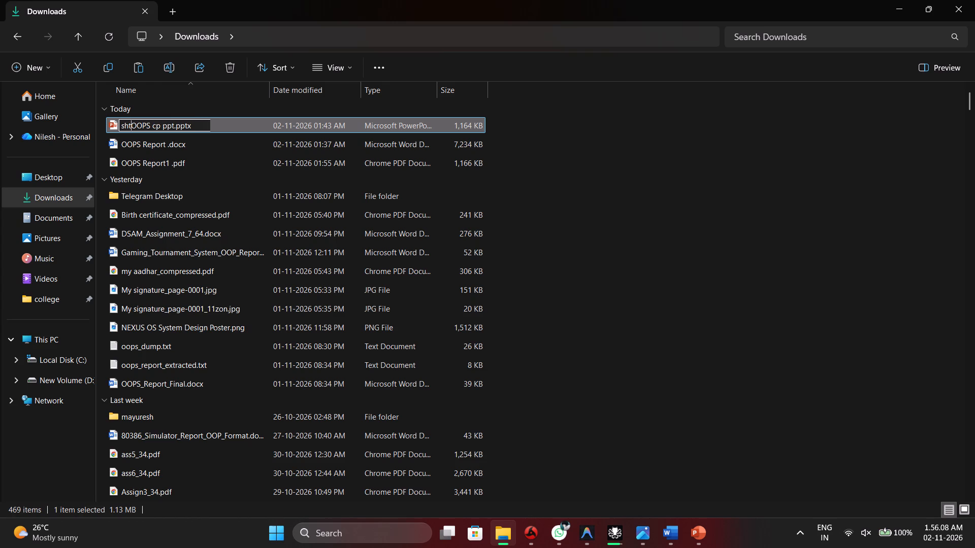
pyautogui.press('BackSpace')
pyautogui.write('reya')
pyautogui.write('sh')
pyautogui.press('space')
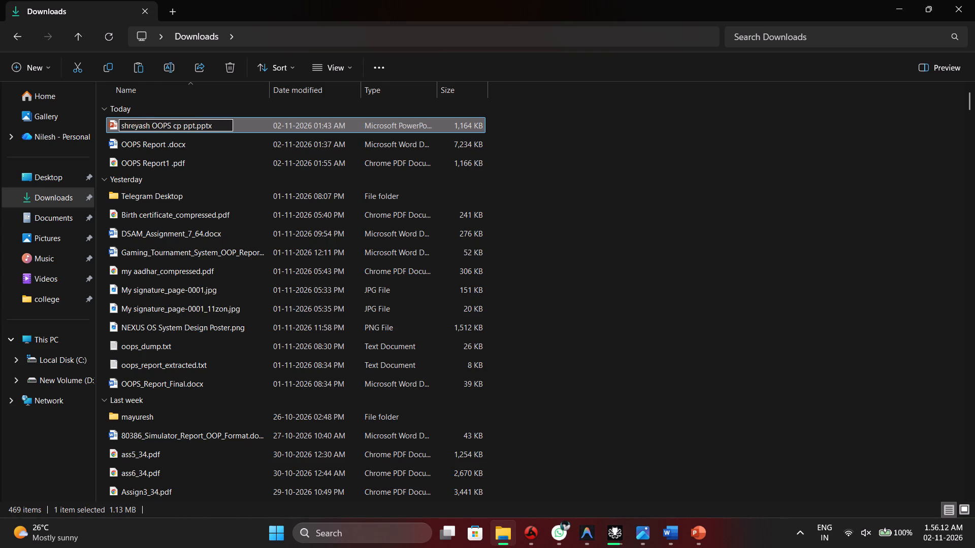
pyautogui.press('Return')
pyautogui.click(708, 134)
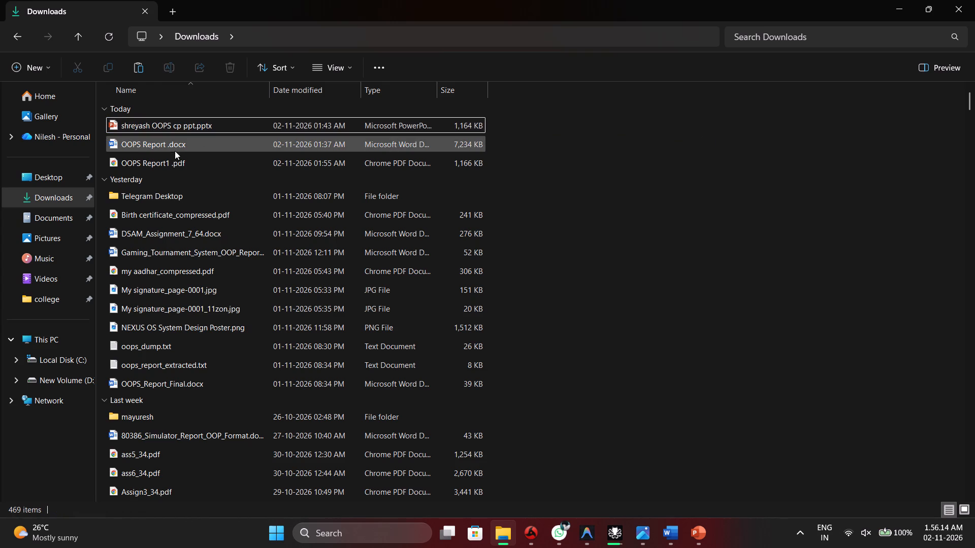
# Open "OOPS Report1 .pdf" from Downloads and review its cover, certificate, project details and acknowledgement pages.
pyautogui.doubleClick(171, 164)
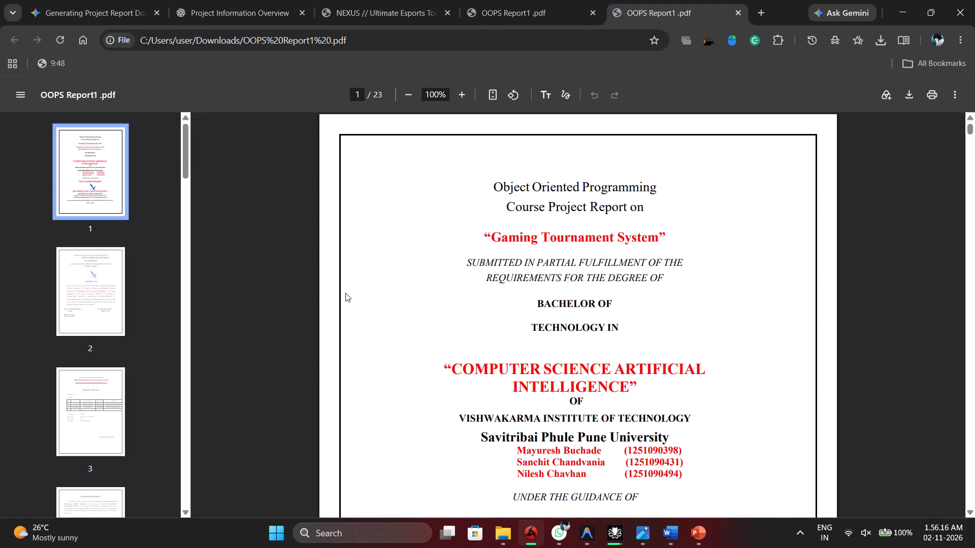
pyautogui.scroll(-7, 473, 249)
pyautogui.scroll(4, 473, 242)
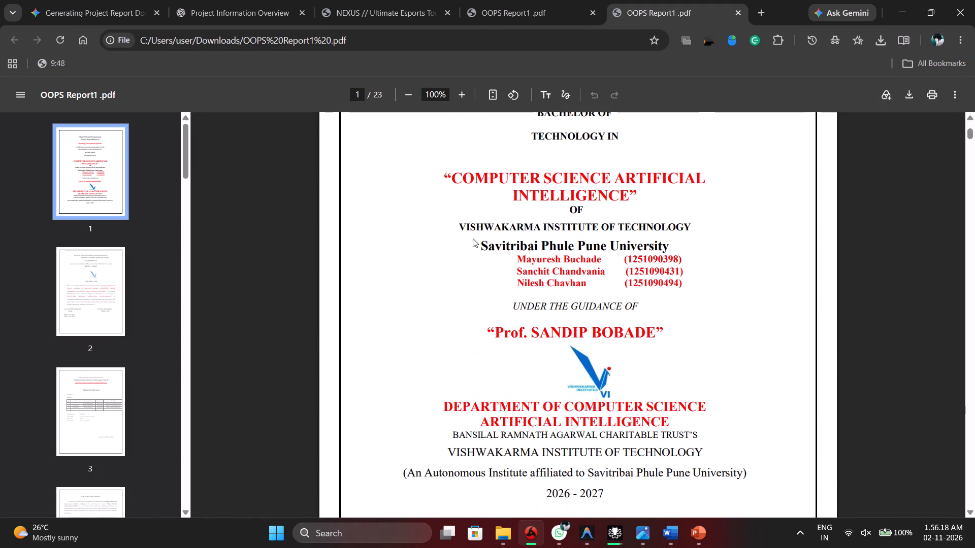
pyautogui.scroll(3, 476, 231)
pyautogui.scroll(-4, 476, 231)
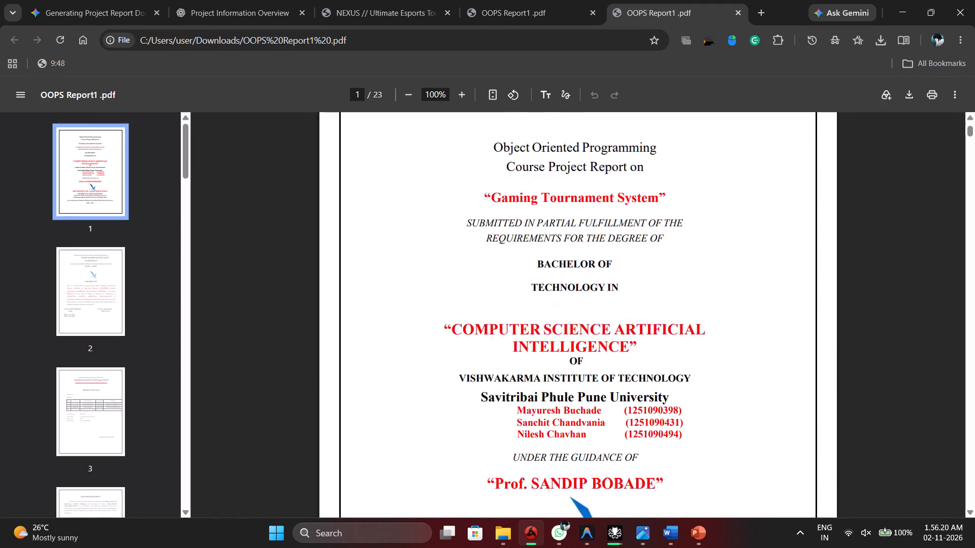
pyautogui.scroll(-11, 476, 231)
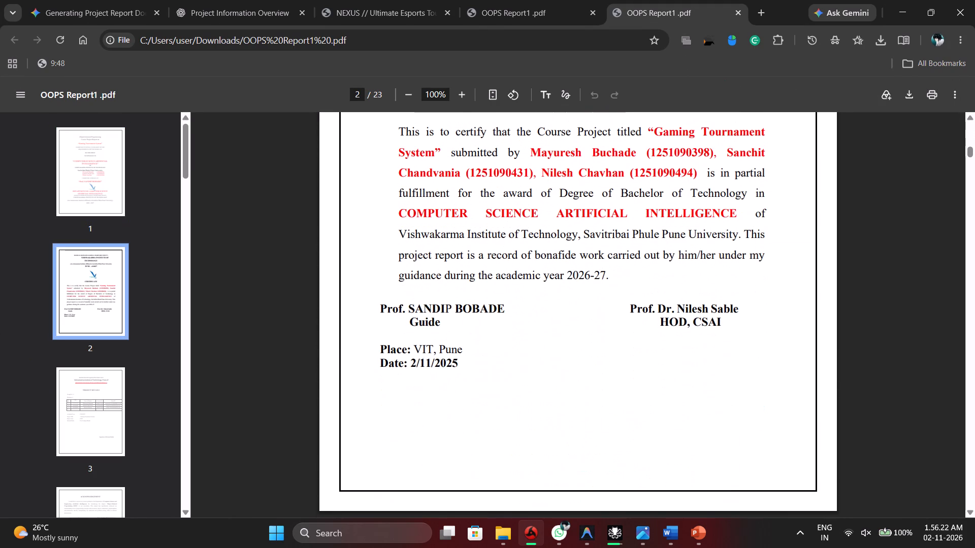
pyautogui.scroll(-8, 476, 231)
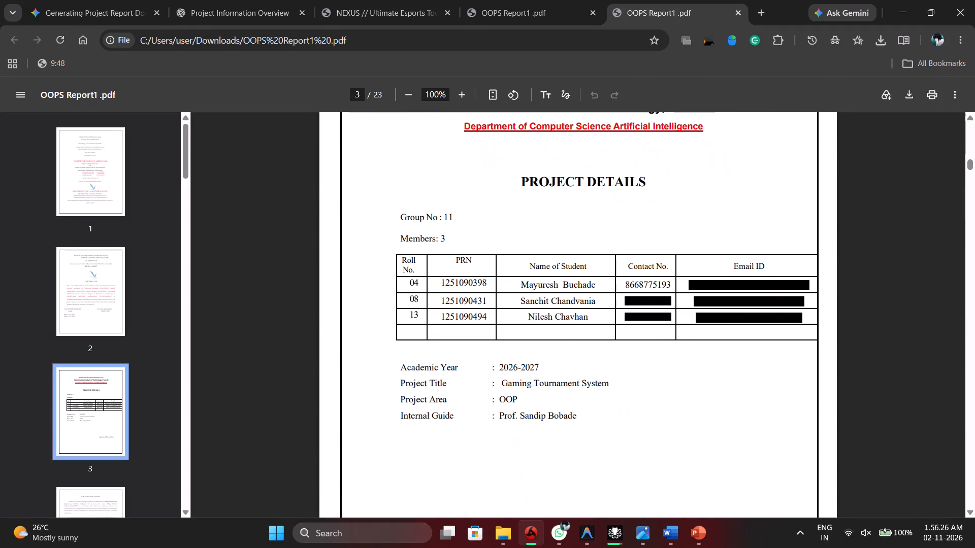
pyautogui.scroll(-8, 476, 231)
pyautogui.scroll(1, 476, 231)
pyautogui.scroll(-4, 476, 231)
pyautogui.scroll(2, 476, 231)
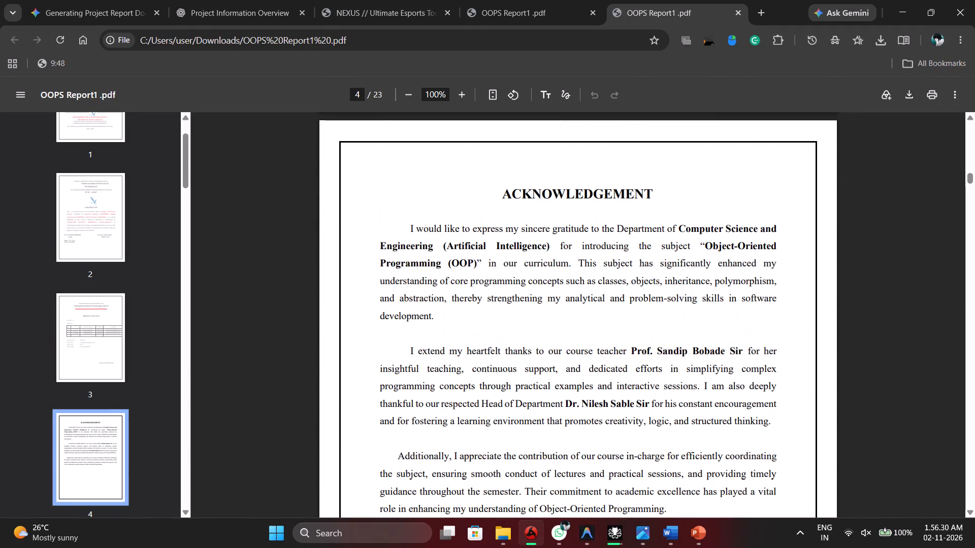
# Look through the PDF report's introduction, objectives and hardware and software requirements pages.
pyautogui.scroll(-7, 476, 231)
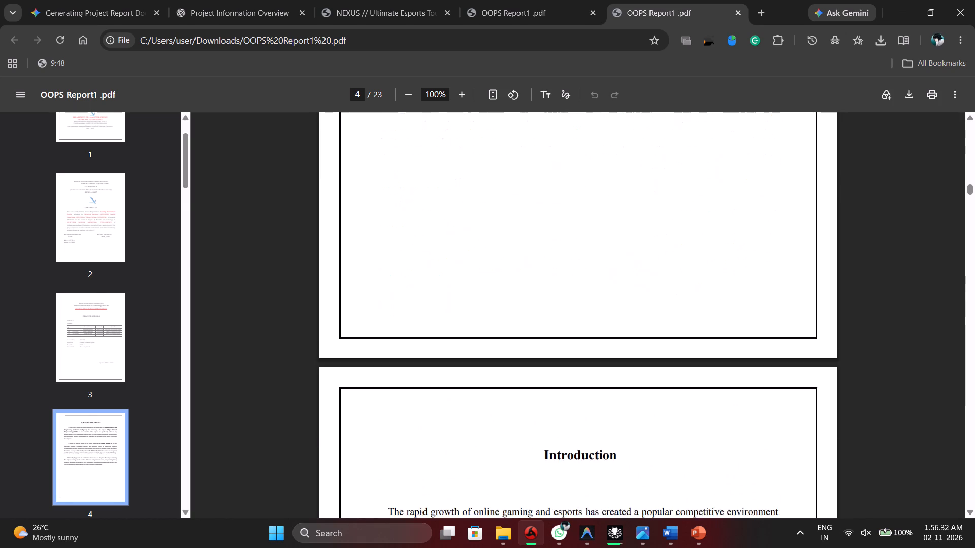
pyautogui.scroll(-14, 476, 231)
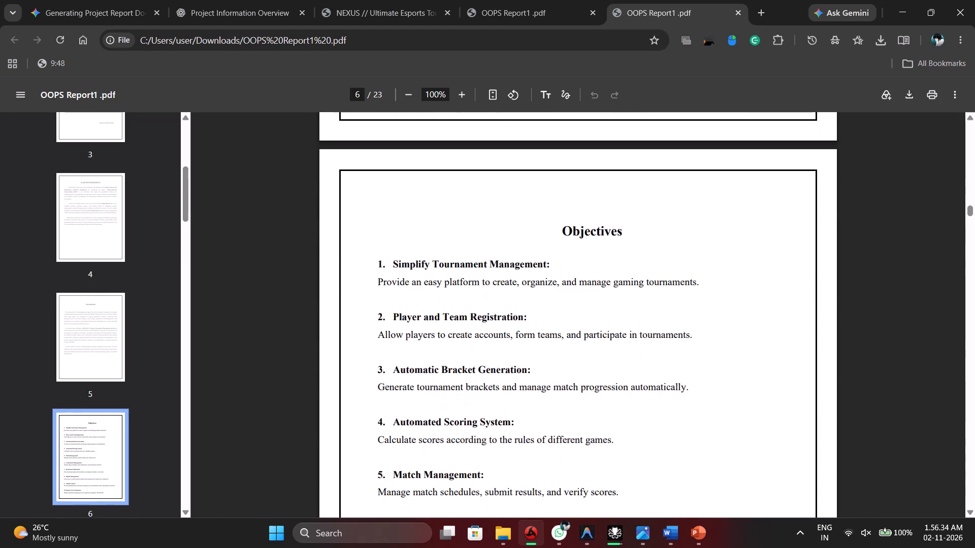
pyautogui.scroll(-13, 476, 231)
# Examine the Design Analysis section of the PDF, from the system architecture and use case diagrams through page 11.
pyautogui.scroll(-6, 476, 231)
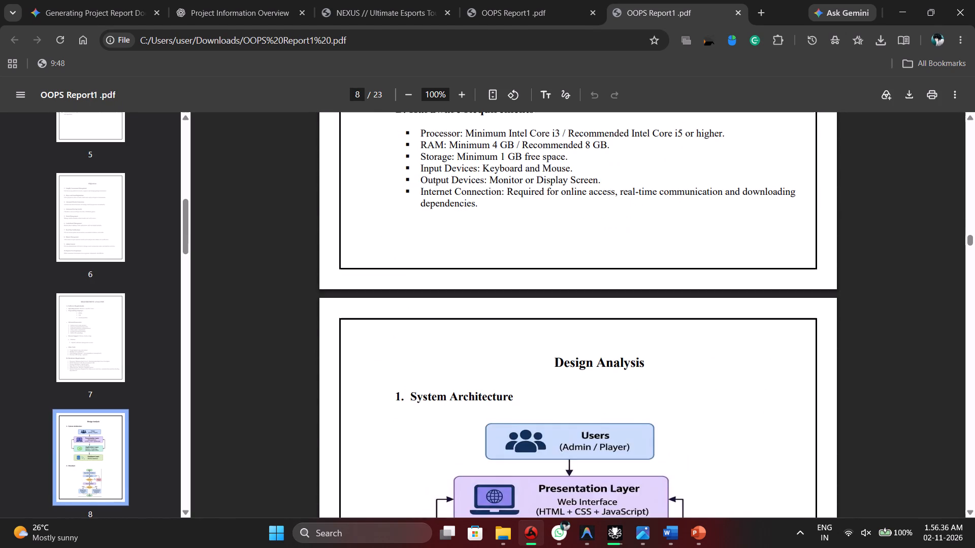
pyautogui.scroll(-12, 476, 231)
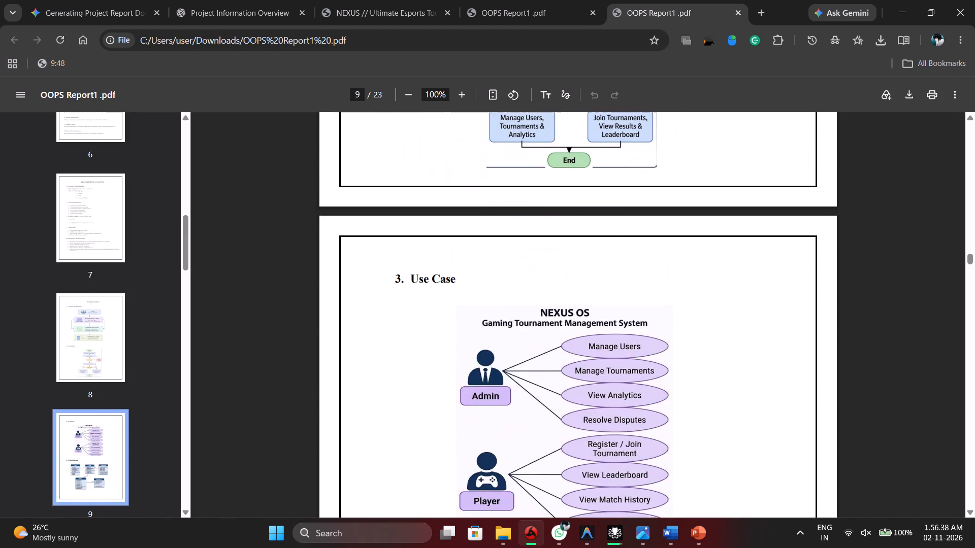
pyautogui.scroll(-17, 476, 231)
pyautogui.scroll(-6, 476, 231)
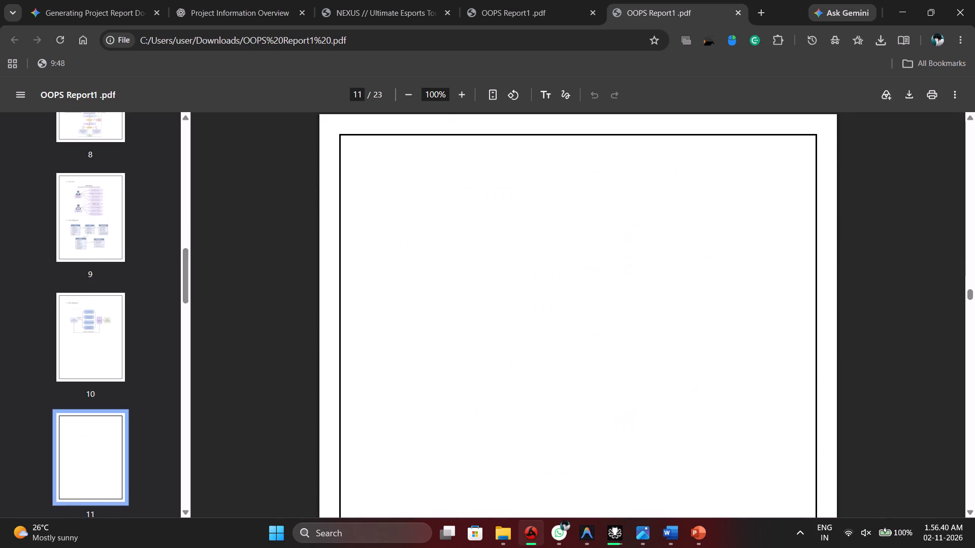
# Inspect pages 11 and 12 of the PDF report and try to bring up options for page 11's thumbnail.
pyautogui.scroll(-16, 476, 231)
pyautogui.rightClick(88, 325)
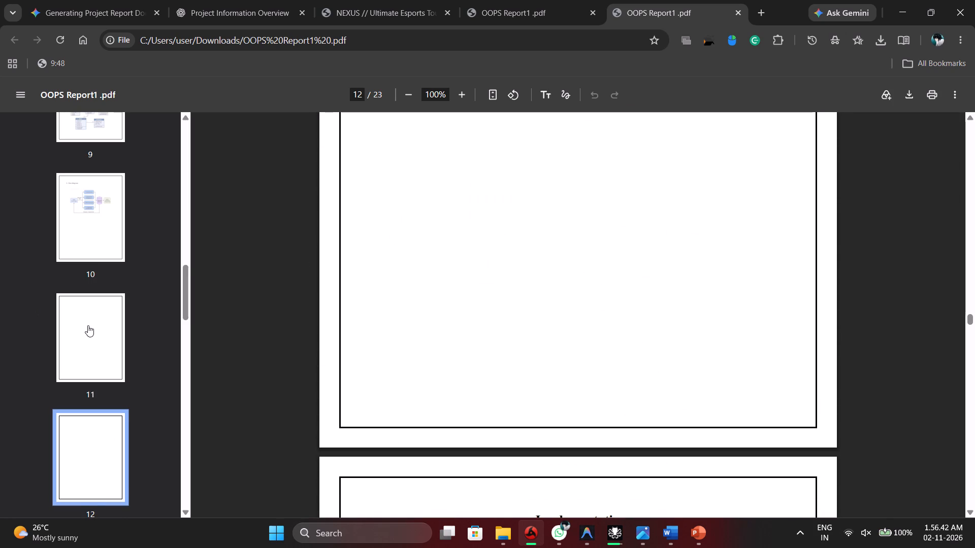
pyautogui.click(89, 324)
pyautogui.rightClick(89, 324)
pyautogui.rightClick(89, 324)
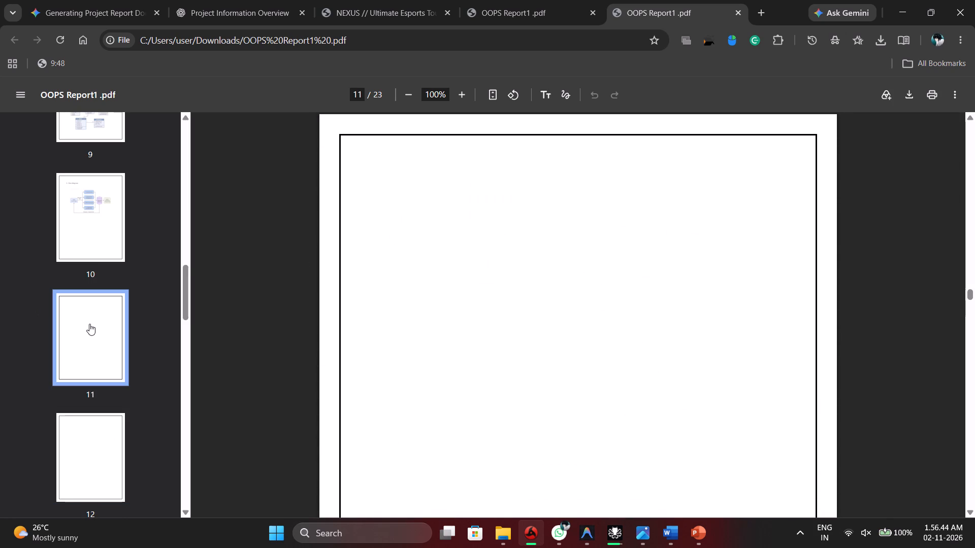
pyautogui.rightClick(89, 324)
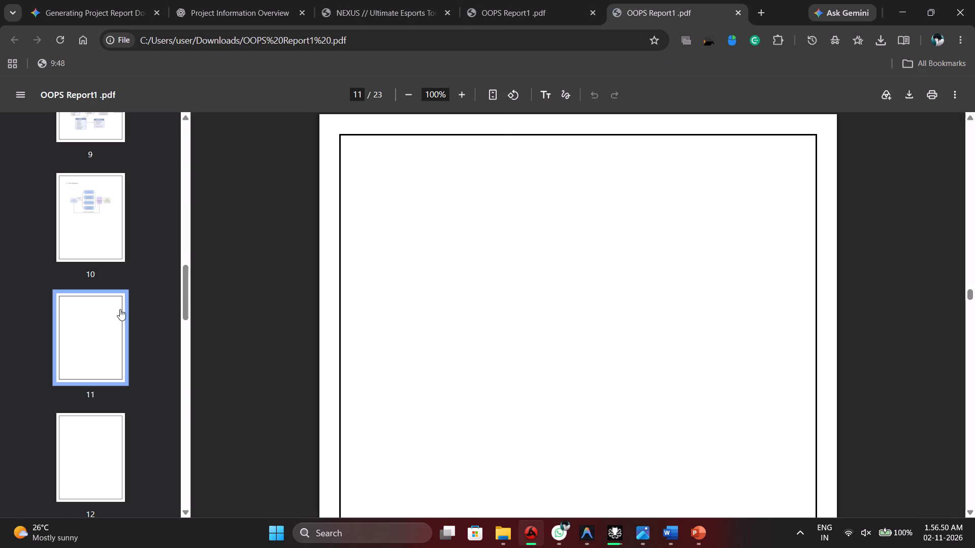
# Recheck the Design Analysis diagrams on pages 8 to 10, including the flowchart, use case, class and flow diagrams.
pyautogui.click(107, 224)
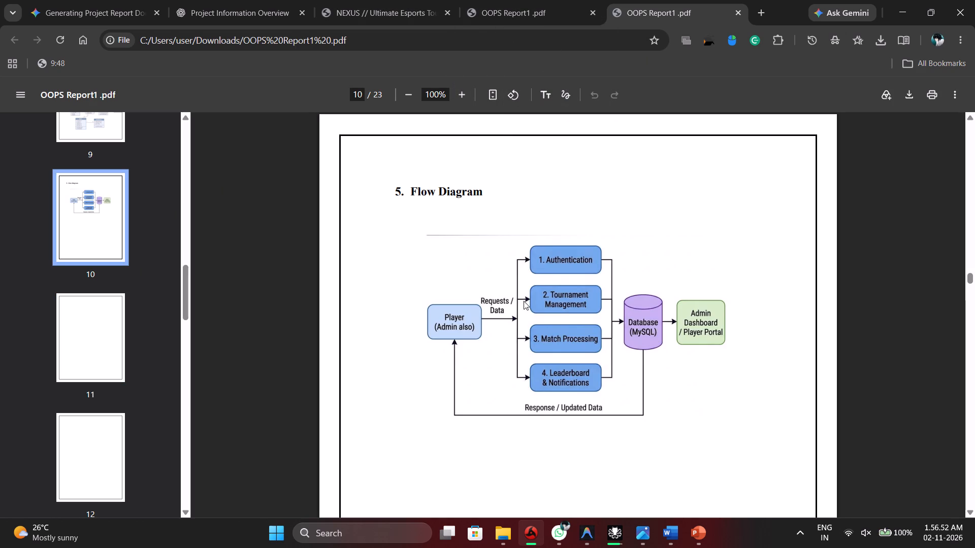
pyautogui.click(94, 317)
pyautogui.click(94, 246)
pyautogui.scroll(-3, 561, 360)
pyautogui.scroll(13, 562, 357)
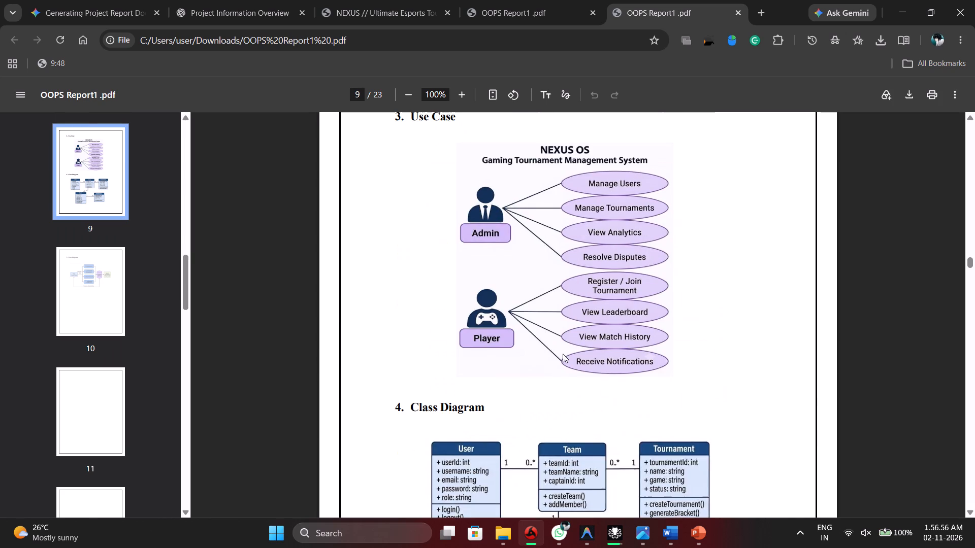
pyautogui.scroll(-13, 563, 354)
pyautogui.scroll(4, 563, 354)
pyautogui.scroll(-7, 563, 354)
pyautogui.scroll(14, 563, 354)
pyautogui.scroll(9, 563, 353)
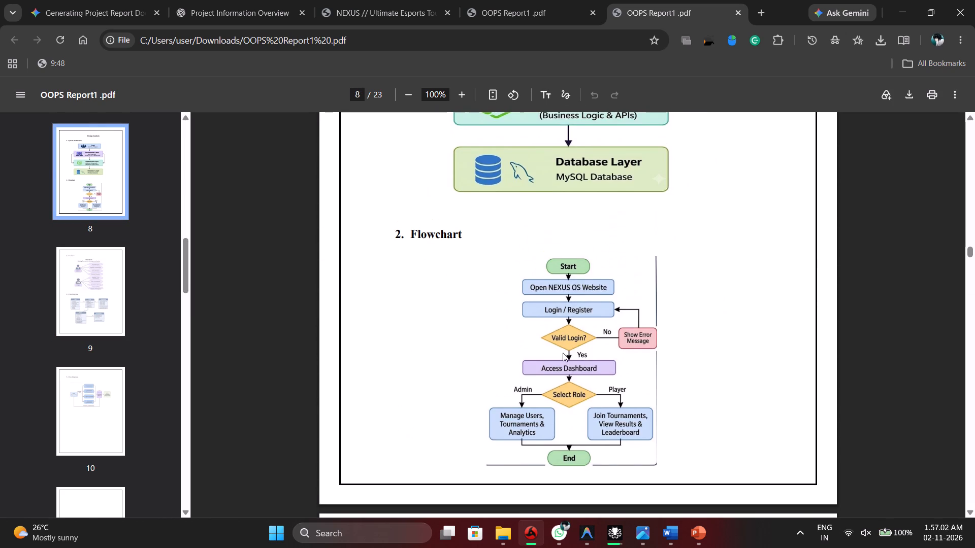
pyautogui.scroll(-1, 563, 353)
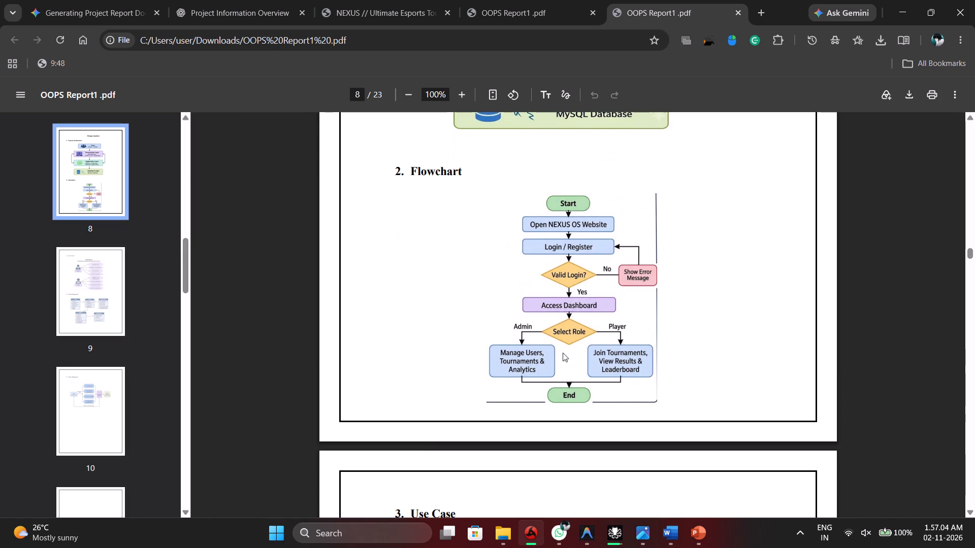
pyautogui.scroll(-20, 563, 353)
pyautogui.scroll(-1, 563, 353)
pyautogui.scroll(9, 563, 353)
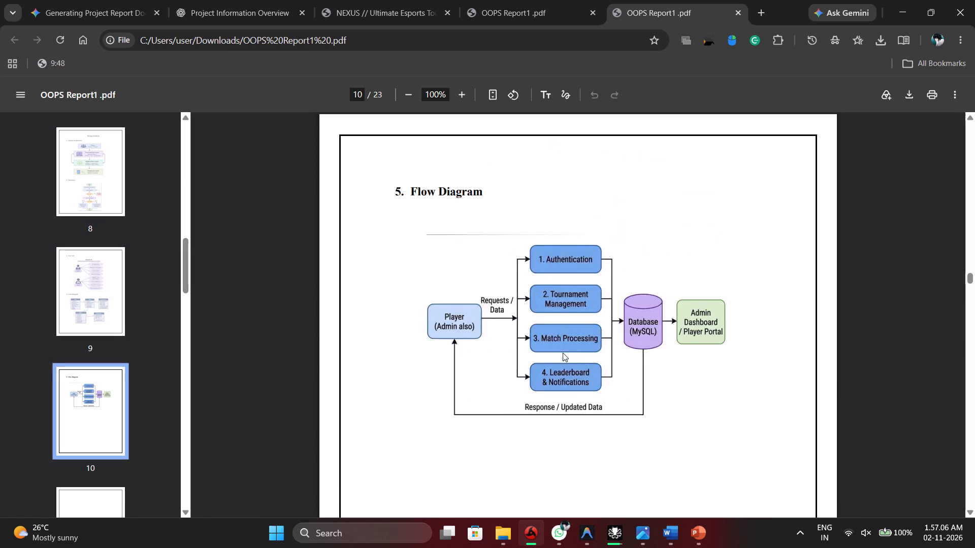
pyautogui.scroll(6, 563, 353)
# Review the report from the Implementation section on page 13 through Testing to the project screenshots on page 17.
pyautogui.scroll(-18, 563, 353)
pyautogui.scroll(-6, 563, 353)
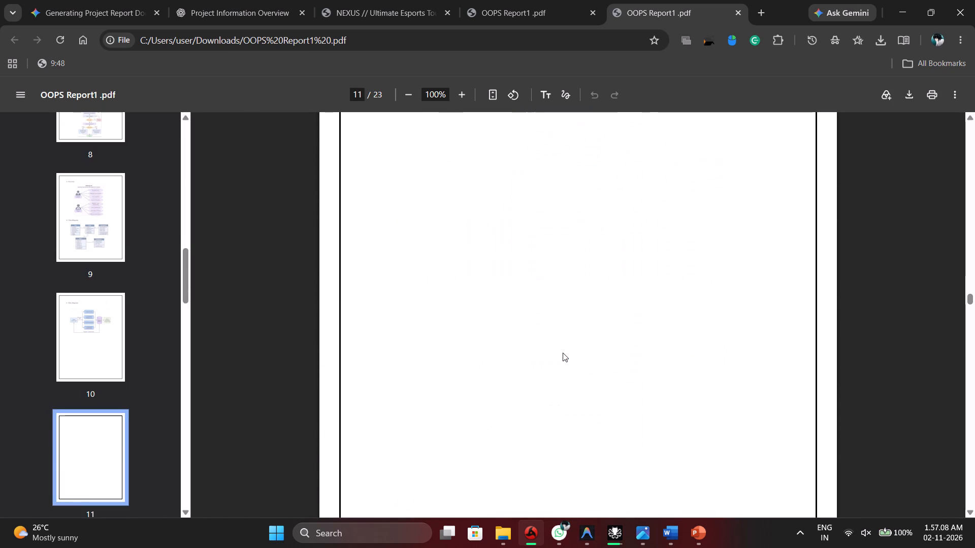
pyautogui.scroll(-19, 563, 353)
pyautogui.scroll(2, 563, 353)
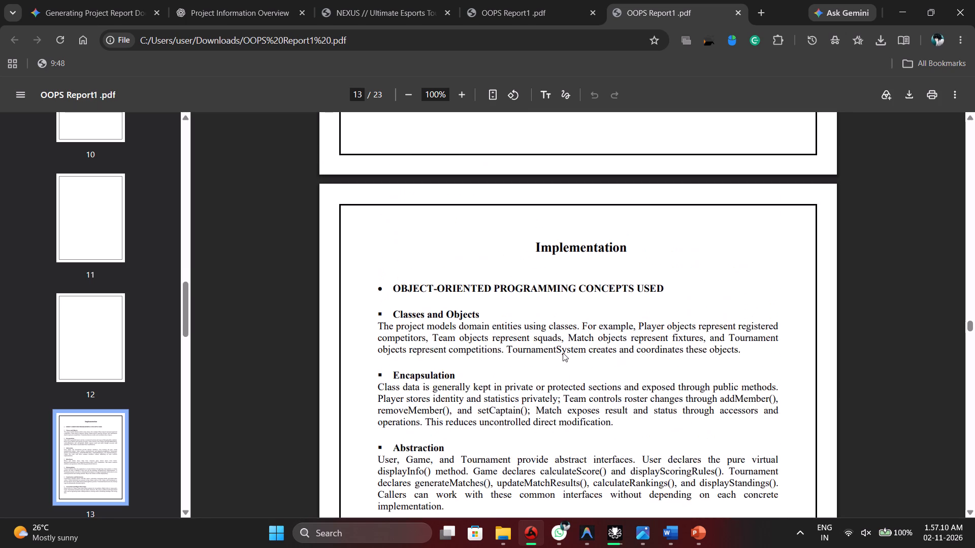
pyautogui.scroll(-18, 563, 353)
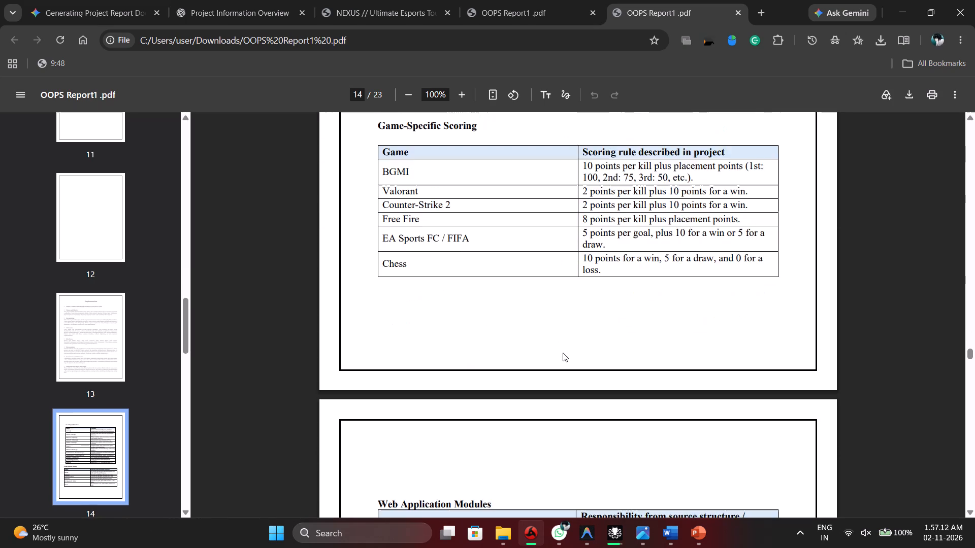
pyautogui.scroll(-16, 563, 353)
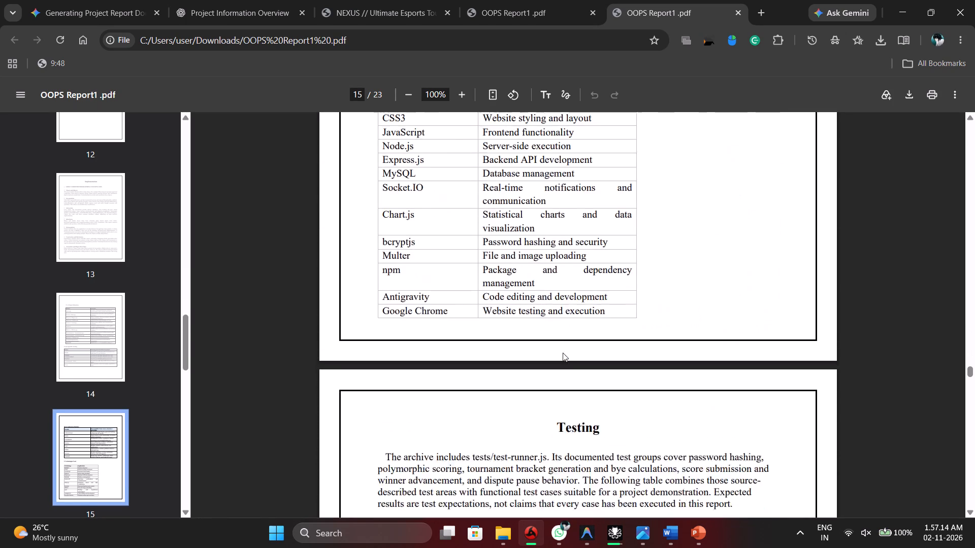
pyautogui.scroll(-1, 563, 353)
pyautogui.scroll(3, 563, 353)
pyautogui.scroll(-18, 563, 353)
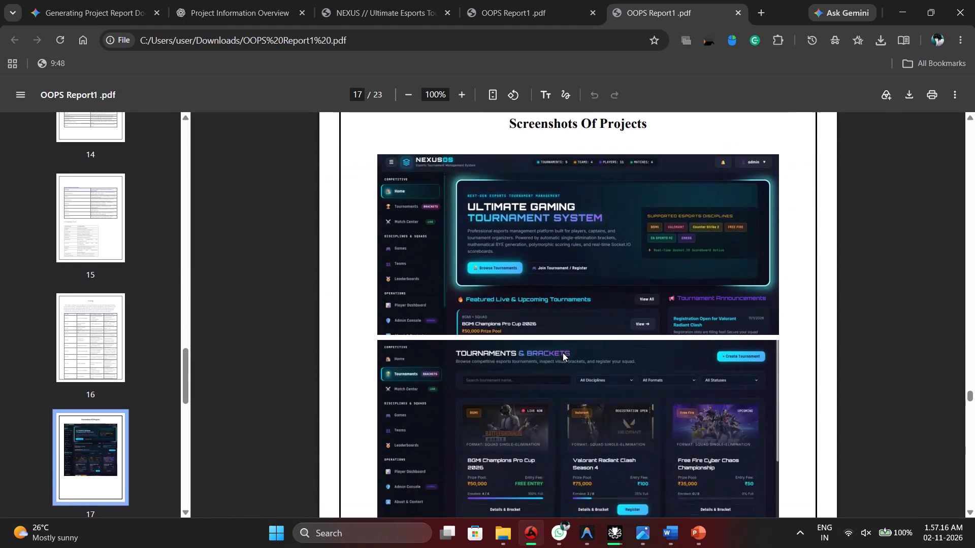
# Review the rest of the report, from the project screenshots on page 17 through the Conclusion to the References on page 23.
pyautogui.scroll(-17, 563, 353)
pyautogui.scroll(-17, 563, 353)
pyautogui.scroll(-4, 563, 353)
pyautogui.scroll(1, 563, 353)
pyautogui.scroll(-11, 563, 353)
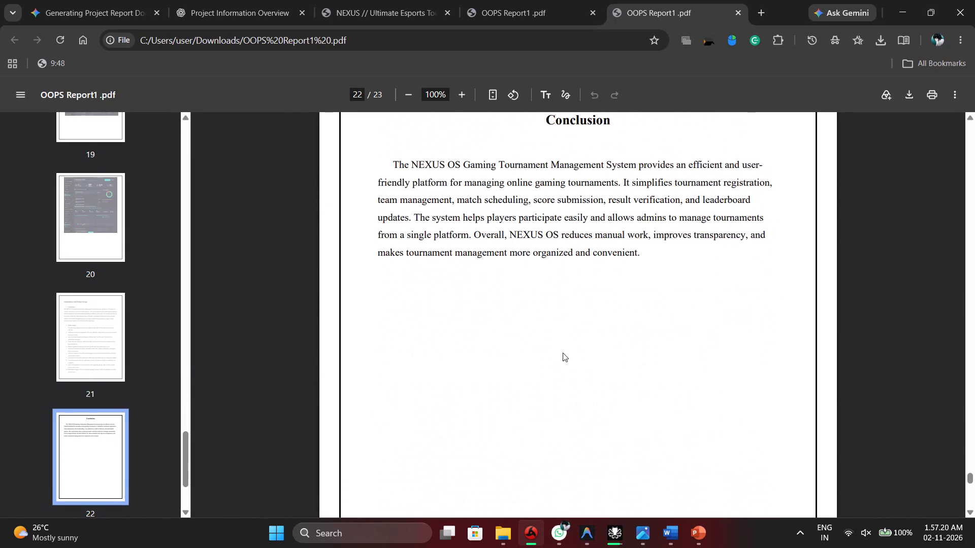
pyautogui.scroll(-11, 563, 353)
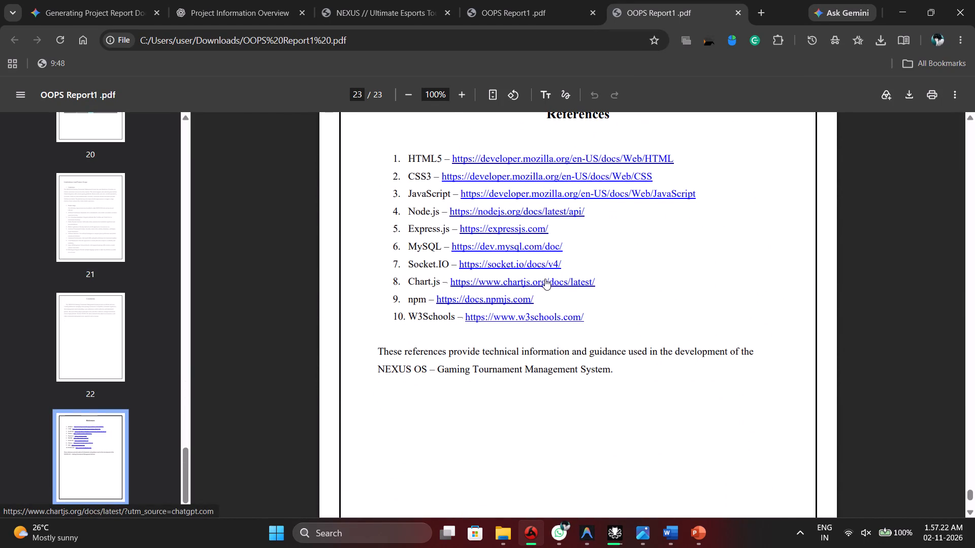
pyautogui.click(545, 279)
# Close both OOPS Report1 PDF tabs and minimize the browser to get back to the Downloads folder.
pyautogui.click(693, 12)
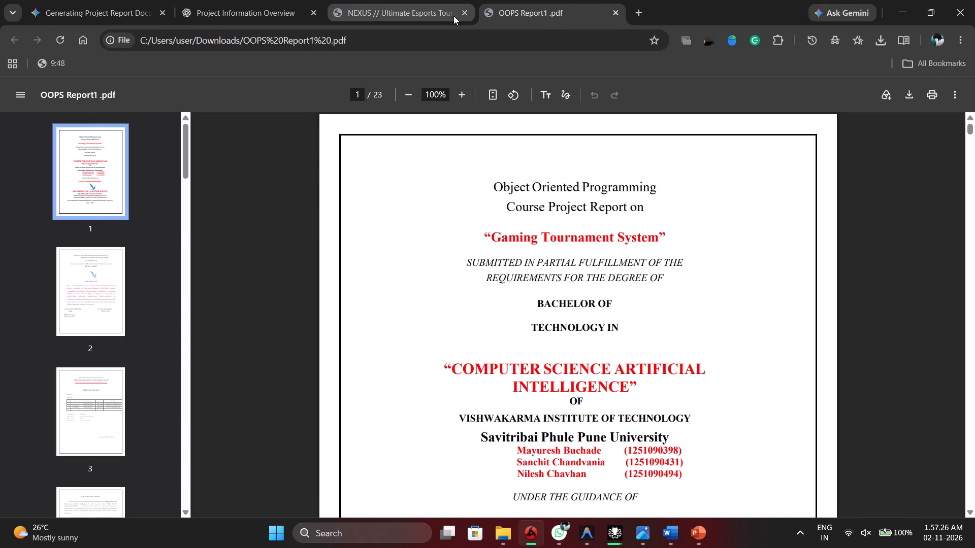
pyautogui.click(547, 11)
pyautogui.click(616, 13)
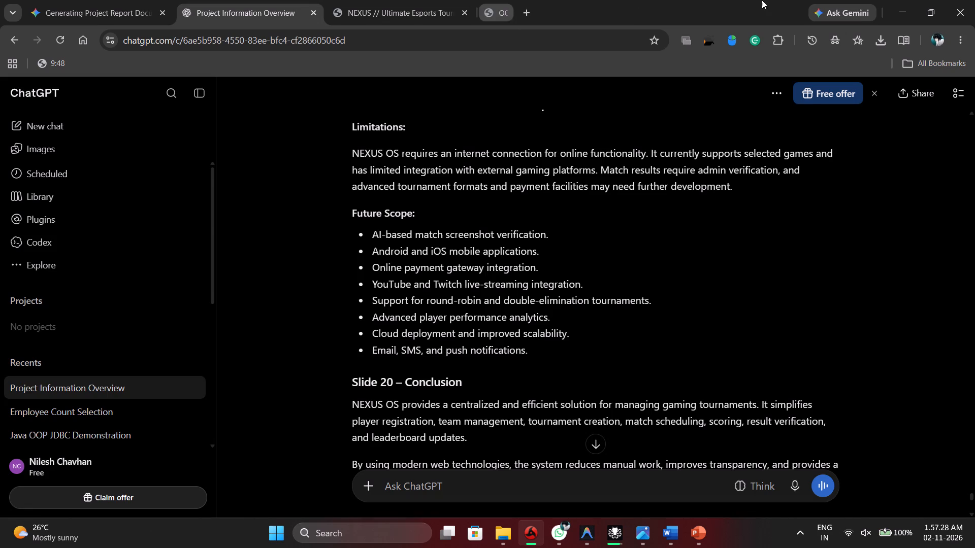
pyautogui.click(343, 0)
pyautogui.click(899, 0)
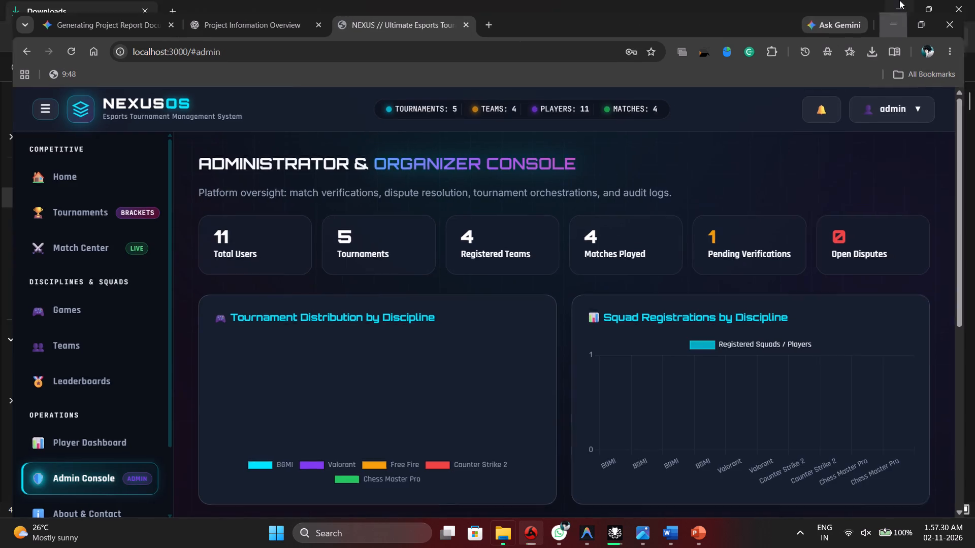
# Look inside the Telegram Desktop folder and return to Downloads.
pyautogui.click(177, 194)
pyautogui.doubleClick(177, 194)
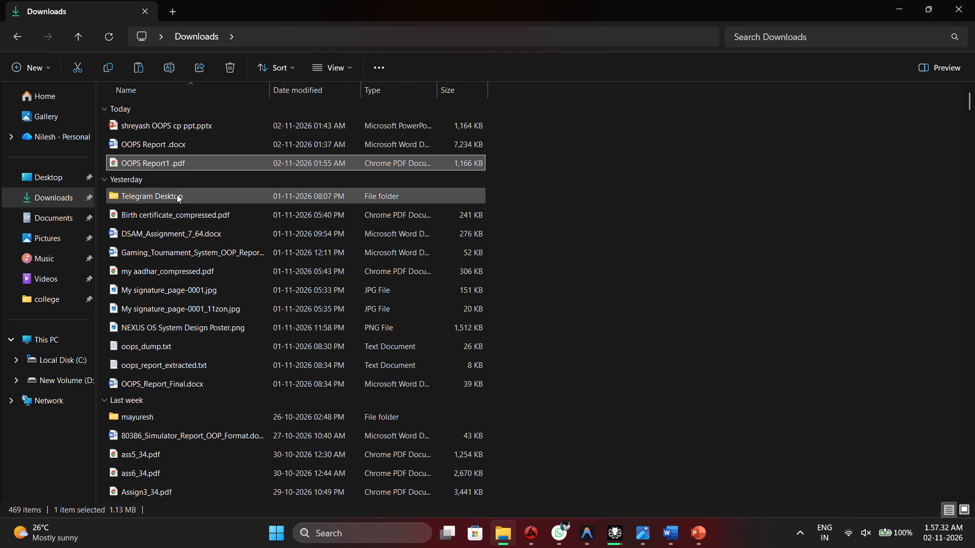
pyautogui.click(19, 40)
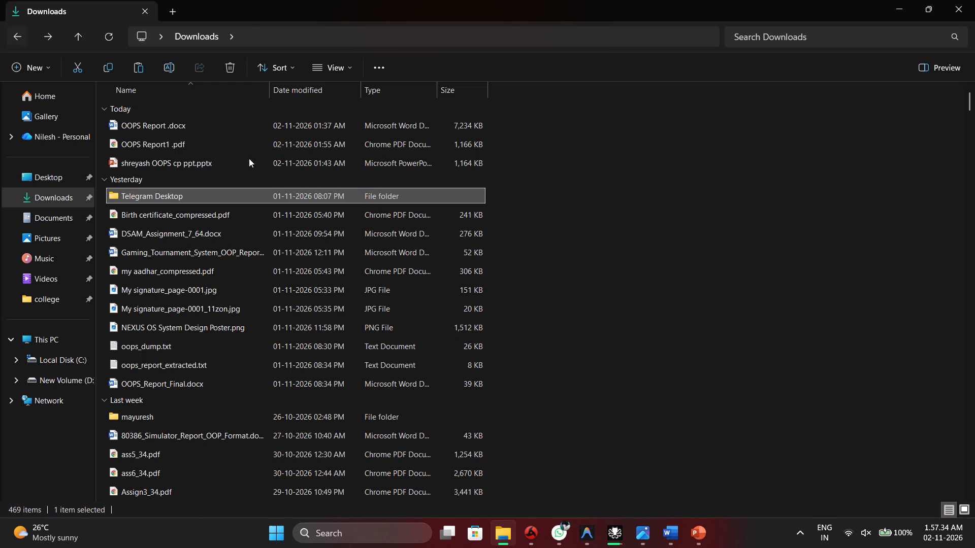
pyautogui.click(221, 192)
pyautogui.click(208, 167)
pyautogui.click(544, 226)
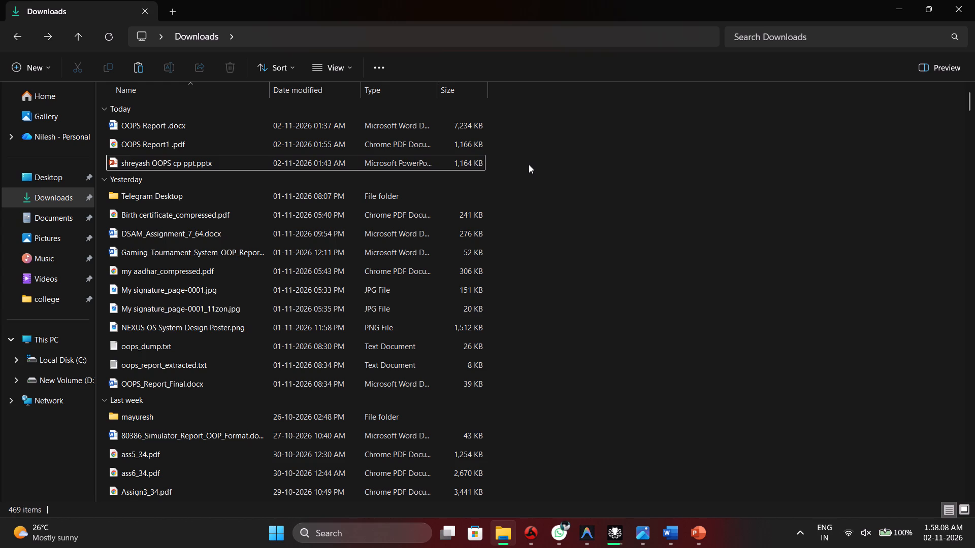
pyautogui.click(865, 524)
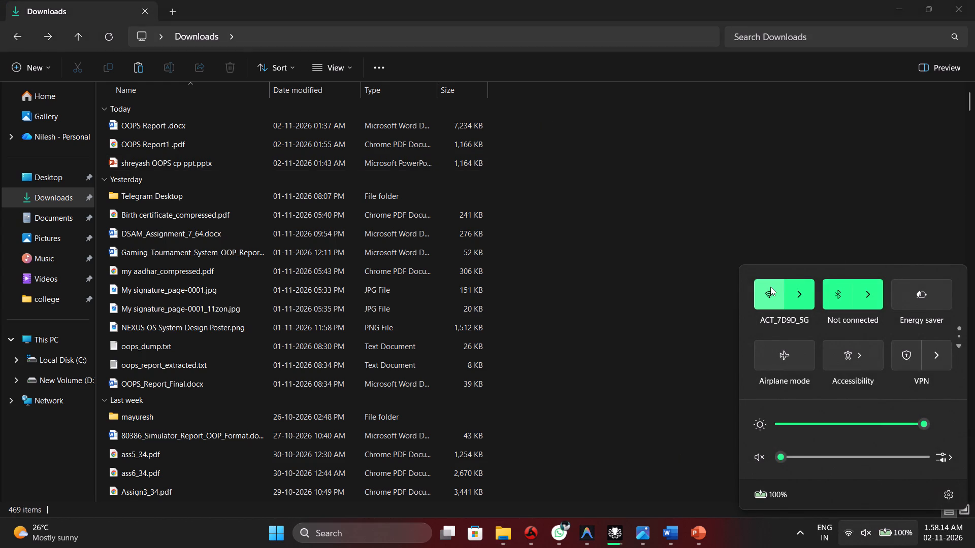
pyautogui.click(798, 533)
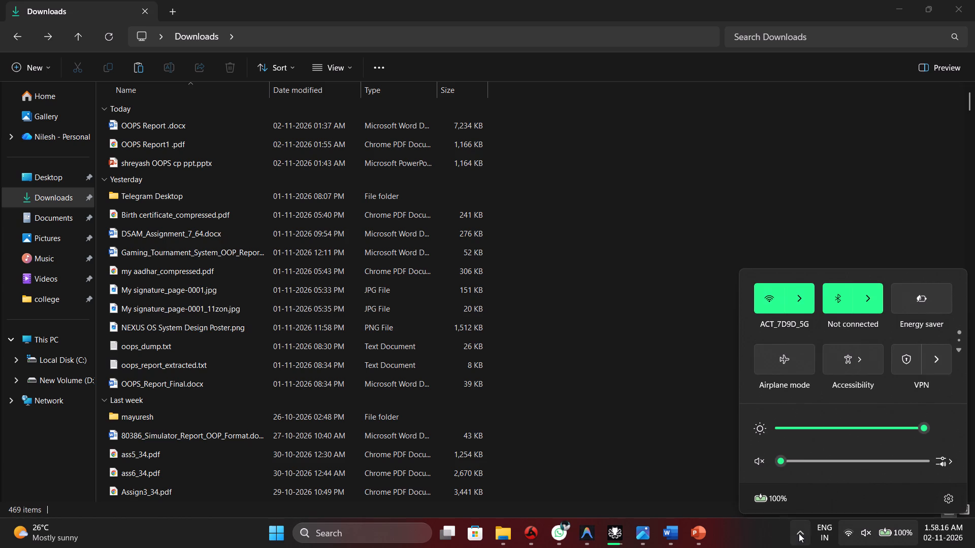
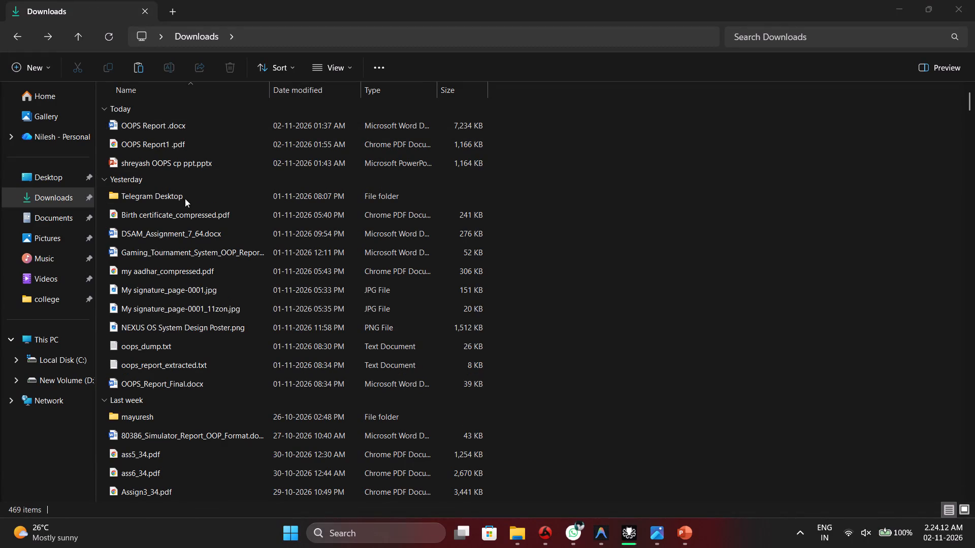
# Find the DM CP.pptx presentation in the Downloads folder, open it in PowerPoint and look through to its Thank You slide.
pyautogui.scroll(-3, 169, 352)
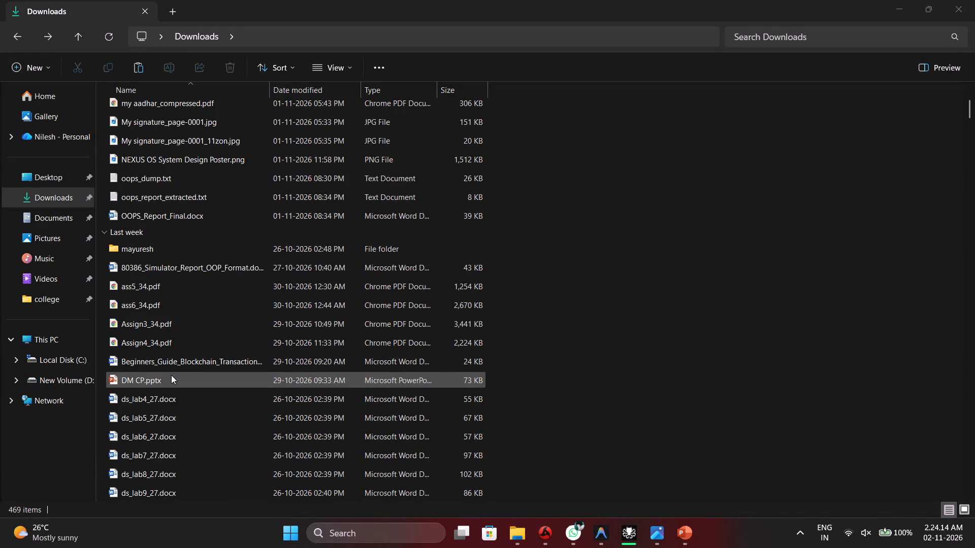
pyautogui.scroll(3, 171, 375)
pyautogui.scroll(-3, 185, 361)
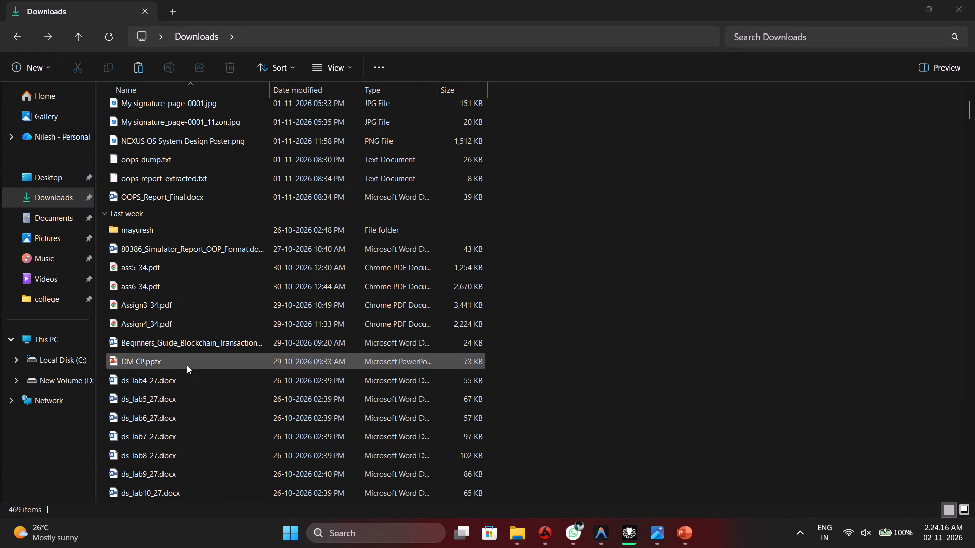
pyautogui.doubleClick(187, 365)
pyautogui.scroll(-5, 230, 270)
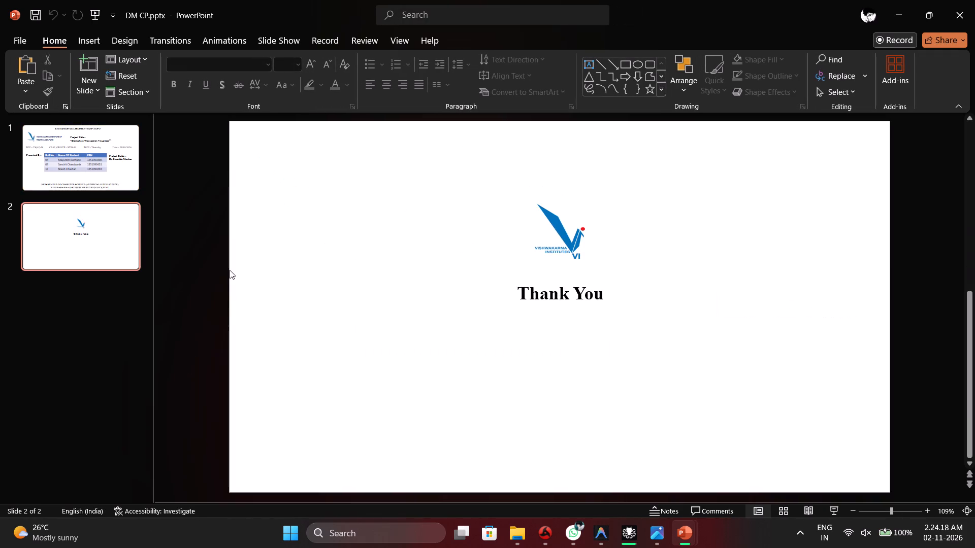
# Check the title slide of the DM CP presentation and close the presentation.
pyautogui.scroll(4, 230, 270)
pyautogui.click(79, 118)
pyautogui.click(87, 141)
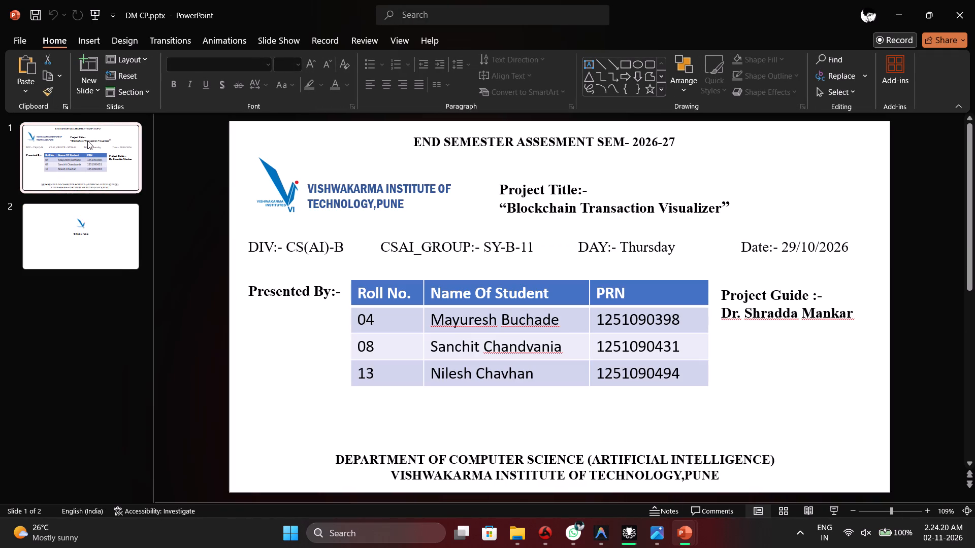
pyautogui.click(974, 0)
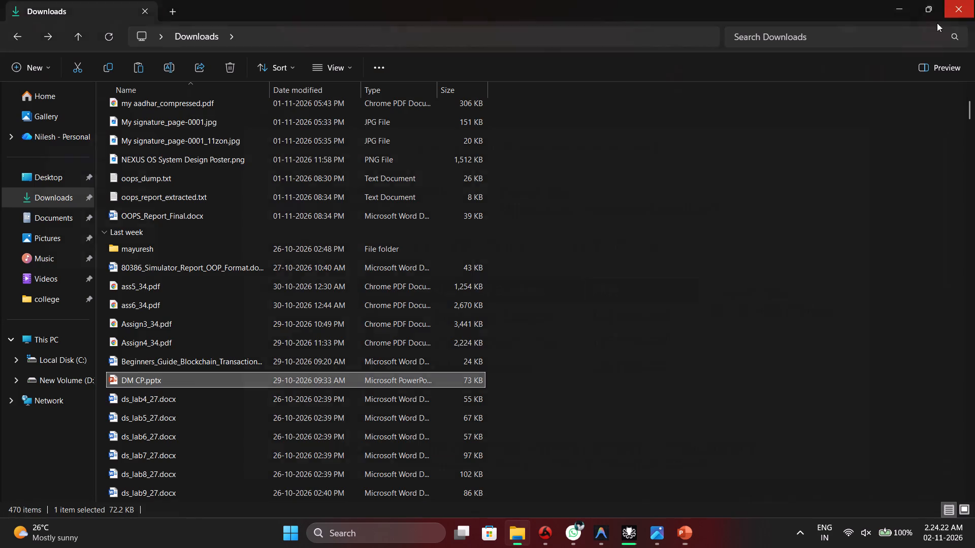
# Duplicate DM CP.pptx within the Downloads folder and refresh the file list.
pyautogui.click(108, 66)
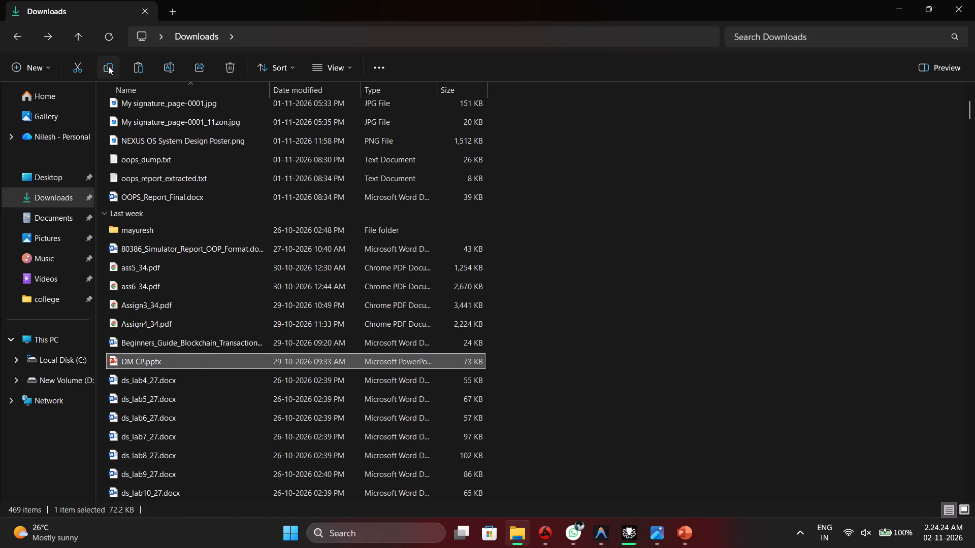
pyautogui.click(128, 73)
pyautogui.scroll(4, 183, 167)
pyautogui.scroll(-4, 183, 167)
pyautogui.scroll(3, 183, 167)
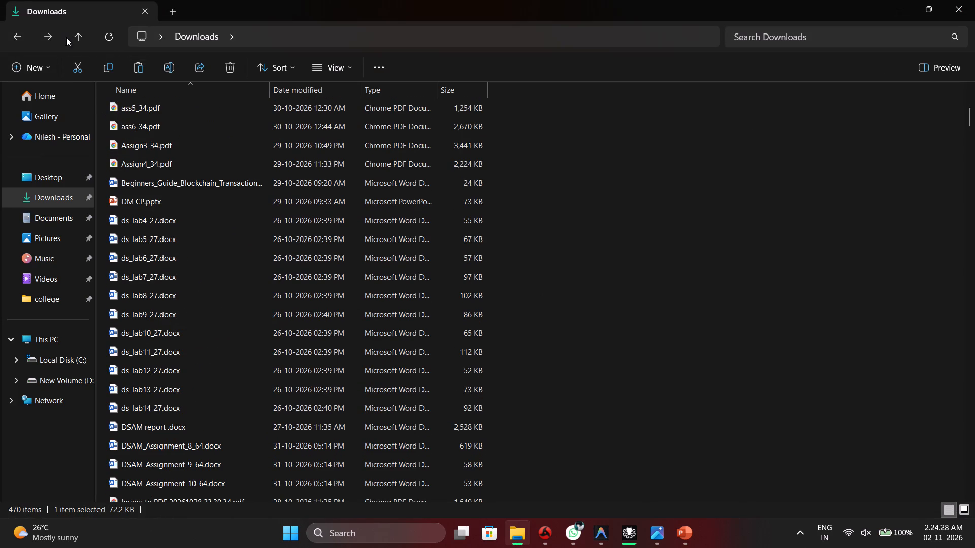
pyautogui.click(120, 33)
pyautogui.click(114, 33)
# Rename the copied DM CP presentation in Downloads as OOPS CP .pptx and refresh the folder.
pyautogui.scroll(2, 134, 151)
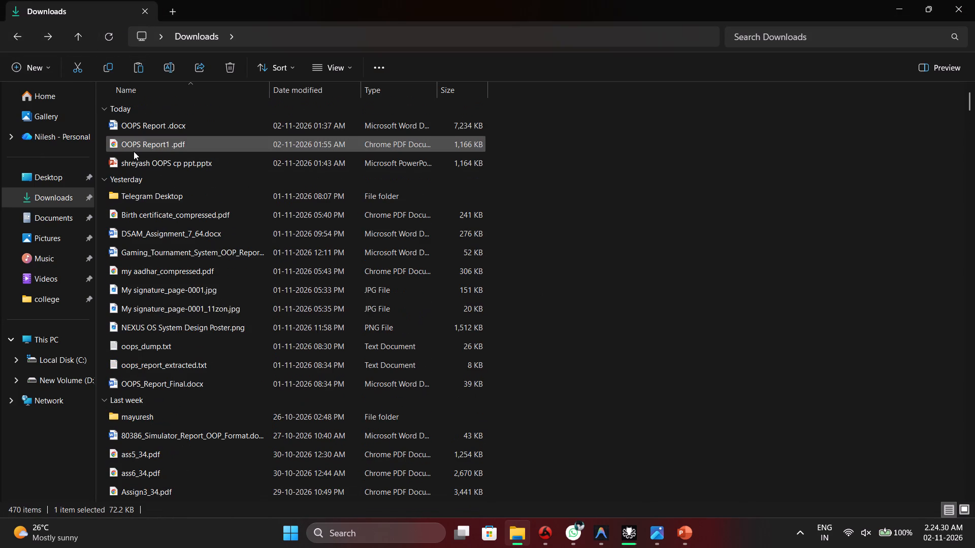
pyautogui.scroll(4, 134, 151)
pyautogui.scroll(-10, 187, 364)
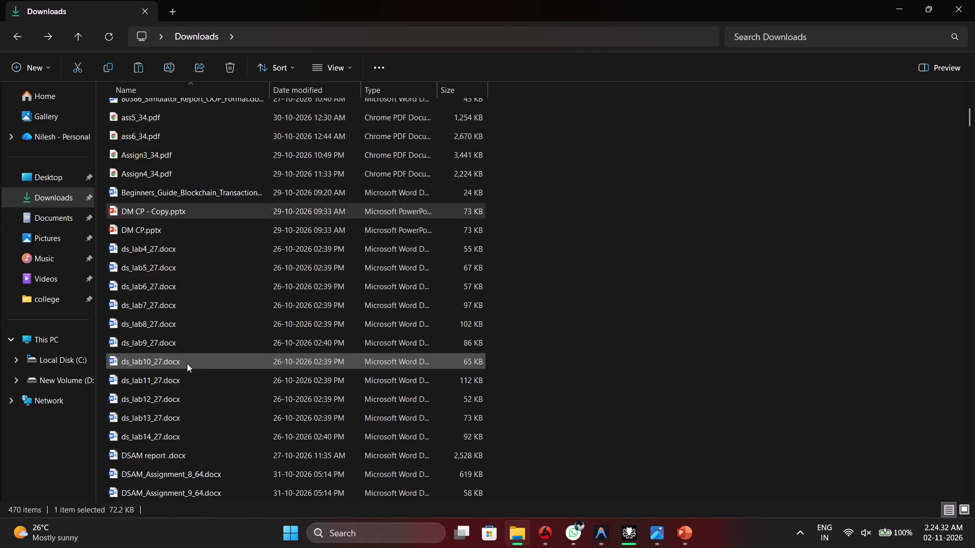
pyautogui.scroll(5, 187, 363)
pyautogui.click(142, 257)
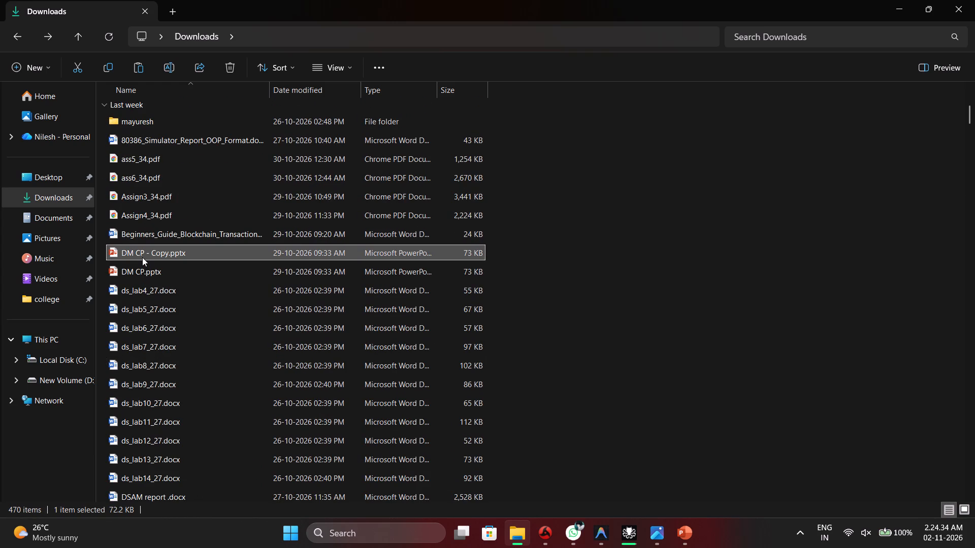
pyautogui.click(142, 256)
pyautogui.rightClick(142, 256)
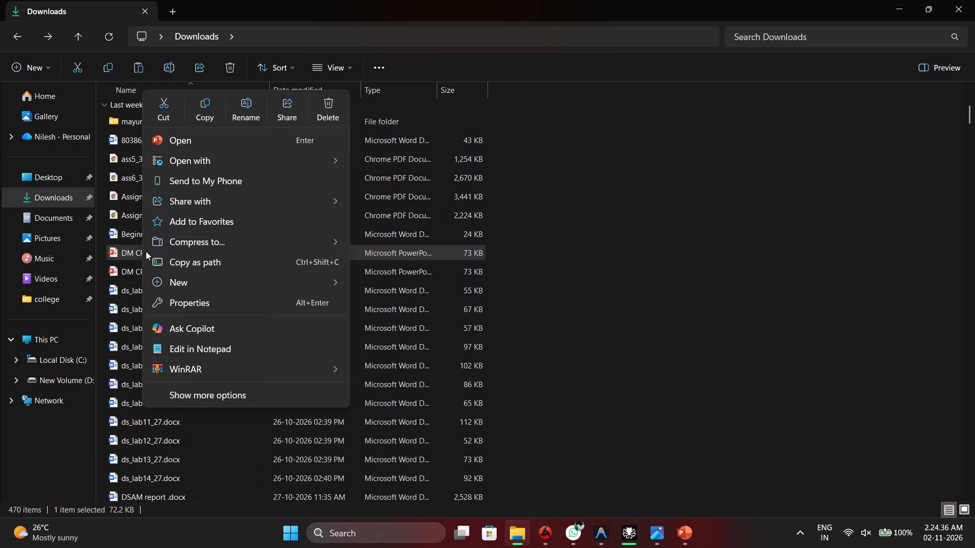
pyautogui.click(248, 106)
pyautogui.click(133, 254)
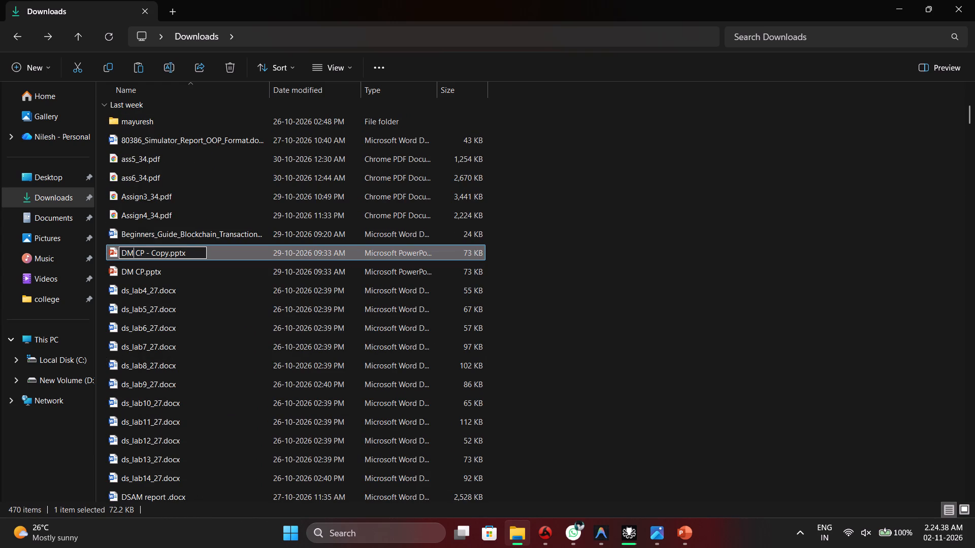
pyautogui.press('BackSpace')
pyautogui.press('BackSpace')
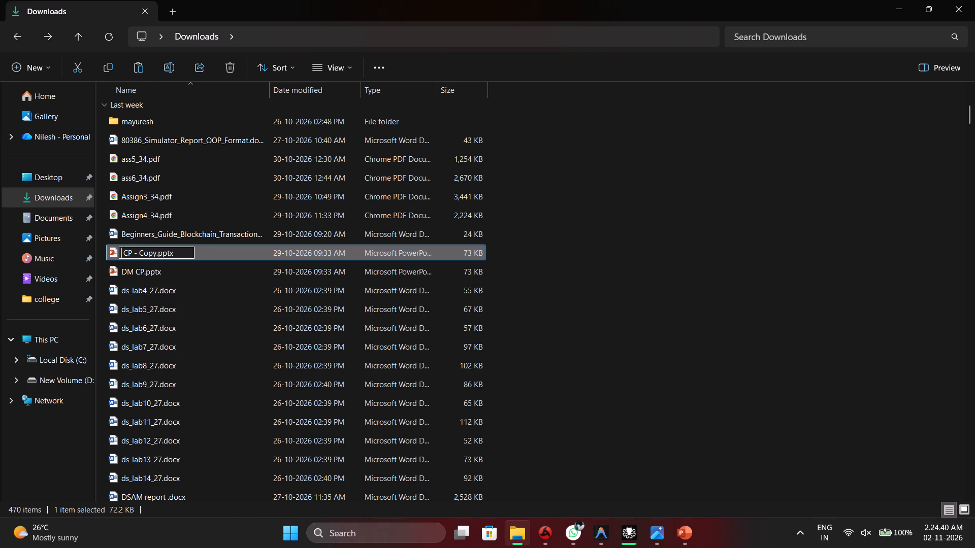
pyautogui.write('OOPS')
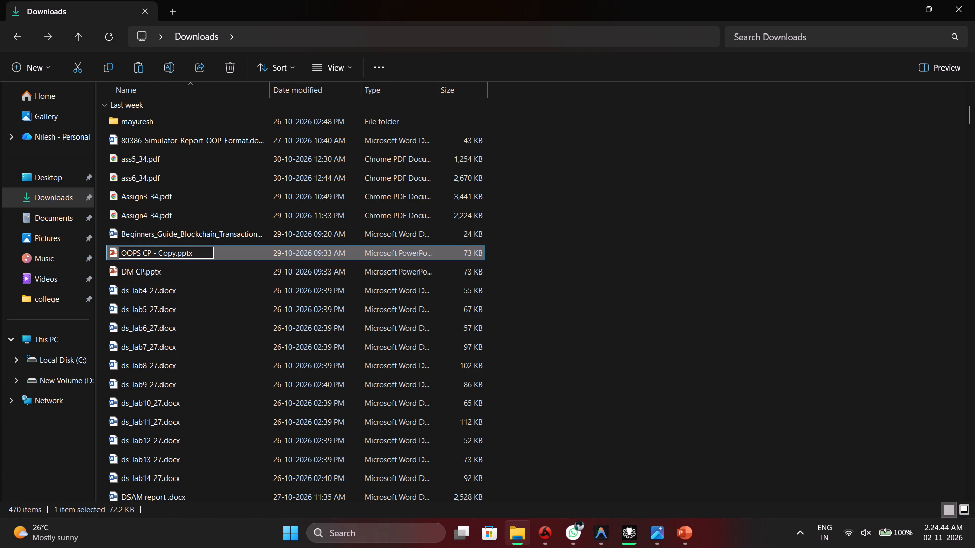
pyautogui.click(175, 252)
pyautogui.press('BackSpace')
pyautogui.press('BackSpace')
pyautogui.press('BackSpace')
pyautogui.press('BackSpace')
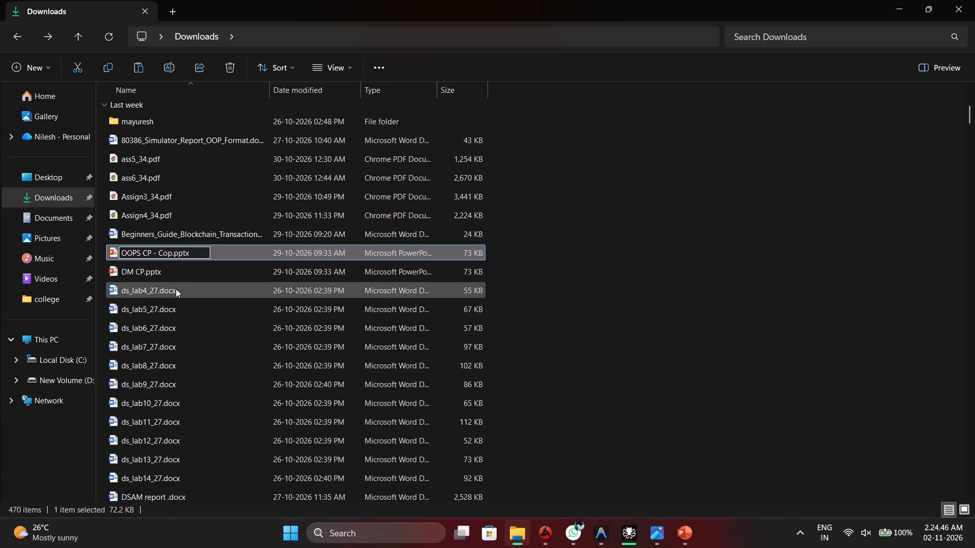
pyautogui.press('BackSpace')
pyautogui.press('BackSpace')
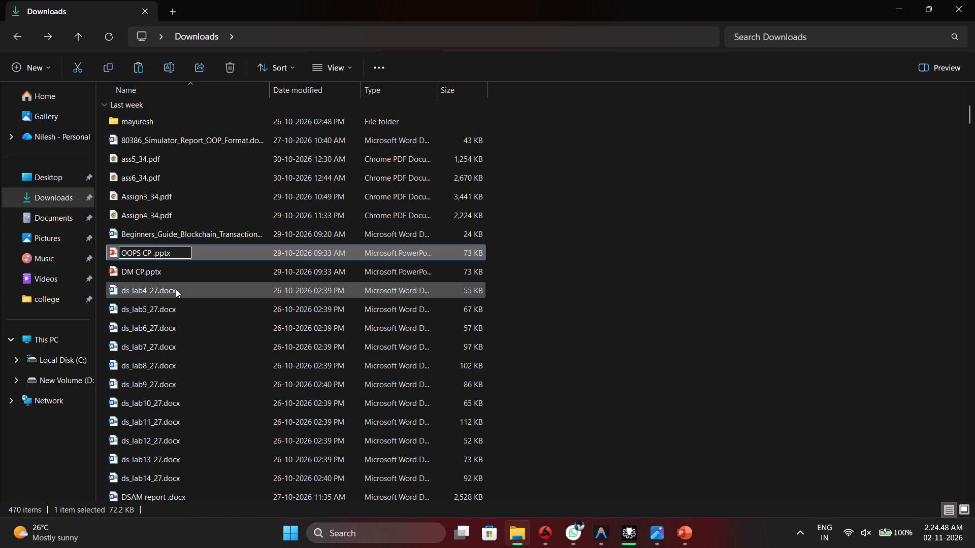
pyautogui.press('Return')
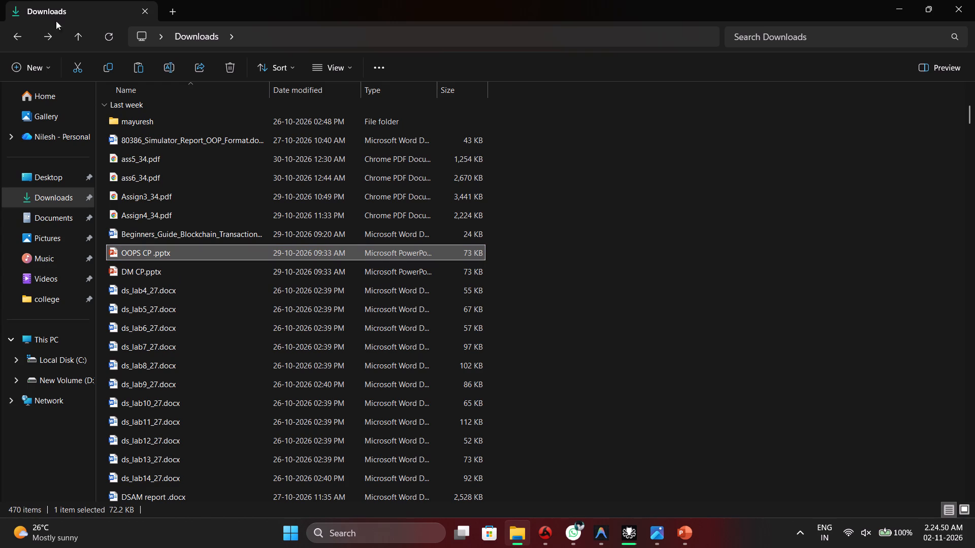
pyautogui.click(106, 41)
# Look through the dated groups in Downloads for the OOPS CP .pptx presentation.
pyautogui.scroll(14, 185, 183)
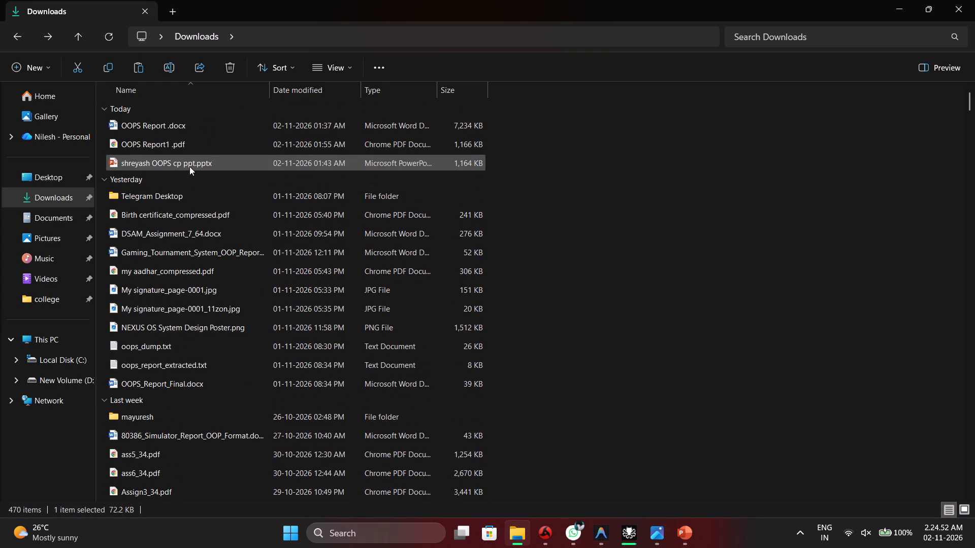
pyautogui.scroll(3, 189, 166)
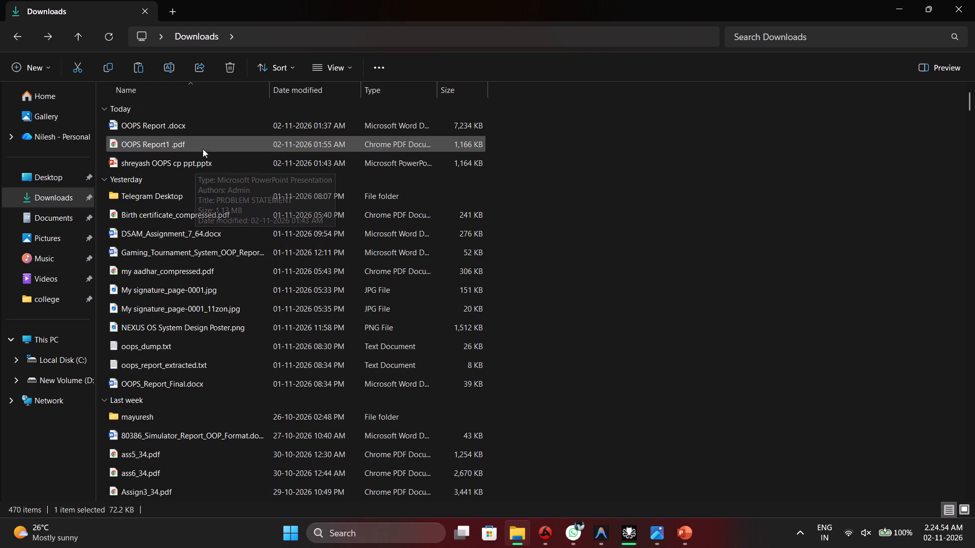
pyautogui.scroll(-3, 198, 163)
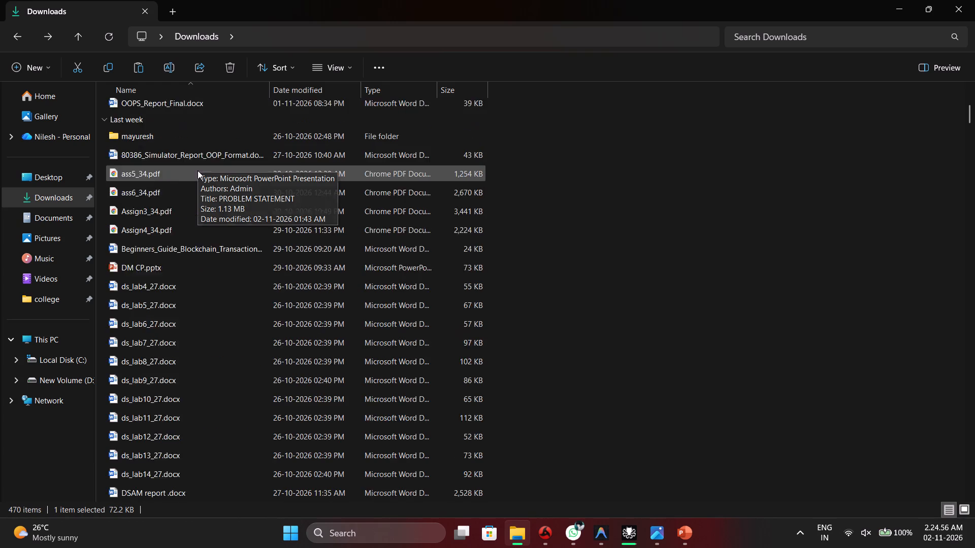
pyautogui.scroll(-20, 198, 170)
pyautogui.scroll(-14, 198, 170)
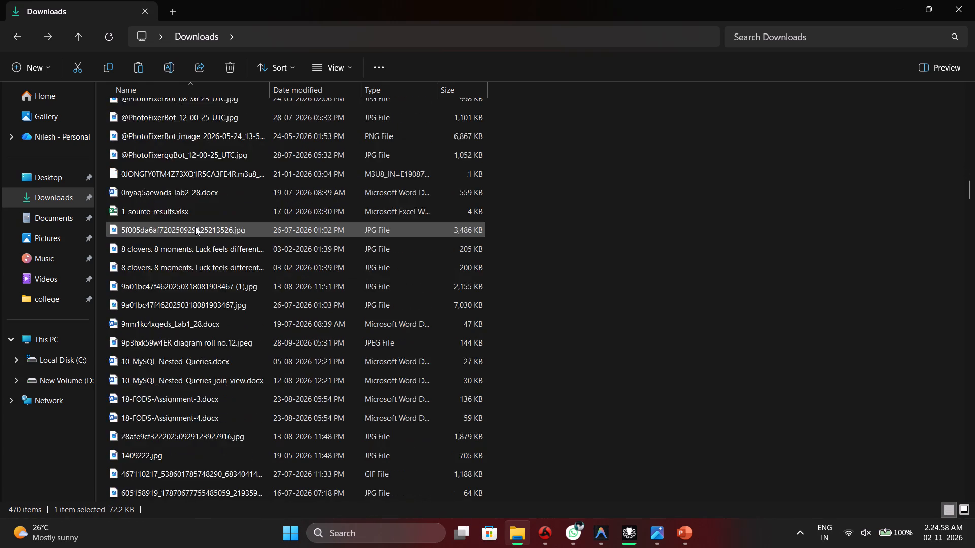
pyautogui.scroll(-4, 195, 227)
pyautogui.scroll(20, 195, 227)
pyautogui.scroll(2, 195, 227)
pyautogui.scroll(-4, 194, 217)
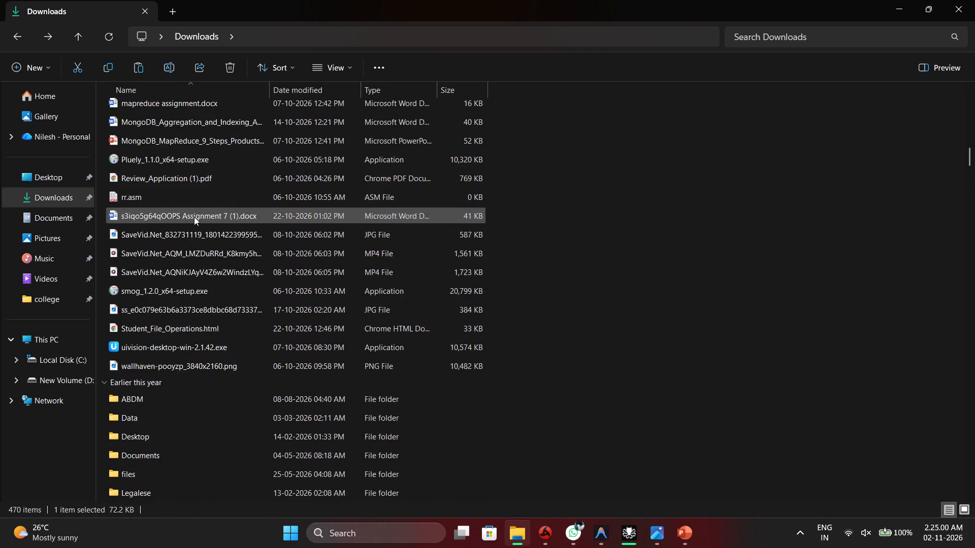
pyautogui.scroll(10, 187, 241)
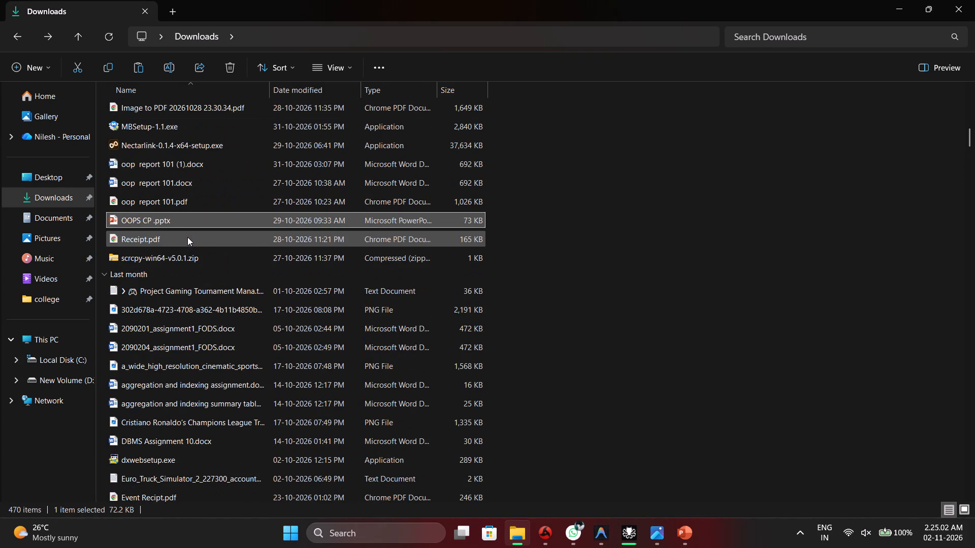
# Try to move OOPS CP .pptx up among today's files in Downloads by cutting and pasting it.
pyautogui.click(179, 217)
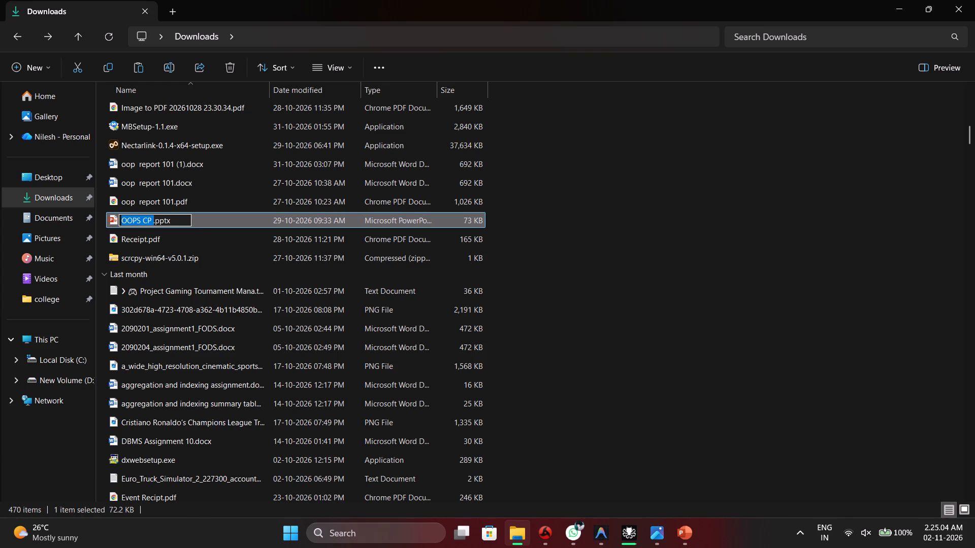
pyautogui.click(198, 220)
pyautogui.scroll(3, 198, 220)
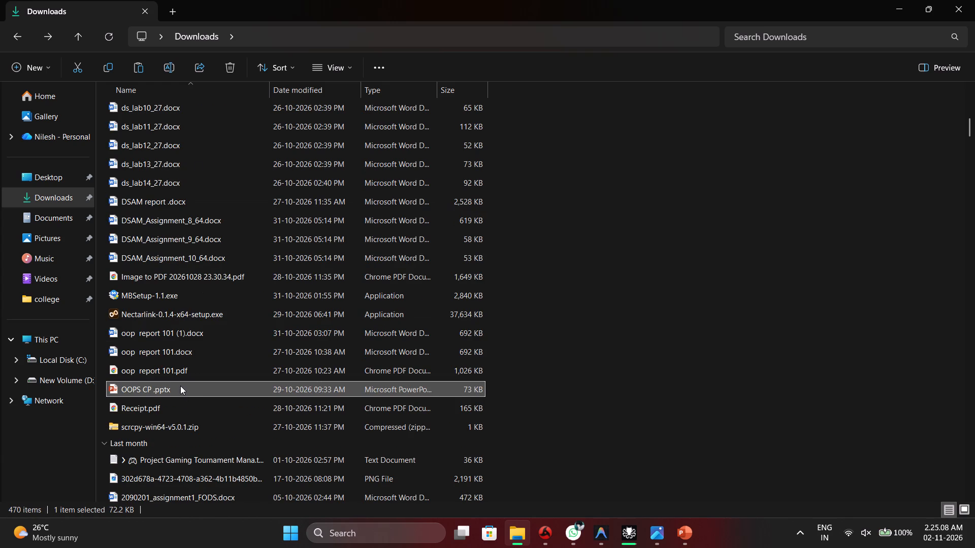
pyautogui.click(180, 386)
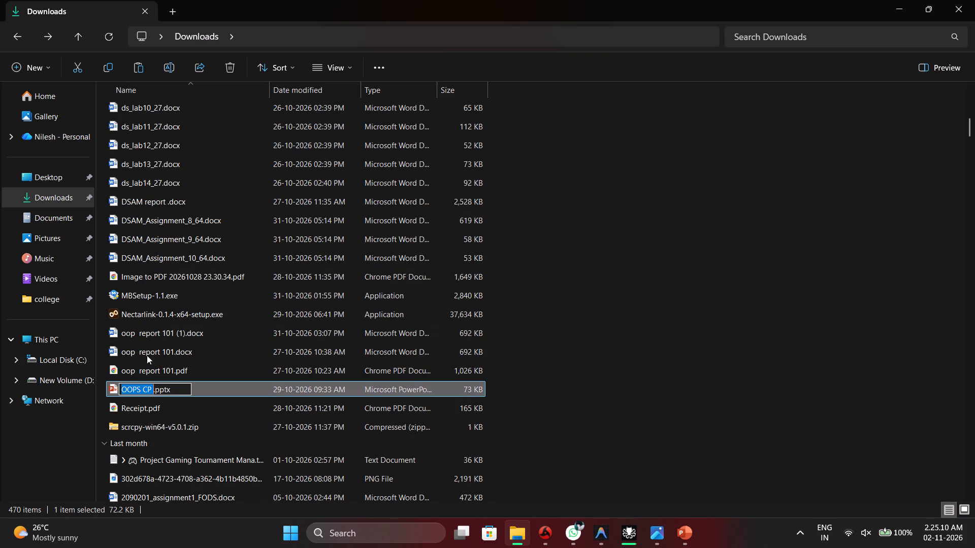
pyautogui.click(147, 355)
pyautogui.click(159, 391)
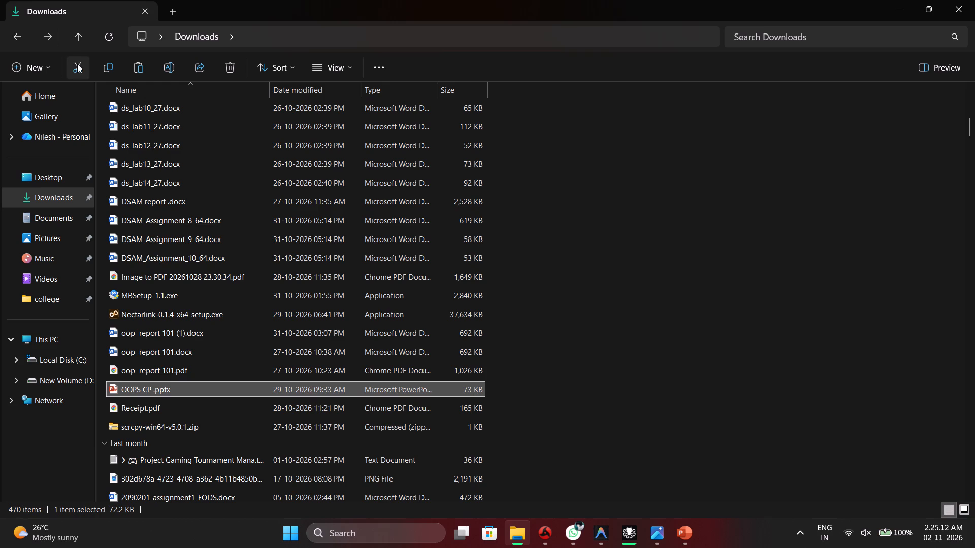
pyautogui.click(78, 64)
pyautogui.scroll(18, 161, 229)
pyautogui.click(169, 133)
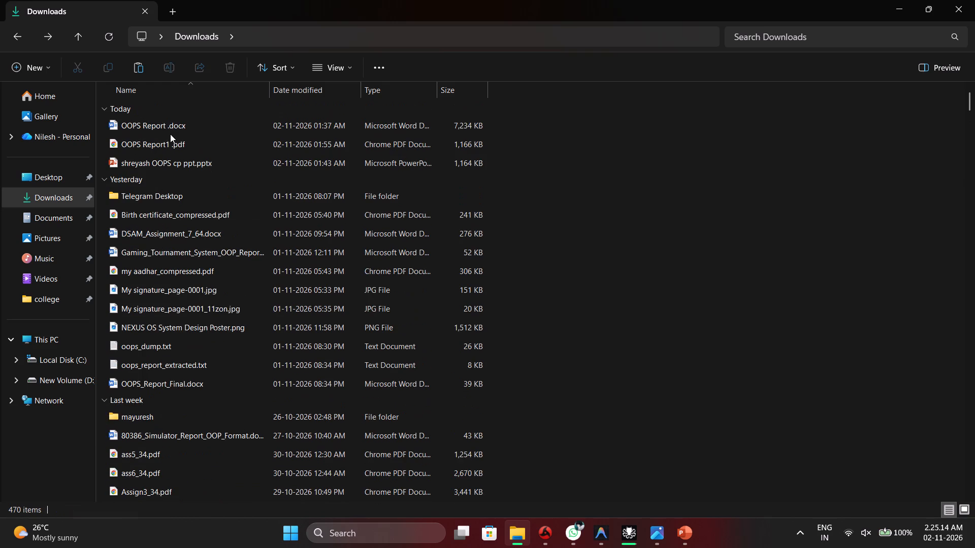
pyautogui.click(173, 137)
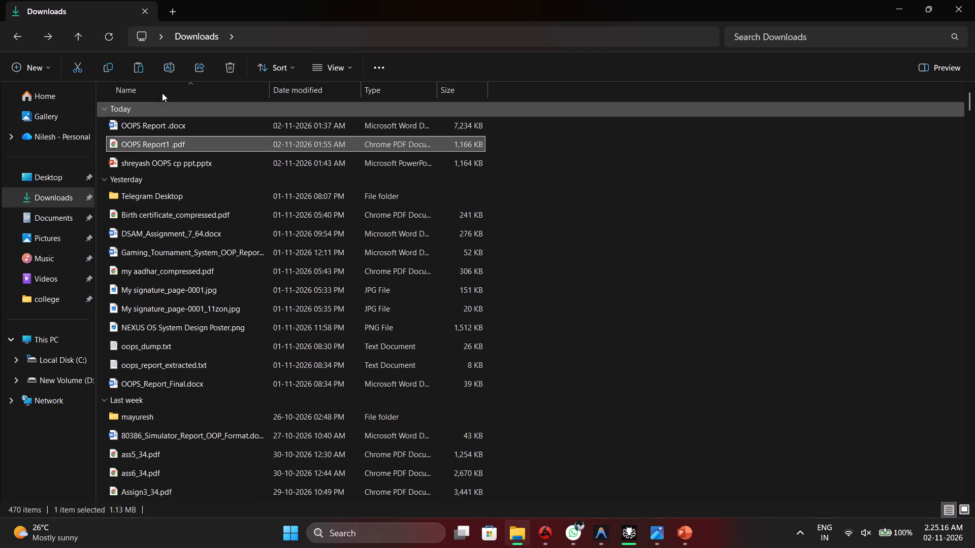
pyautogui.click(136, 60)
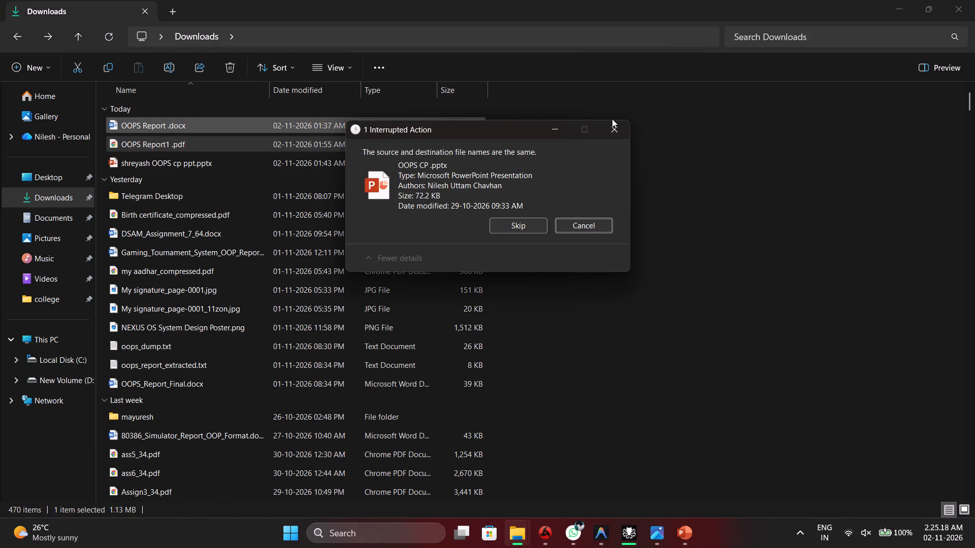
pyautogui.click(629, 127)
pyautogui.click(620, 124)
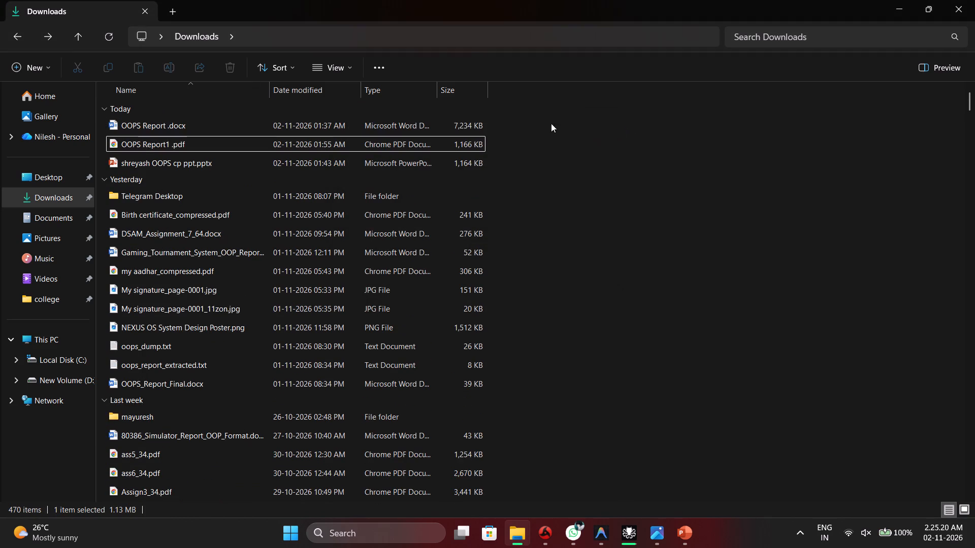
# Open the OOPS CP .pptx presentation from the Last week group in Downloads.
pyautogui.click(516, 180)
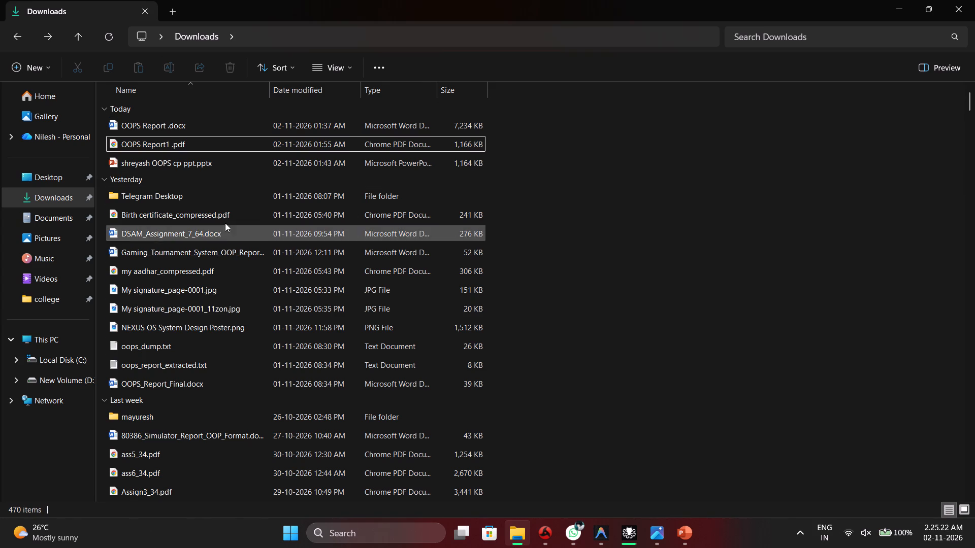
pyautogui.click(634, 250)
pyautogui.scroll(-5, 324, 382)
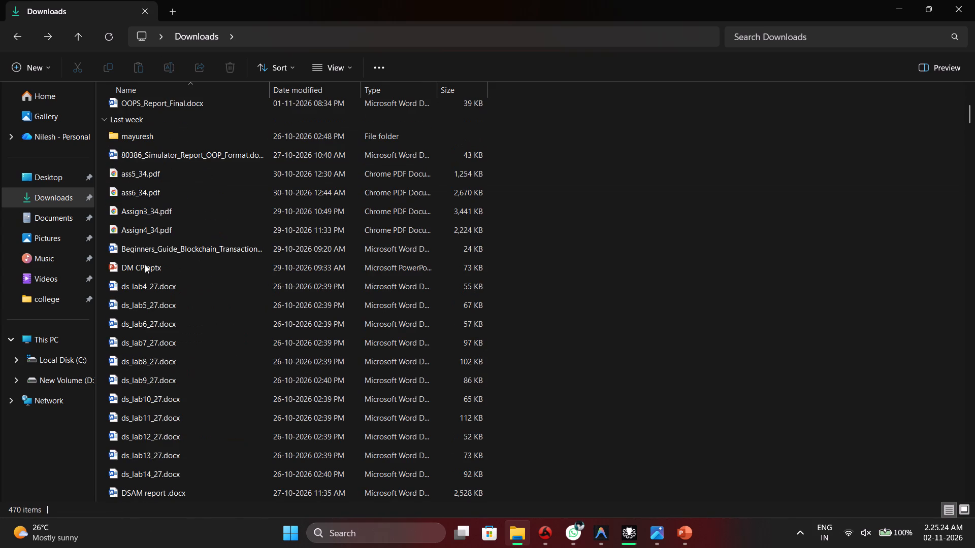
pyautogui.scroll(3, 145, 263)
pyautogui.scroll(-8, 149, 300)
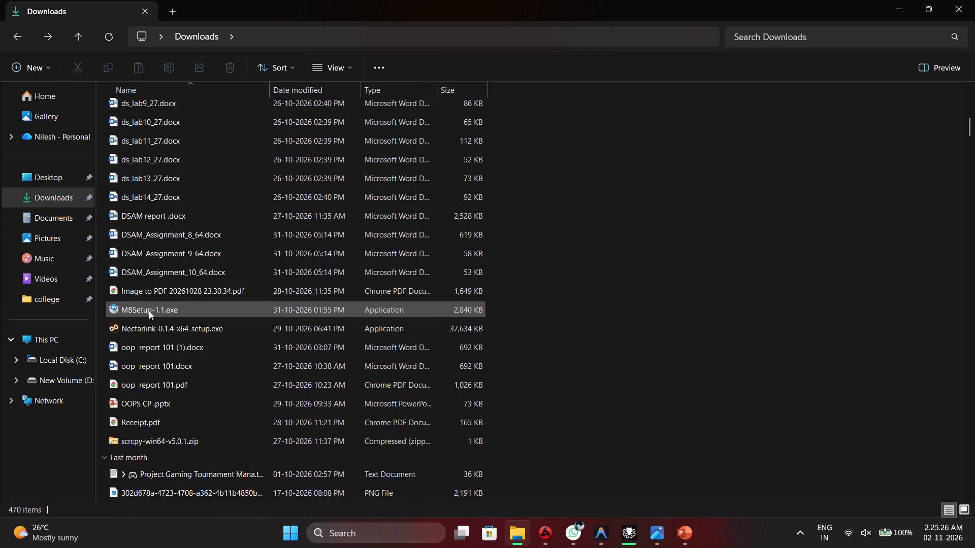
pyautogui.doubleClick(148, 403)
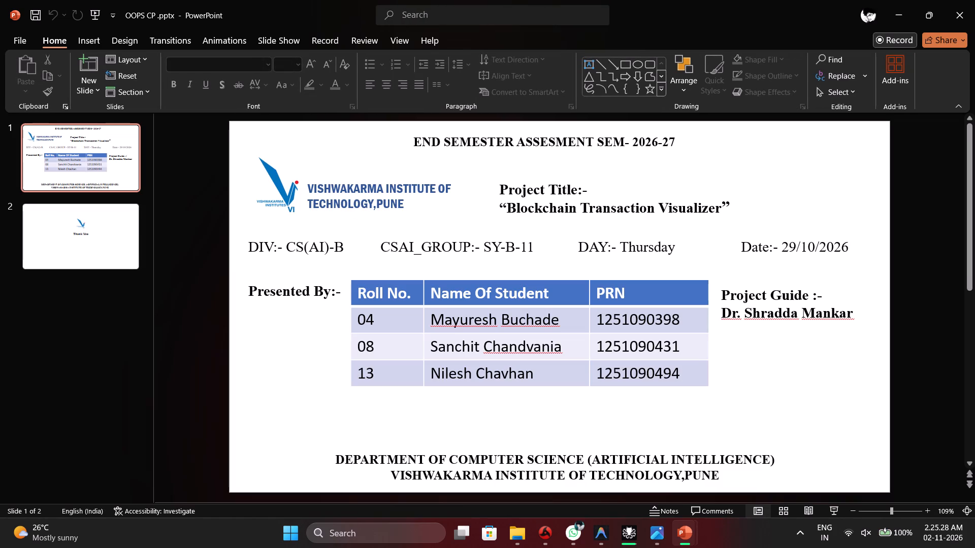
# Replace the quoted project title on the title slide with Gaming Tournament System.
pyautogui.moveTo(720, 206); pyautogui.dragTo(577, 201)
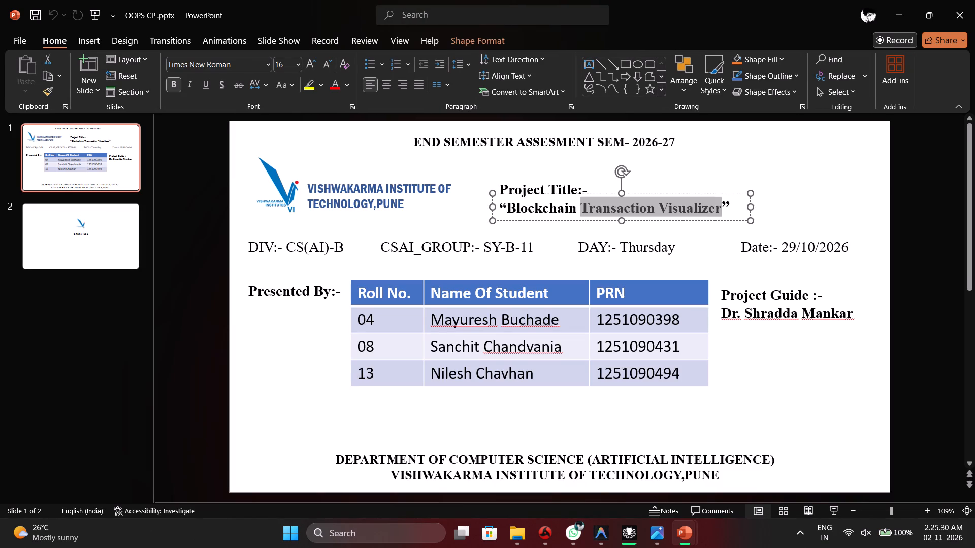
pyautogui.moveTo(577, 201); pyautogui.dragTo(547, 204)
pyautogui.press('BackSpace')
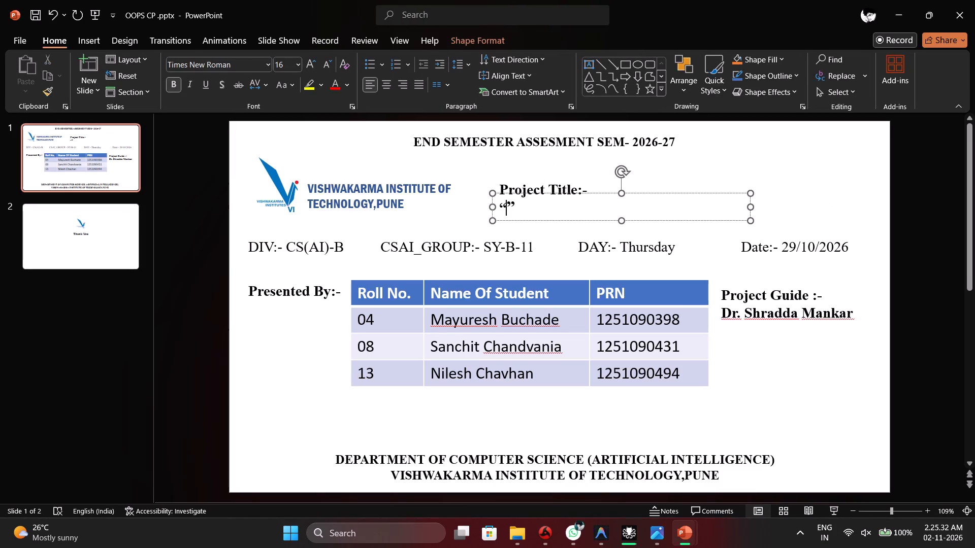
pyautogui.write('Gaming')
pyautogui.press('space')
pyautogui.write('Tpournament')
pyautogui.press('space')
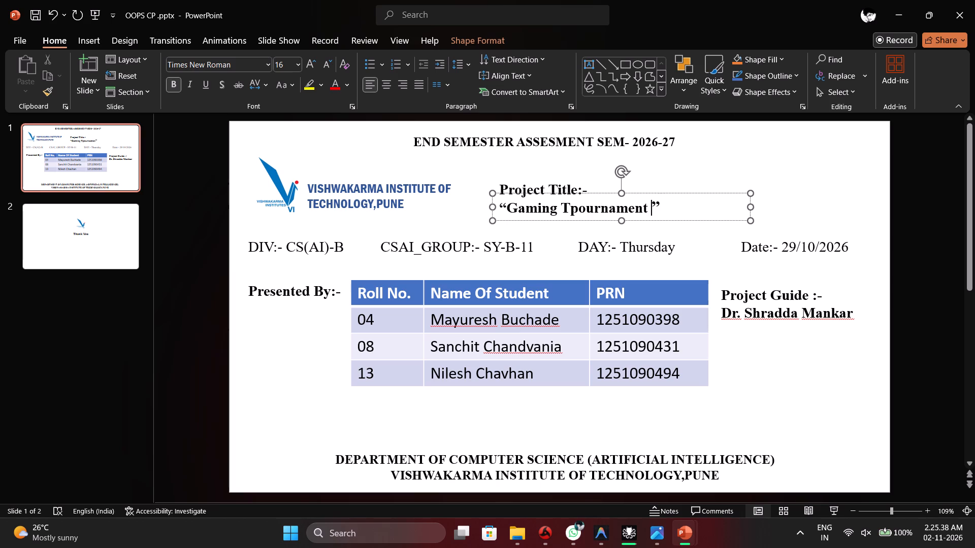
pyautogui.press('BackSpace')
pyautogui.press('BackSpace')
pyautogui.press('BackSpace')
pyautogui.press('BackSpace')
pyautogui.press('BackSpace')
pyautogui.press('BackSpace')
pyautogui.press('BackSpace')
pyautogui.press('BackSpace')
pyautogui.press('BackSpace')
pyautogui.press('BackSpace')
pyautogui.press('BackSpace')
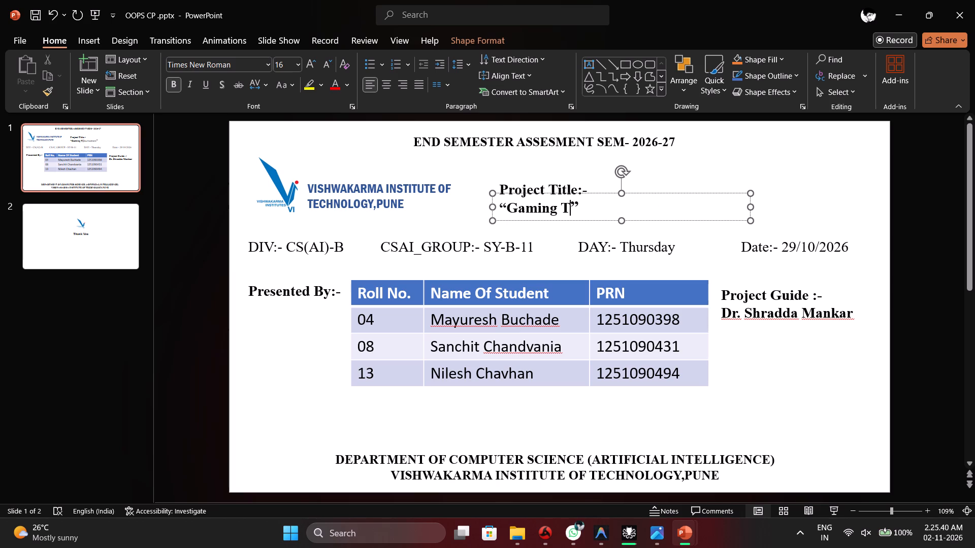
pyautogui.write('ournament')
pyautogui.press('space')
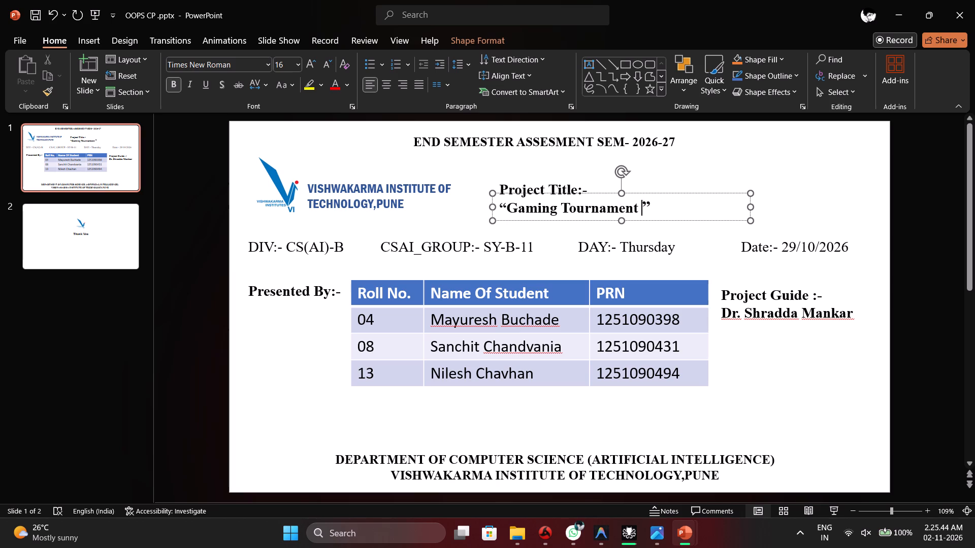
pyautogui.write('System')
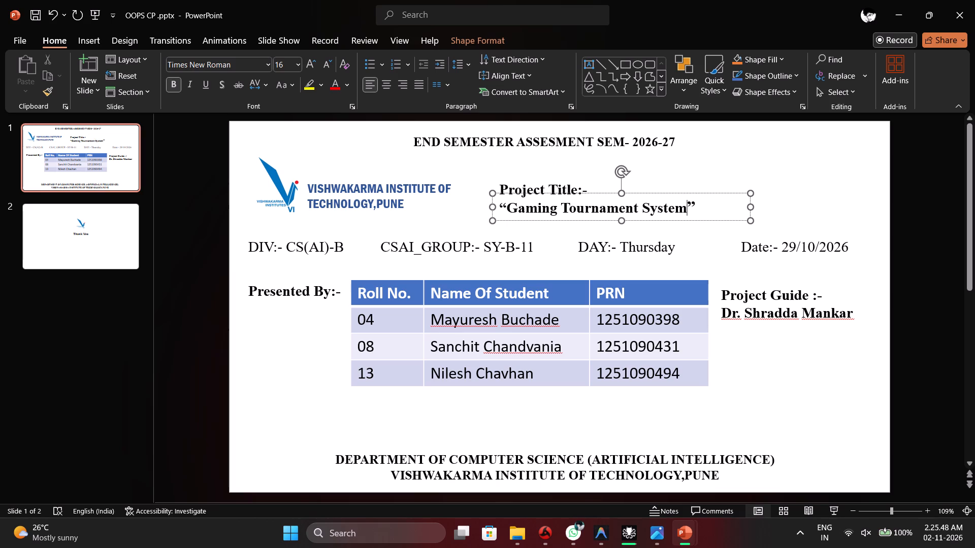
# Replace the project guide's entry on the title slide with the OOPS guide's name, using the title Prof.
pyautogui.click(850, 313)
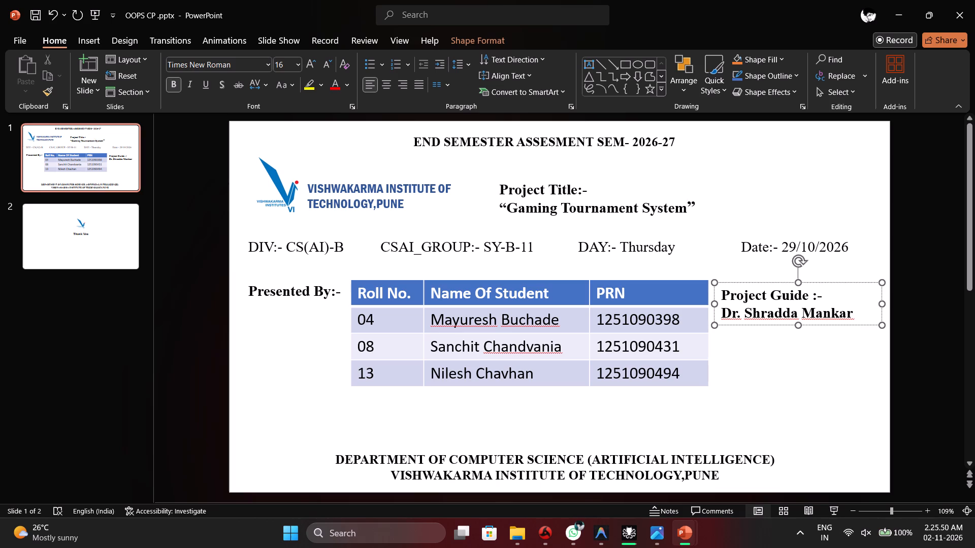
pyautogui.press('BackSpace')
pyautogui.press('BackSpace')
pyautogui.press('BackSpace')
pyautogui.press('BackSpace')
pyautogui.press('BackSpace')
pyautogui.press('BackSpace')
pyautogui.press('BackSpace')
pyautogui.press('BackSpace')
pyautogui.press('BackSpace')
pyautogui.press('BackSpace')
pyautogui.press('BackSpace')
pyautogui.press('BackSpace')
pyautogui.press('BackSpace')
pyautogui.press('BackSpace')
pyautogui.press('BackSpace')
pyautogui.press('BackSpace')
pyautogui.press('BackSpace')
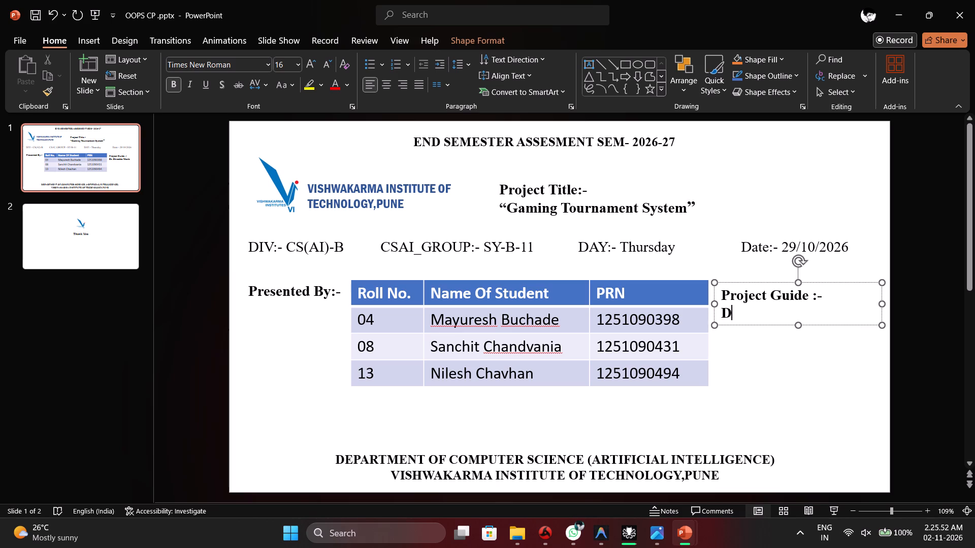
pyautogui.press('BackSpace')
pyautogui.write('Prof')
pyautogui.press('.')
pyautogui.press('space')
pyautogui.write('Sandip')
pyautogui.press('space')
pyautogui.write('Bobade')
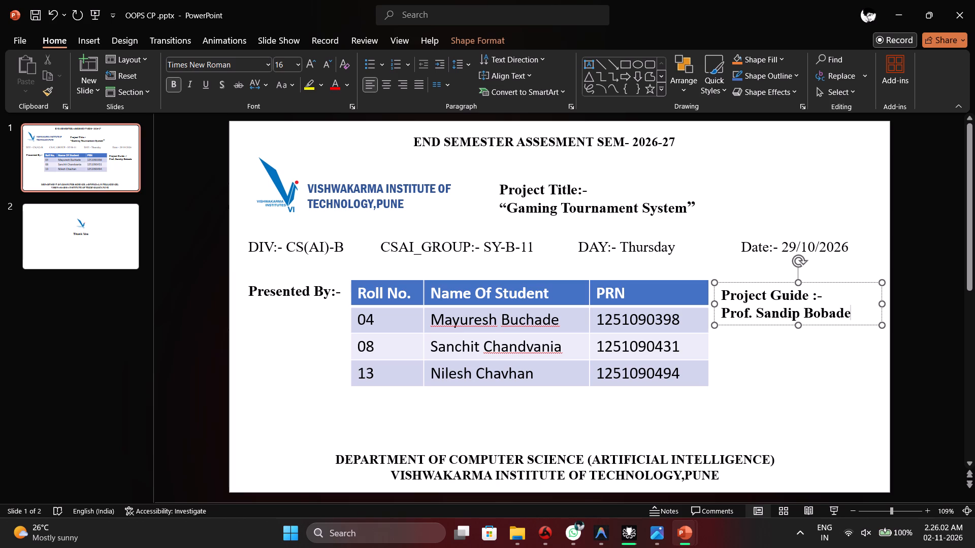
pyautogui.click(589, 403)
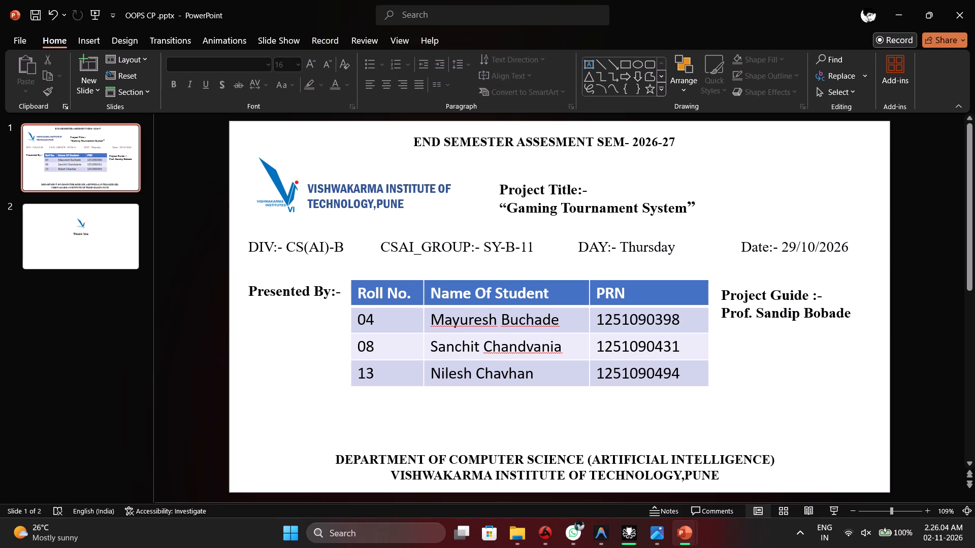
# Change the DAY entry on the title slide to Monday.
pyautogui.click(671, 247)
pyautogui.click(677, 247)
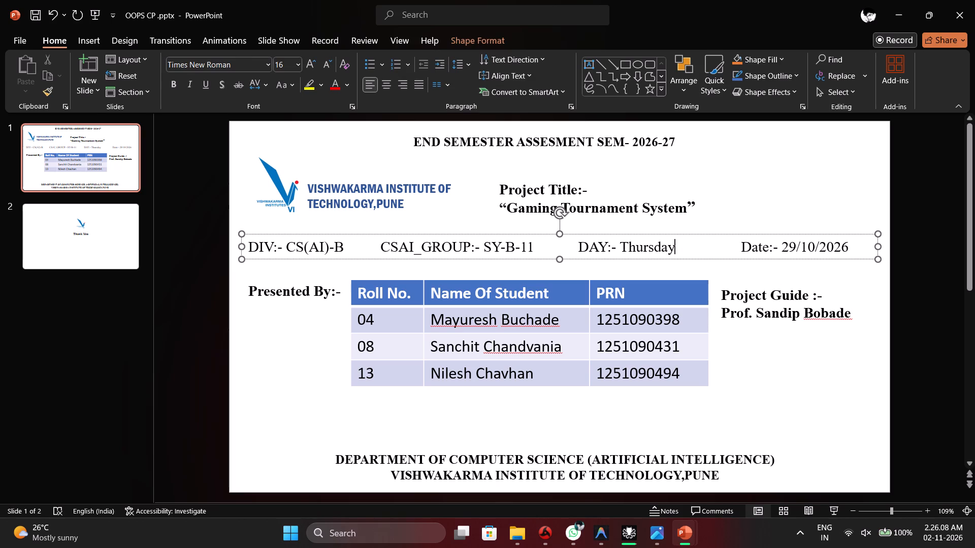
pyautogui.press('BackSpace')
pyautogui.press('BackSpace')
pyautogui.press('BackSpace')
pyautogui.press('BackSpace')
pyautogui.press('BackSpace')
pyautogui.press('BackSpace')
pyautogui.press('BackSpace')
pyautogui.press('BackSpace')
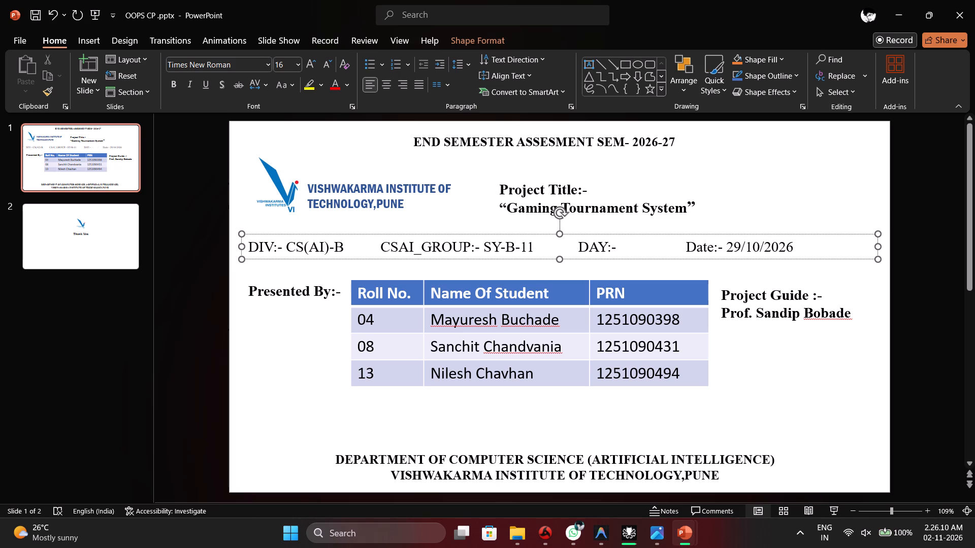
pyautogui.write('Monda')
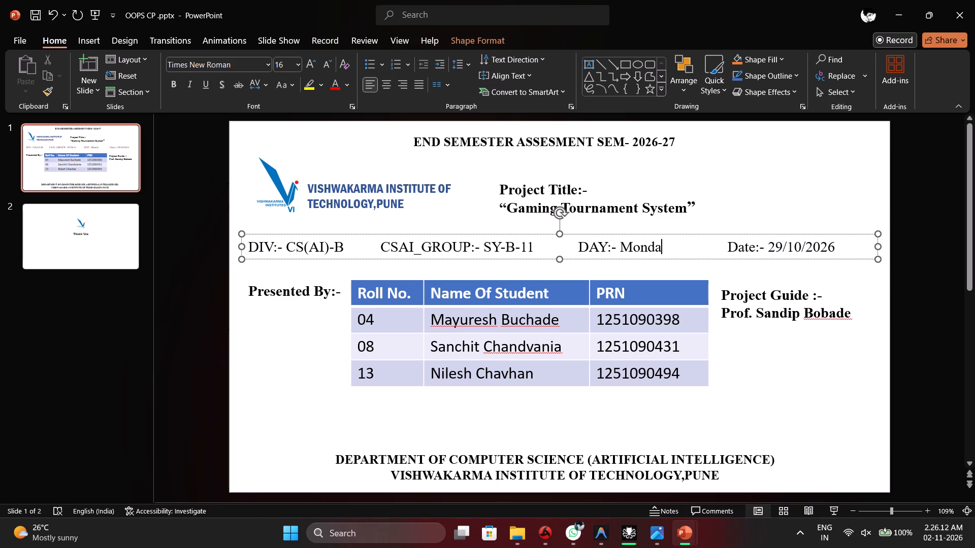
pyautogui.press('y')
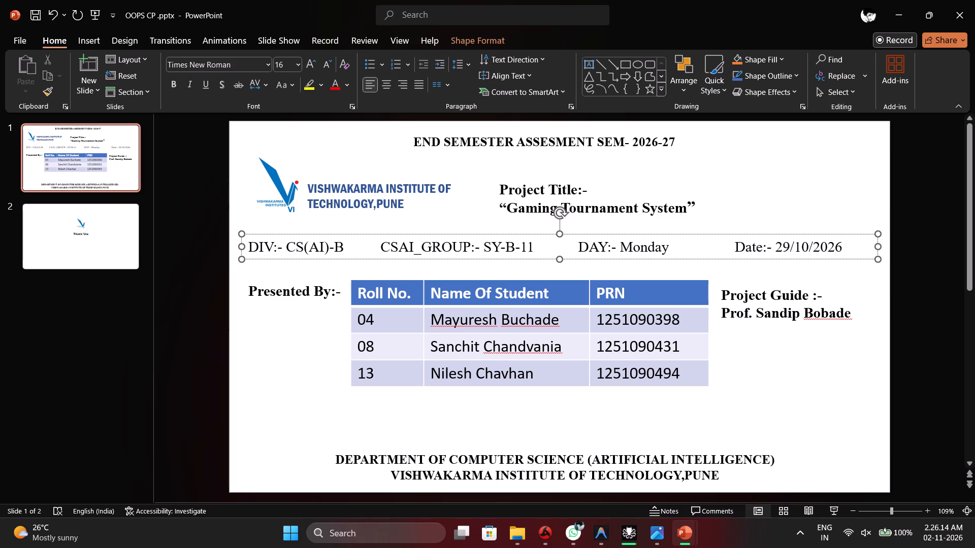
# Change the date on the title slide to 02/11/2026.
pyautogui.click(809, 249)
pyautogui.press('BackSpace')
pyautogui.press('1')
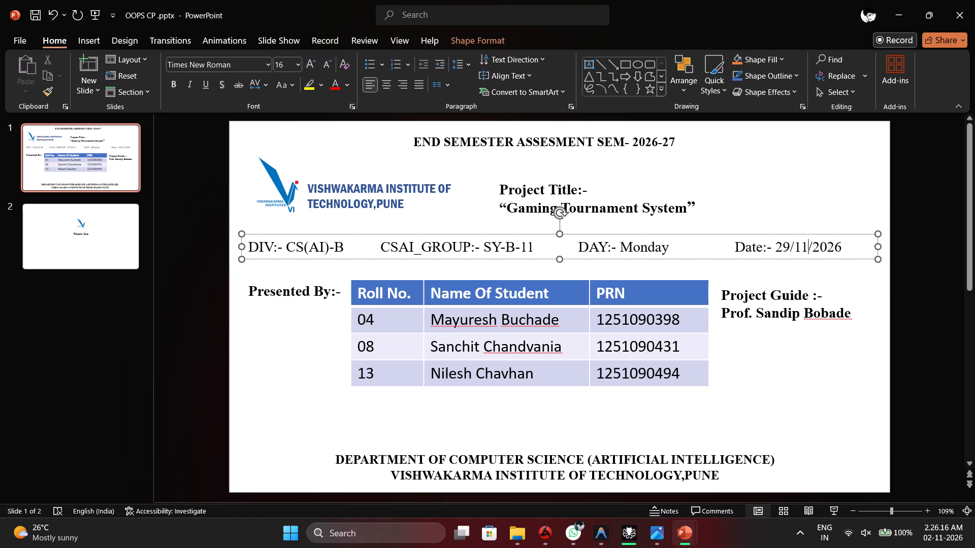
pyautogui.click(790, 246)
pyautogui.press('BackSpace')
pyautogui.press('BackSpace')
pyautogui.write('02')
pyautogui.click(785, 195)
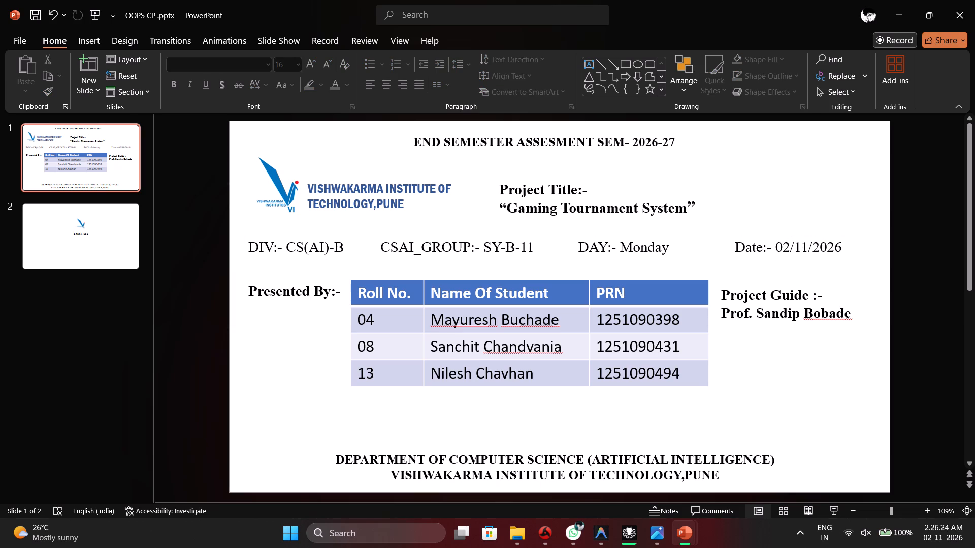
# Save the edited OOPS CP .pptx presentation and close it.
pyautogui.click(106, 251)
pyautogui.click(66, 125)
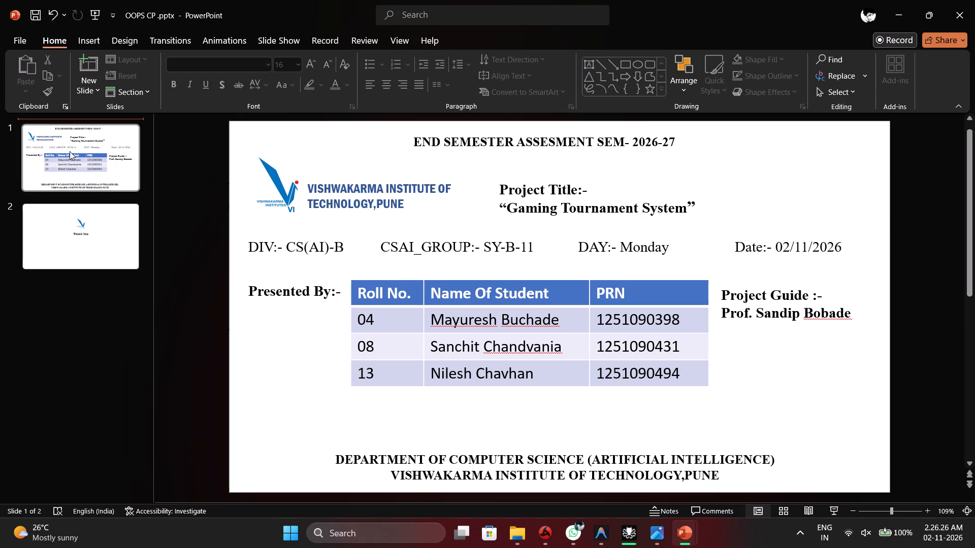
pyautogui.click(70, 151)
pyautogui.click(22, 41)
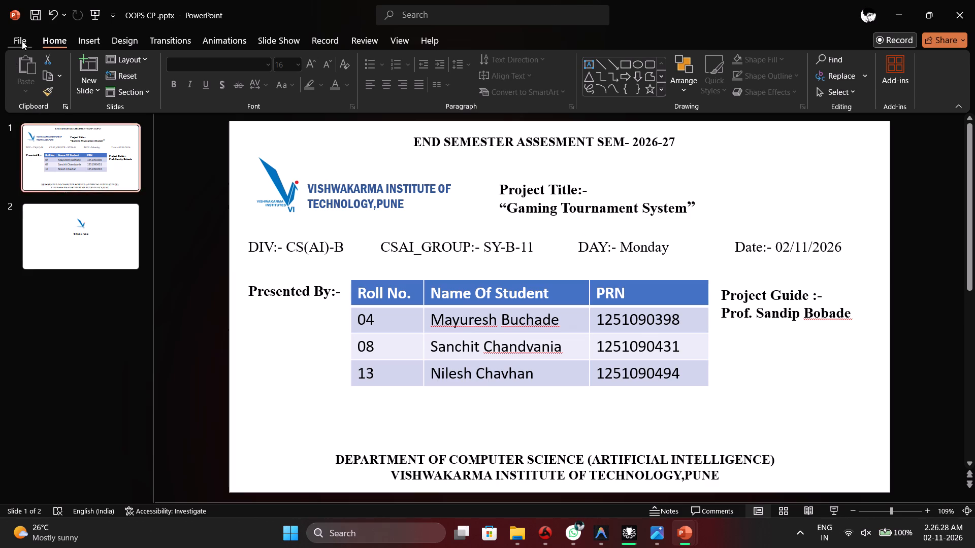
pyautogui.click(47, 213)
pyautogui.click(968, 4)
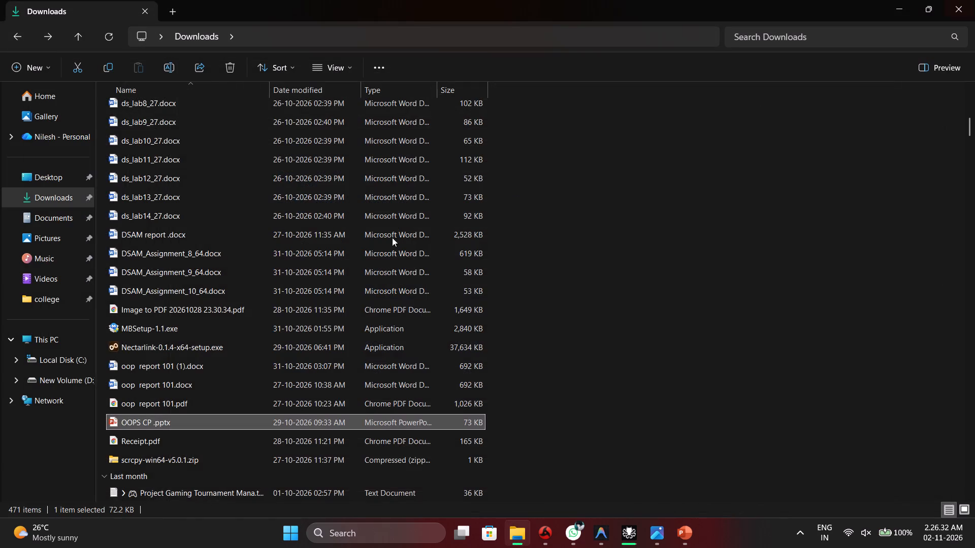
# Refresh the Downloads folder and open the shreyash OOPS cp ppt.pptx presentation from today's files.
pyautogui.scroll(7, 285, 327)
pyautogui.click(91, 36)
pyautogui.click(97, 36)
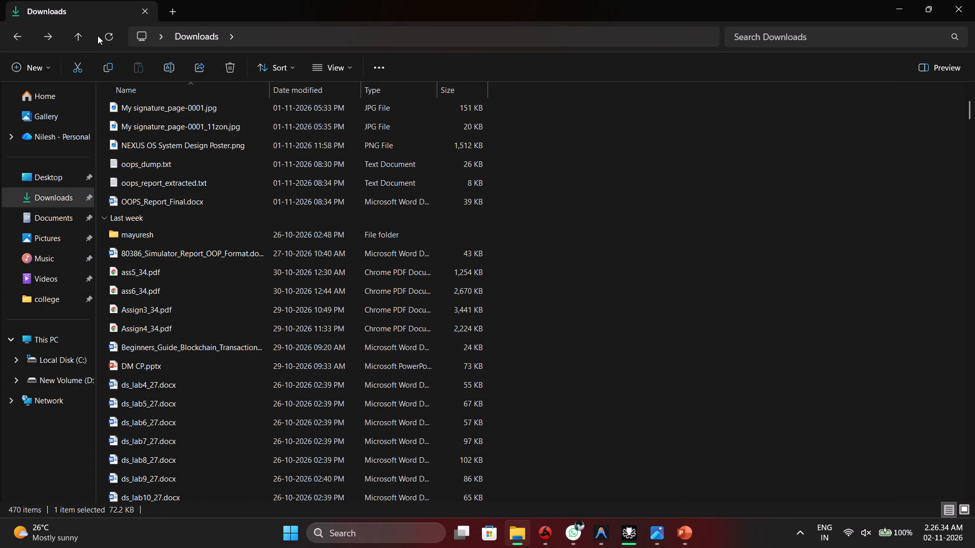
pyautogui.click(105, 36)
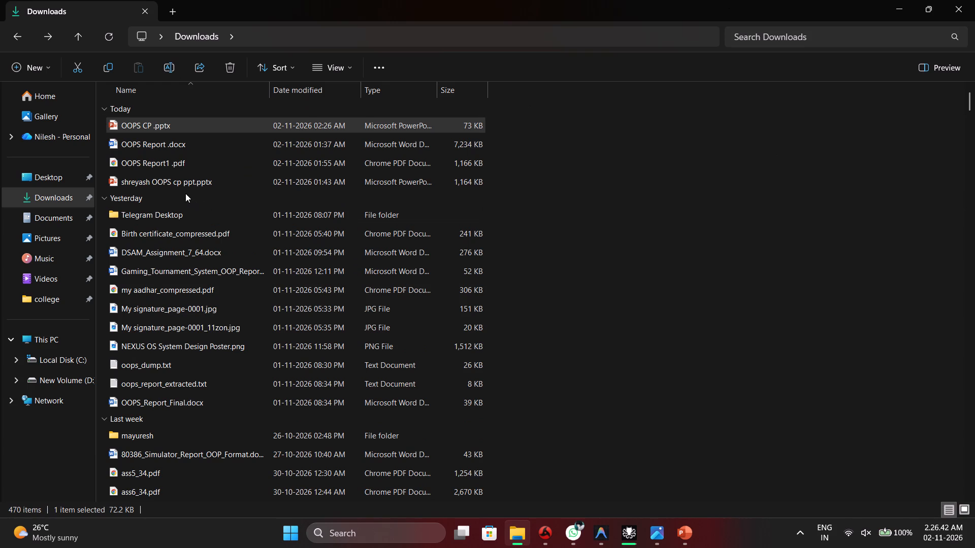
pyautogui.doubleClick(182, 174)
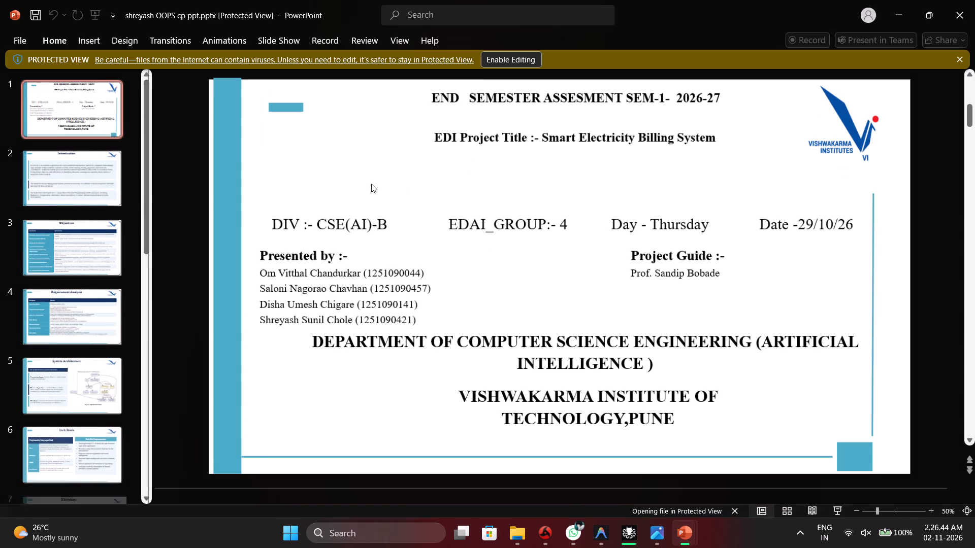
# Look through the Smart Electricity Billing System reference deck from the title slide to Conclusion to examine its structure and content.
pyautogui.click(97, 190)
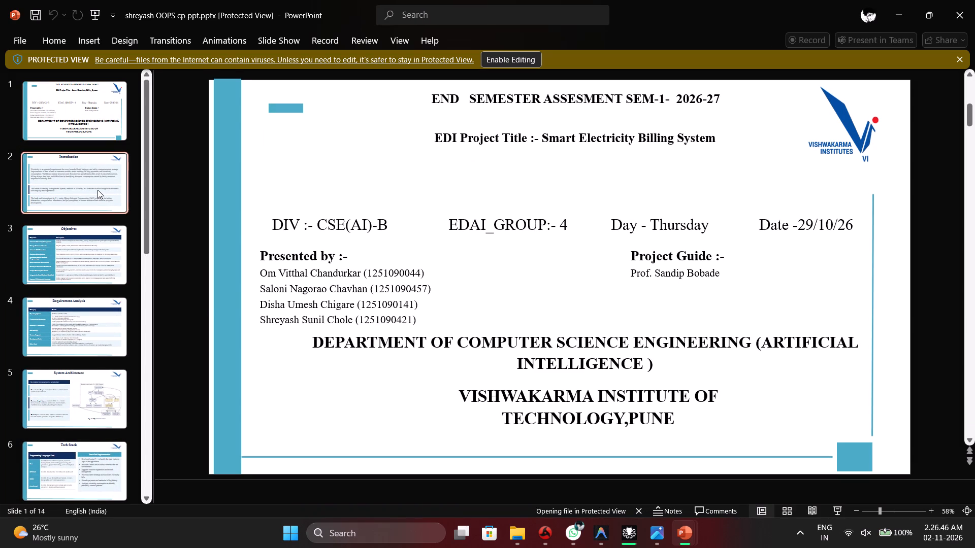
pyautogui.click(98, 110)
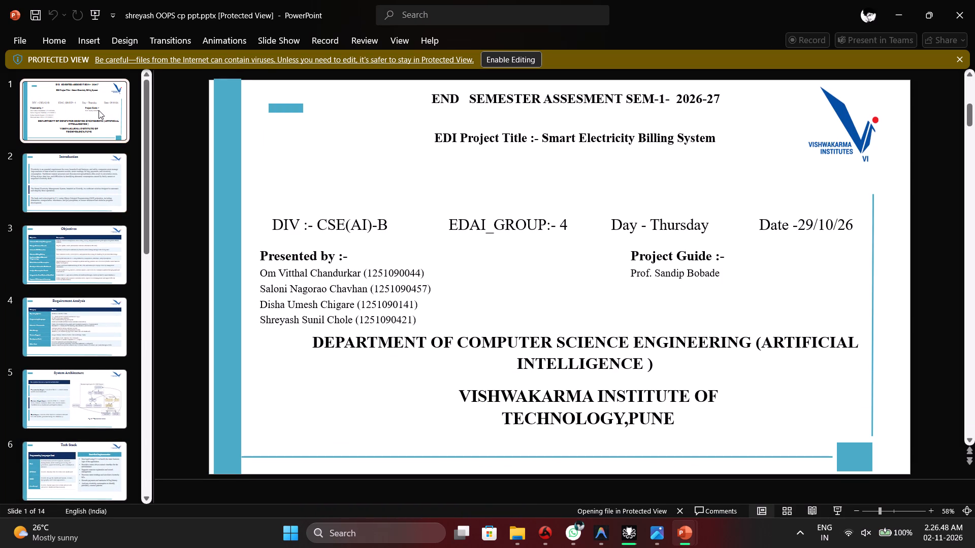
pyautogui.click(101, 164)
pyautogui.click(96, 121)
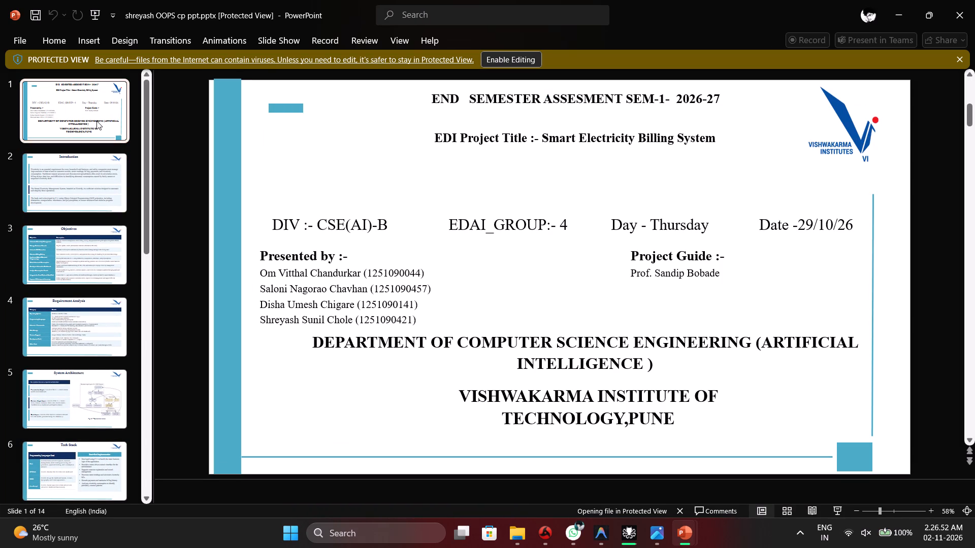
pyautogui.click(101, 159)
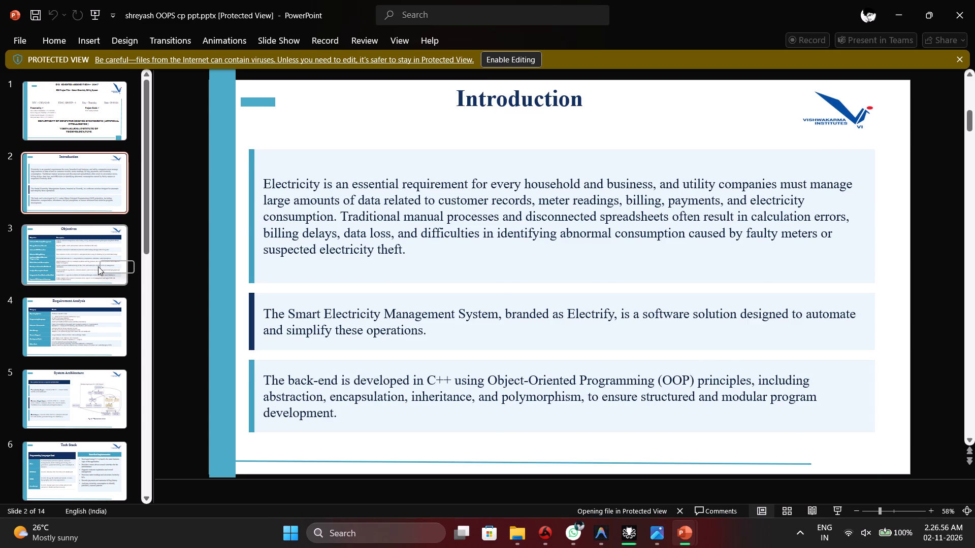
pyautogui.click(97, 266)
pyautogui.scroll(-2, 97, 266)
pyautogui.click(97, 263)
pyautogui.scroll(-2, 97, 263)
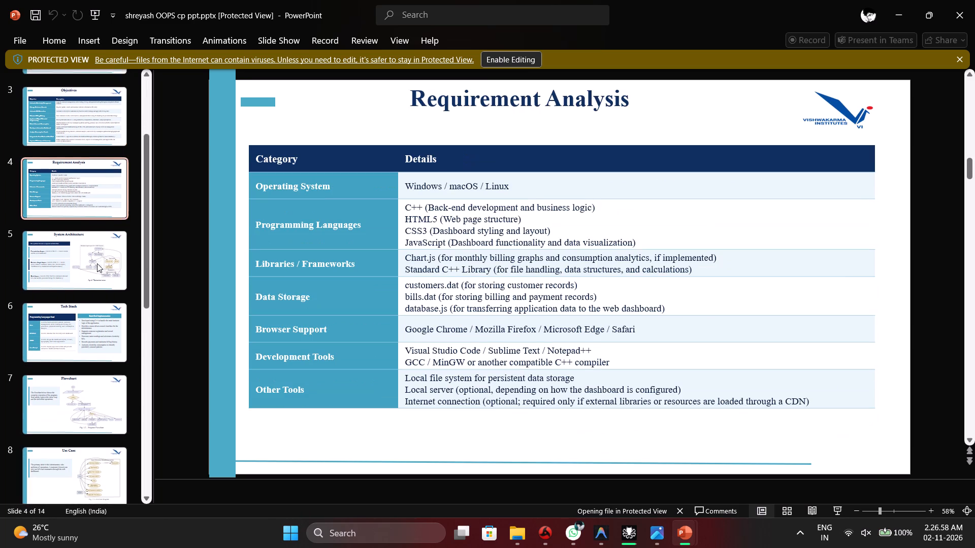
pyautogui.click(97, 263)
pyautogui.scroll(-2, 97, 263)
pyautogui.click(97, 263)
pyautogui.click(96, 273)
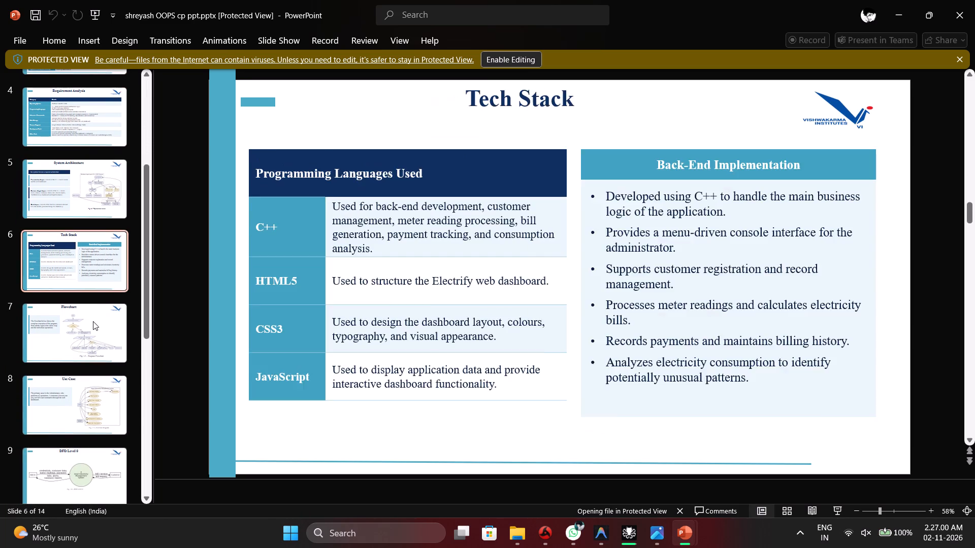
pyautogui.click(92, 327)
pyautogui.scroll(-4, 92, 326)
pyautogui.click(92, 326)
pyautogui.scroll(-1, 92, 325)
pyautogui.click(92, 324)
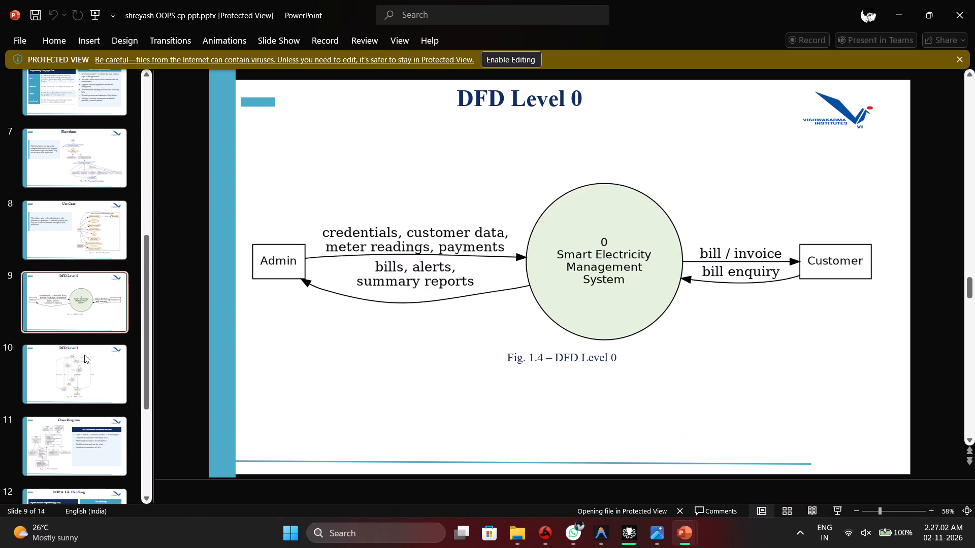
pyautogui.click(84, 355)
pyautogui.scroll(-3, 84, 352)
pyautogui.click(84, 351)
pyautogui.click(81, 264)
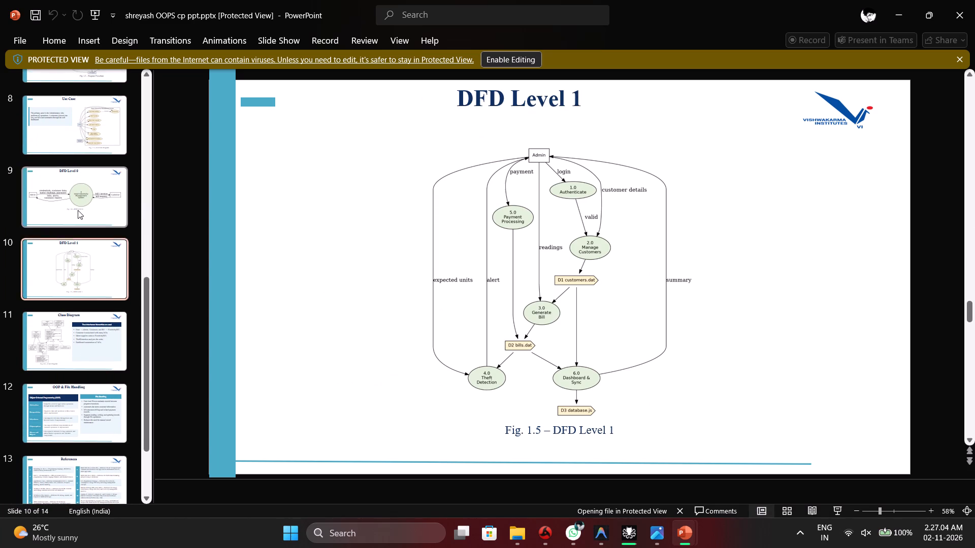
pyautogui.click(78, 210)
pyautogui.click(85, 259)
pyautogui.scroll(-3, 85, 259)
pyautogui.click(87, 274)
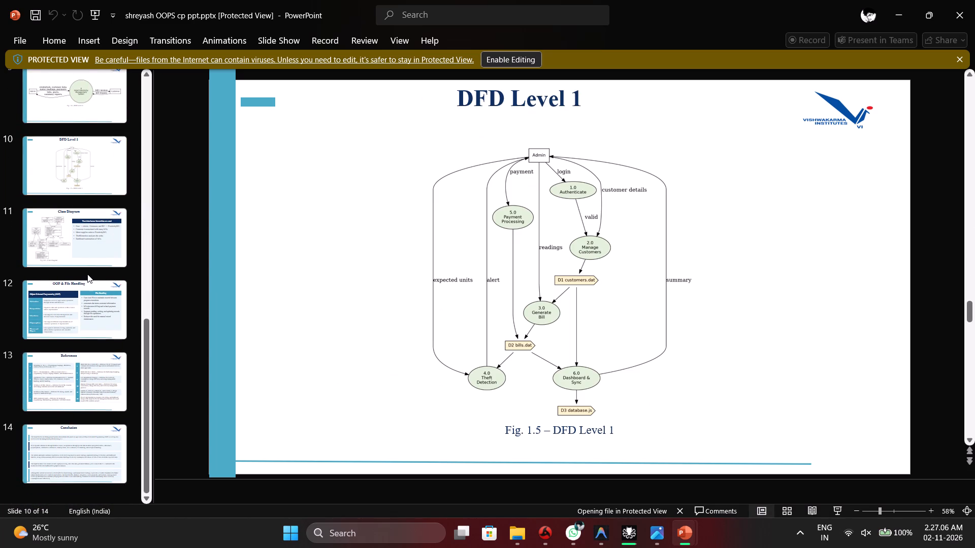
pyautogui.click(93, 291)
pyautogui.scroll(-4, 93, 289)
pyautogui.click(93, 289)
pyautogui.click(88, 366)
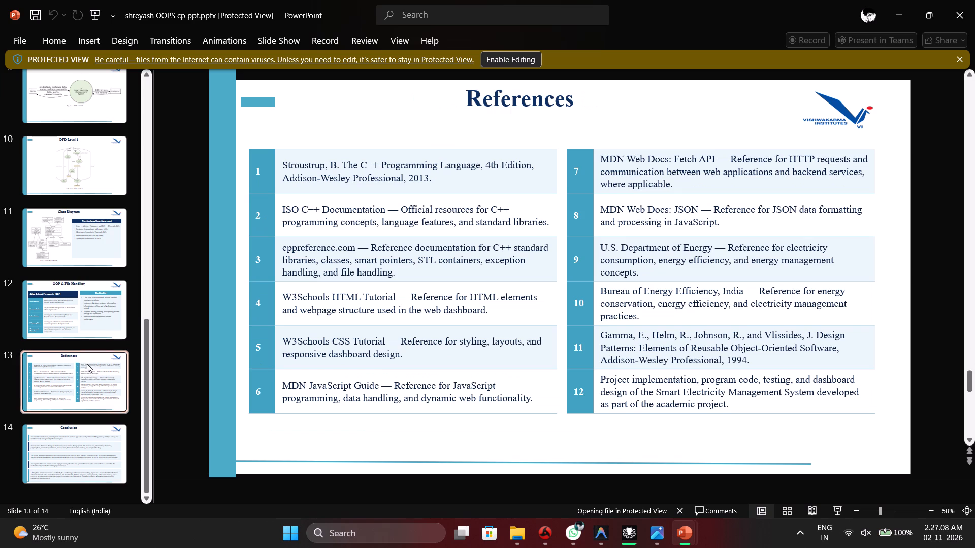
pyautogui.scroll(-4, 87, 363)
pyautogui.click(87, 356)
pyautogui.click(82, 400)
pyautogui.click(73, 455)
pyautogui.scroll(-4, 100, 346)
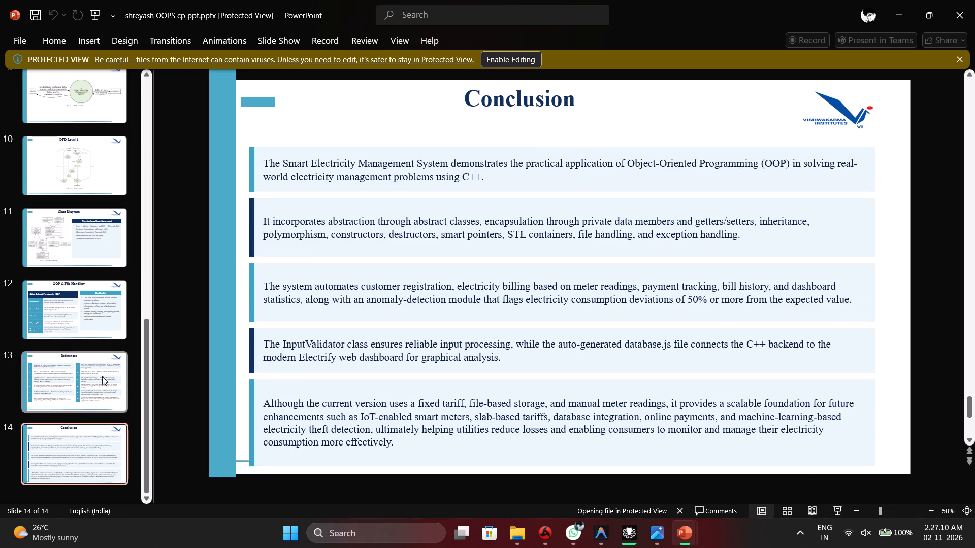
# Re-examine the reference deck's DFD, Class Diagram, OOP & File Handling, References and Conclusion slides, and minimize the presentation.
pyautogui.scroll(3, 110, 366)
pyautogui.click(103, 297)
pyautogui.click(91, 239)
pyautogui.click(91, 201)
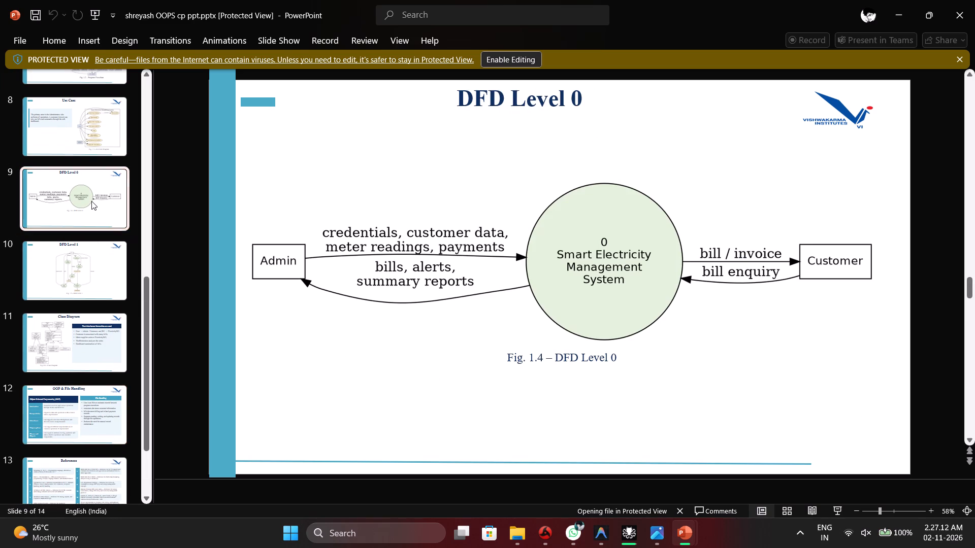
pyautogui.scroll(-2, 87, 289)
pyautogui.click(87, 288)
pyautogui.scroll(-4, 87, 285)
pyautogui.click(87, 283)
pyautogui.scroll(-4, 87, 283)
pyautogui.click(87, 283)
pyautogui.click(93, 315)
pyautogui.click(89, 381)
pyautogui.click(89, 334)
pyautogui.click(92, 223)
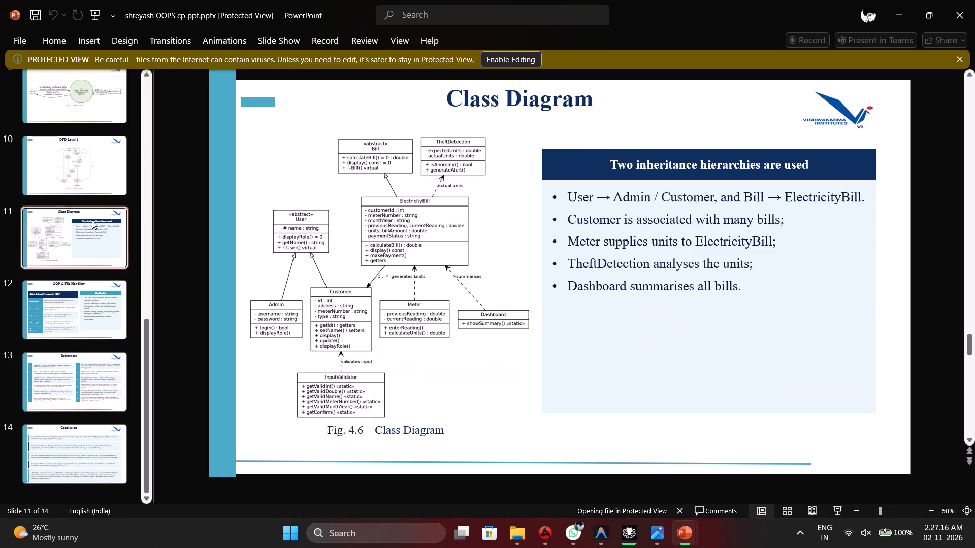
pyautogui.click(92, 191)
pyautogui.click(90, 249)
pyautogui.click(100, 290)
pyautogui.click(105, 368)
pyautogui.click(76, 436)
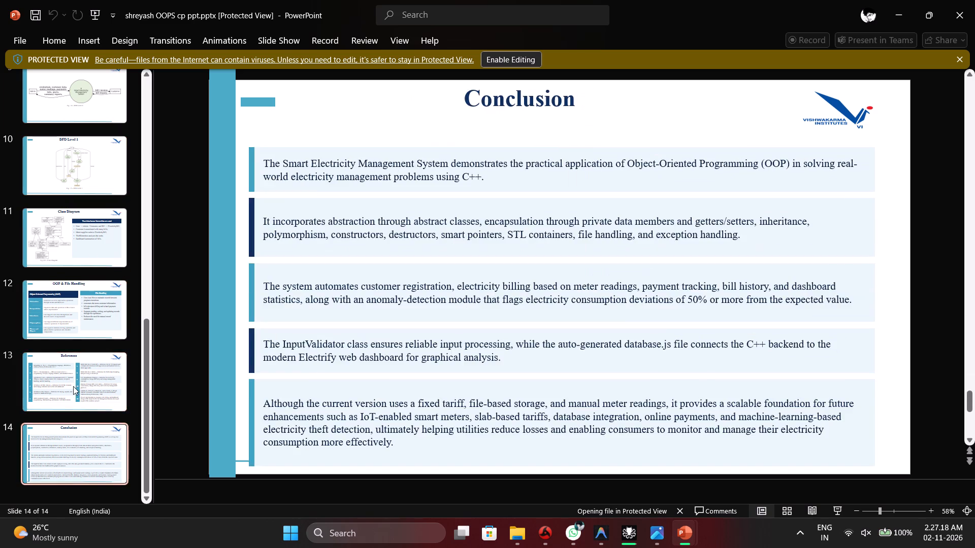
pyautogui.click(73, 380)
pyautogui.click(71, 301)
pyautogui.click(69, 241)
pyautogui.click(68, 173)
pyautogui.click(69, 108)
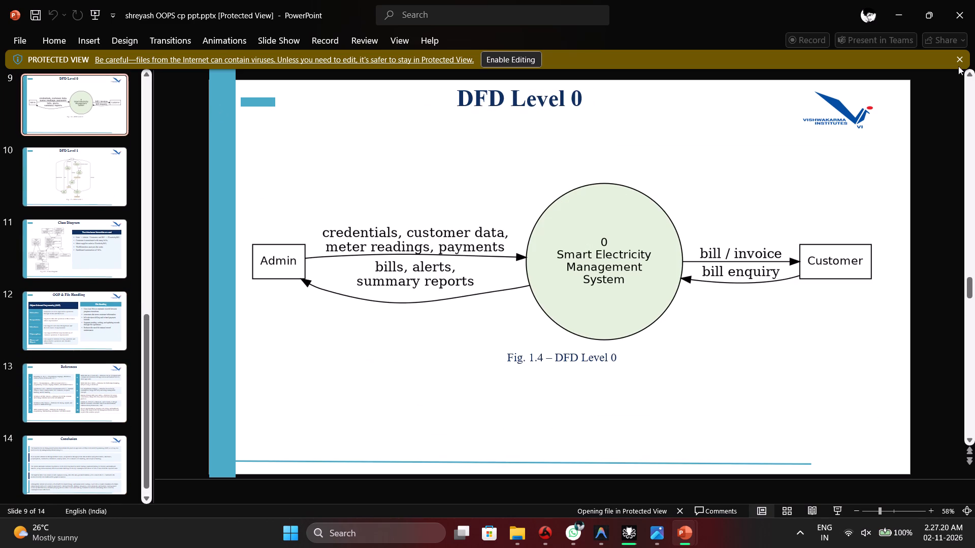
pyautogui.click(905, 5)
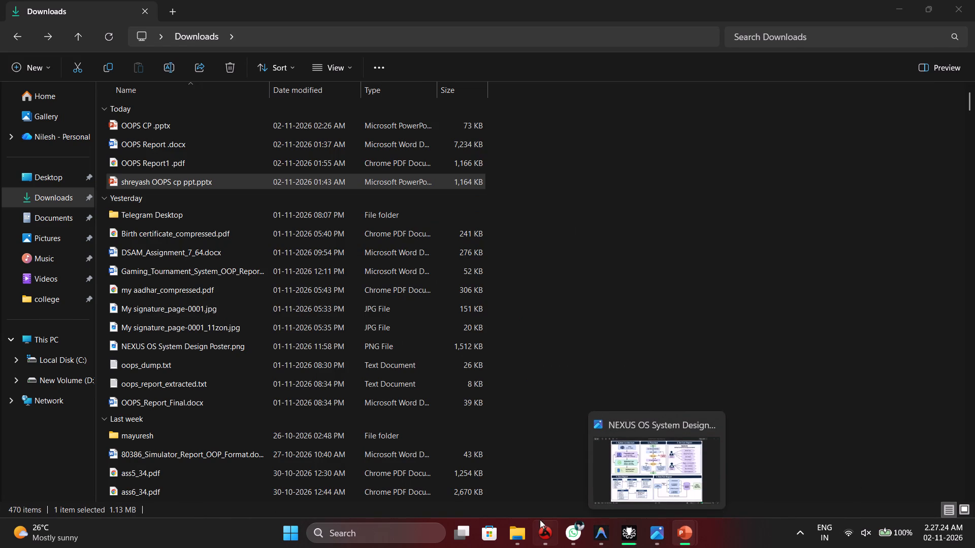
# Switch to Chrome and review the NEXUS OS slide content in the Project Information Overview ChatGPT chat, back to the Title and Introduction slides.
pyautogui.click(540, 521)
pyautogui.click(245, 0)
pyautogui.scroll(4, 381, 392)
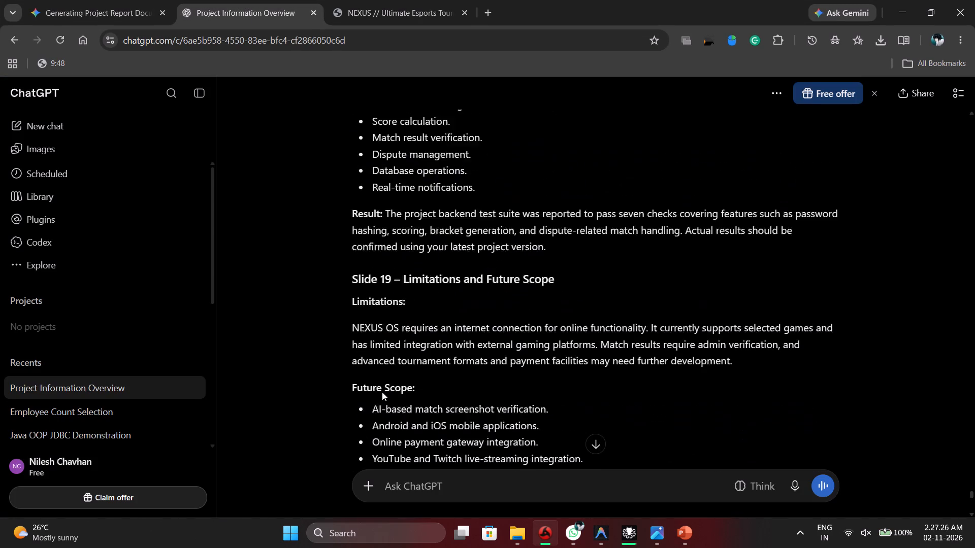
pyautogui.scroll(20, 382, 392)
pyautogui.scroll(7, 382, 392)
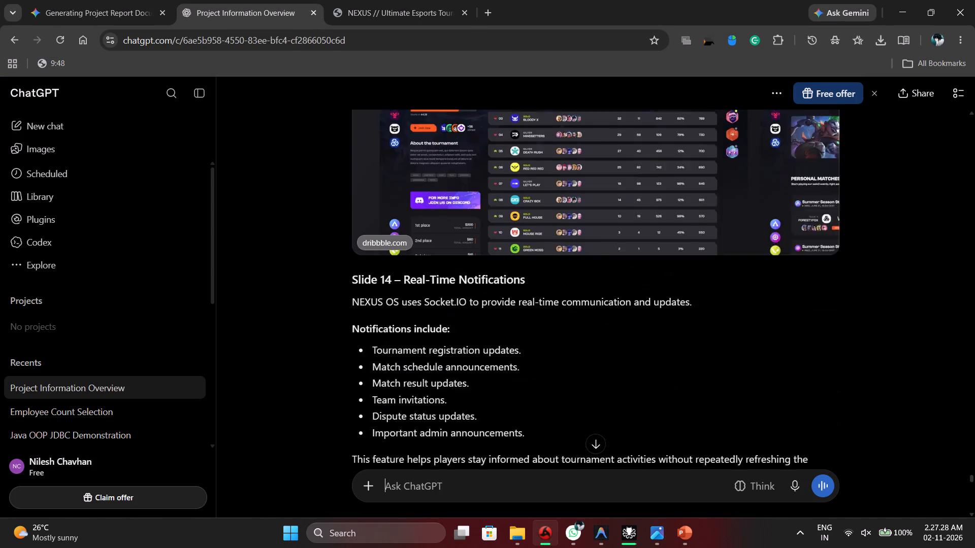
pyautogui.scroll(-10, 384, 382)
pyautogui.scroll(5, 422, 355)
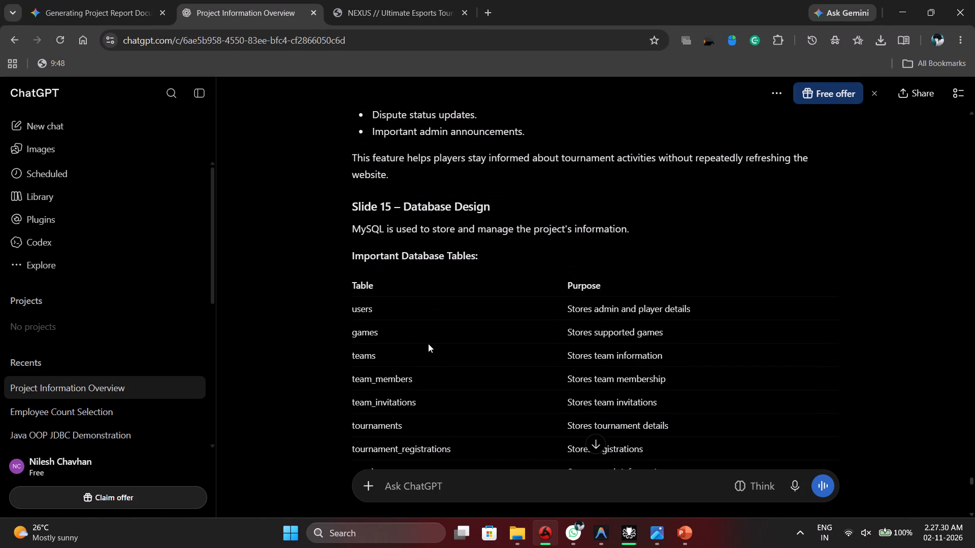
pyautogui.scroll(20, 428, 344)
pyautogui.scroll(14, 428, 344)
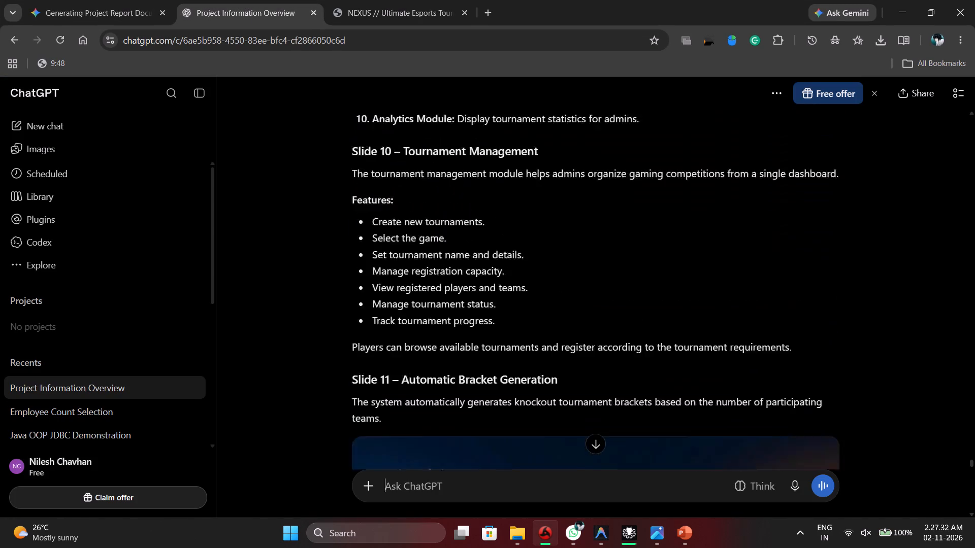
pyautogui.scroll(20, 428, 315)
pyautogui.scroll(16, 428, 315)
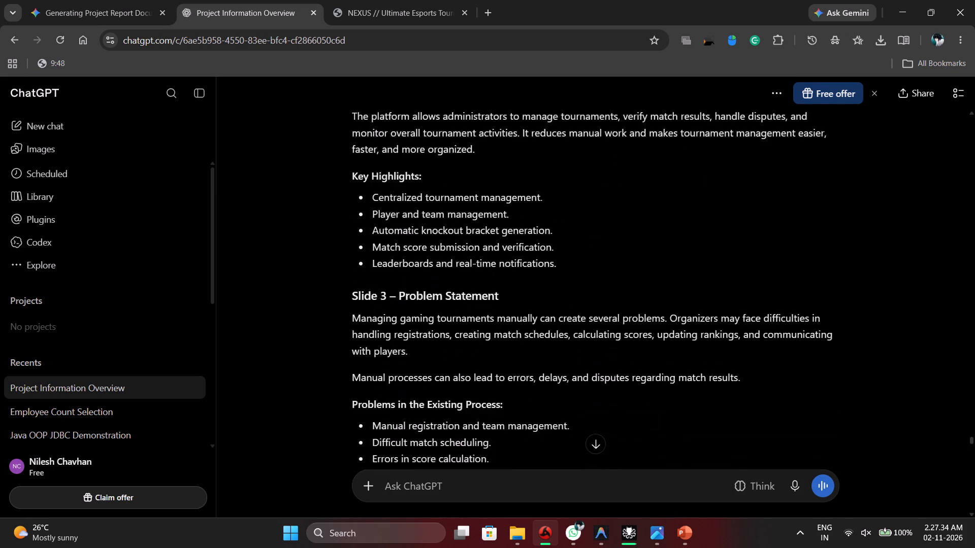
pyautogui.scroll(3, 428, 303)
pyautogui.scroll(-3, 428, 303)
pyautogui.scroll(5, 428, 303)
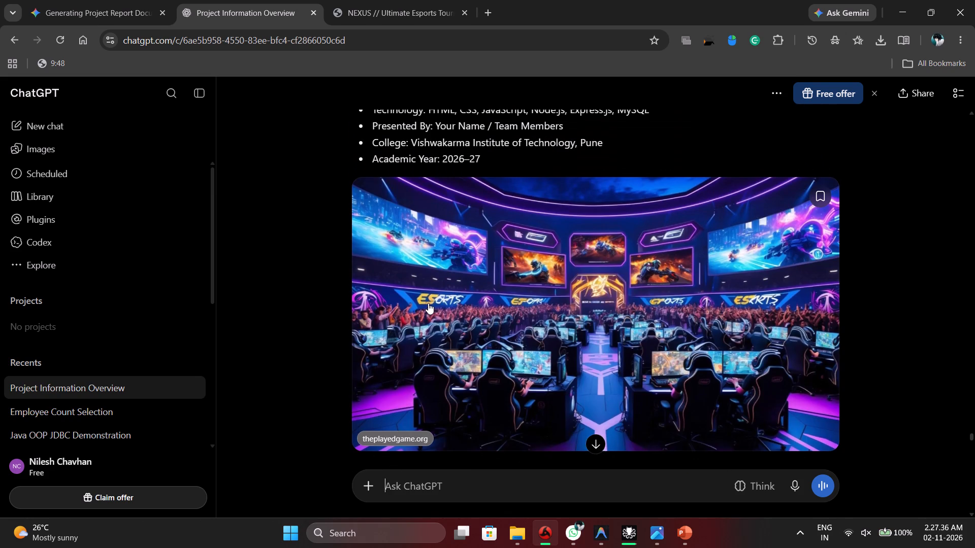
pyautogui.scroll(5, 428, 303)
pyautogui.scroll(-2, 428, 303)
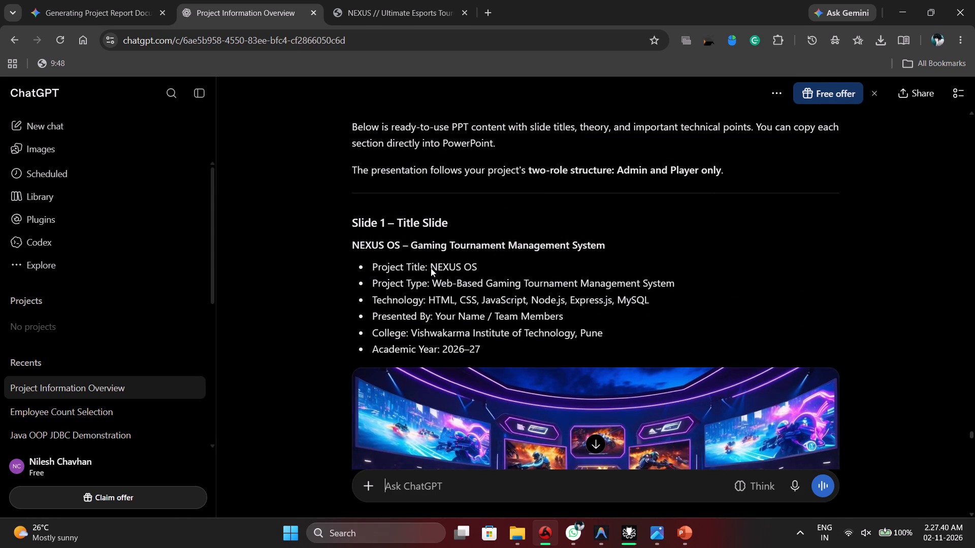
pyautogui.scroll(-4, 393, 262)
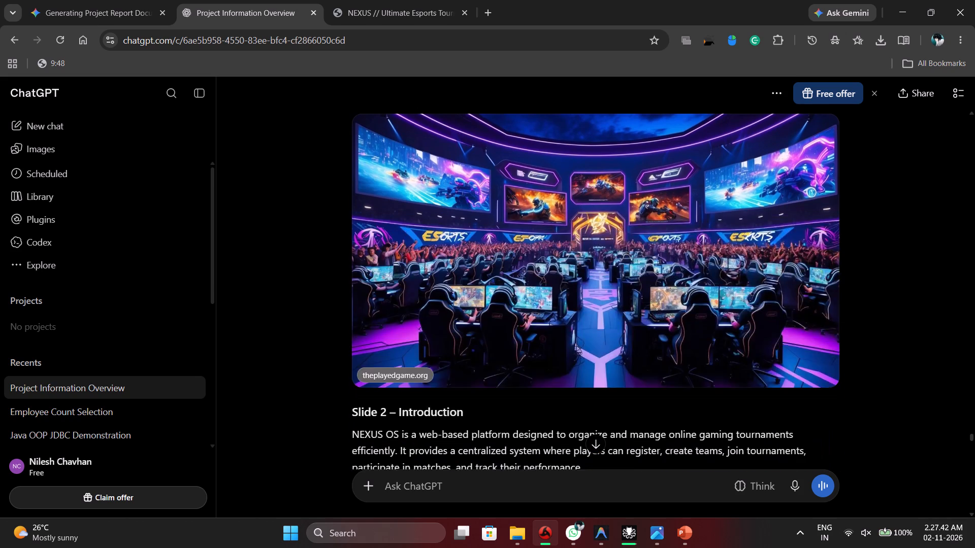
pyautogui.scroll(-3, 393, 262)
pyautogui.scroll(2, 399, 306)
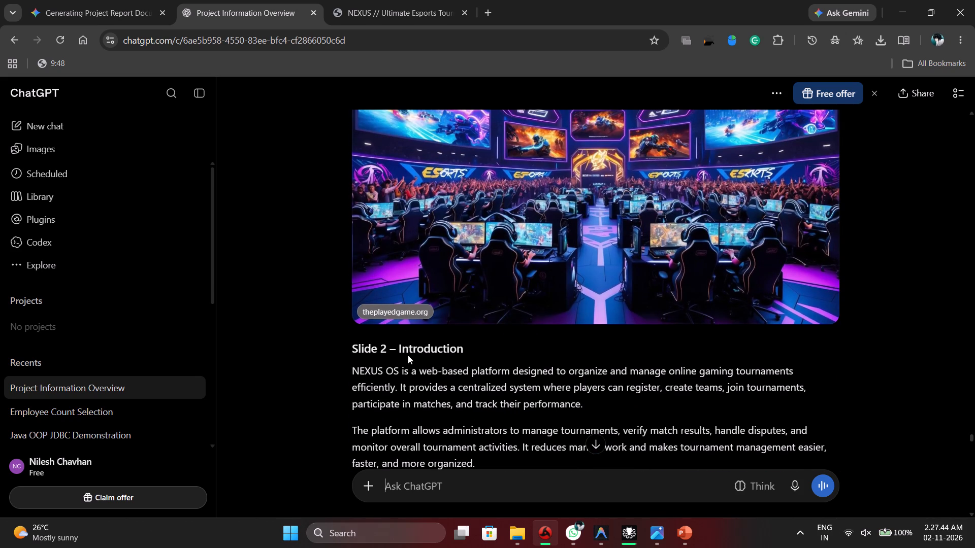
pyautogui.scroll(-2, 399, 354)
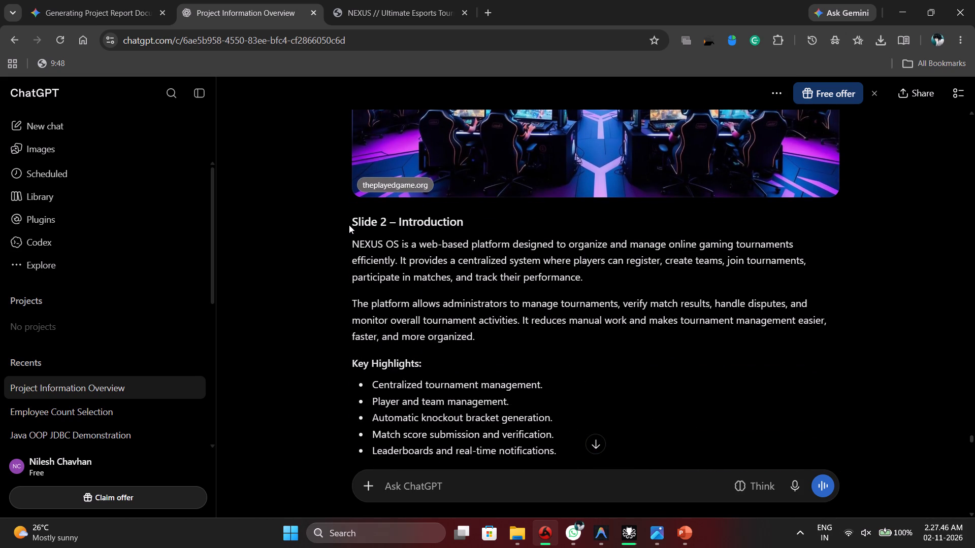
# Copy the chat's text from the Slide 2 – Introduction heading through the last of the Slide 4 – Objectives items.
pyautogui.moveTo(347, 221); pyautogui.dragTo(531, 477)
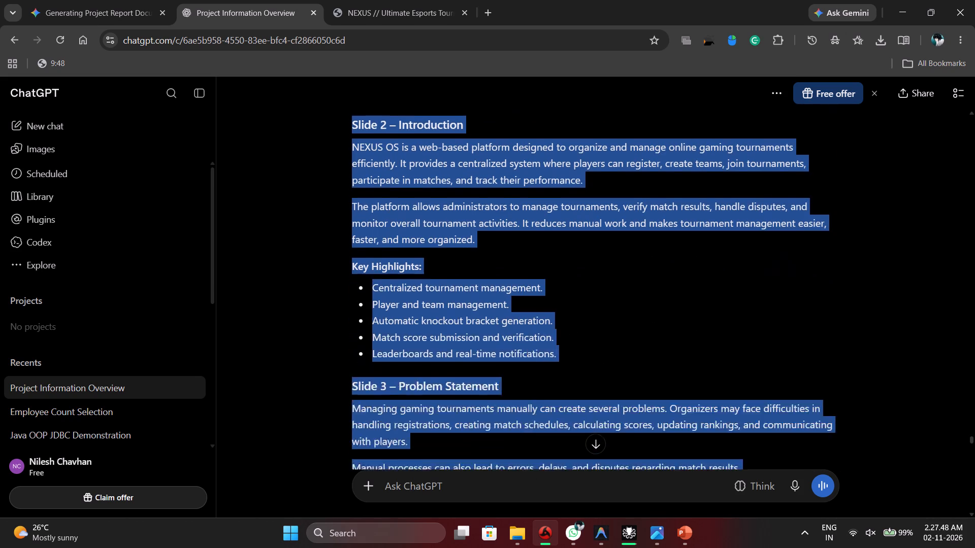
pyautogui.moveTo(531, 477); pyautogui.dragTo(550, 367)
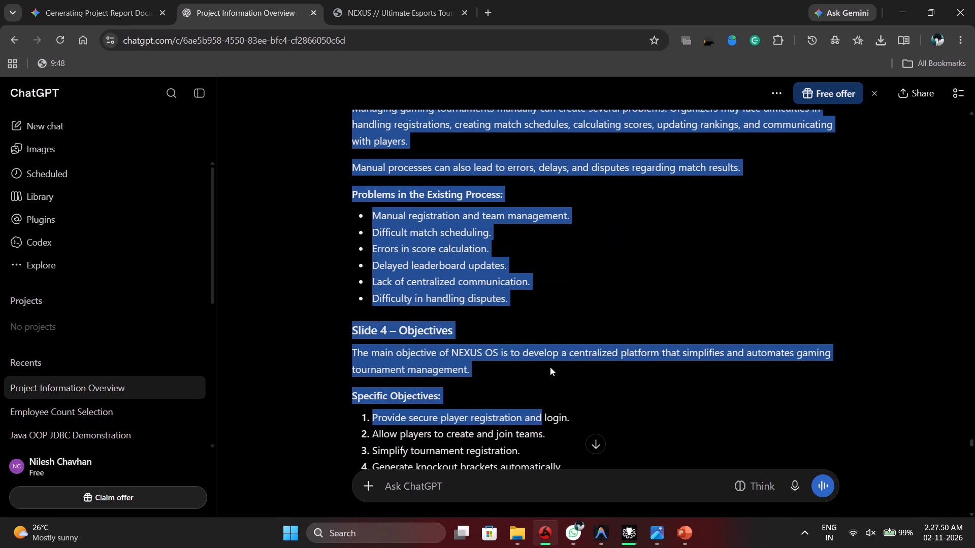
pyautogui.moveTo(550, 367); pyautogui.dragTo(550, 295)
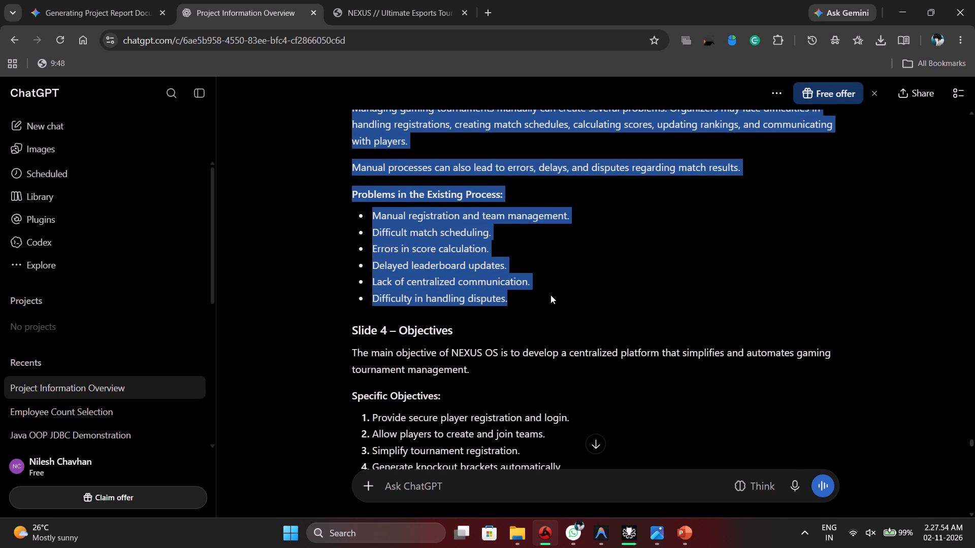
pyautogui.moveTo(550, 295); pyautogui.dragTo(539, 298)
pyautogui.moveTo(539, 298); pyautogui.dragTo(511, 350)
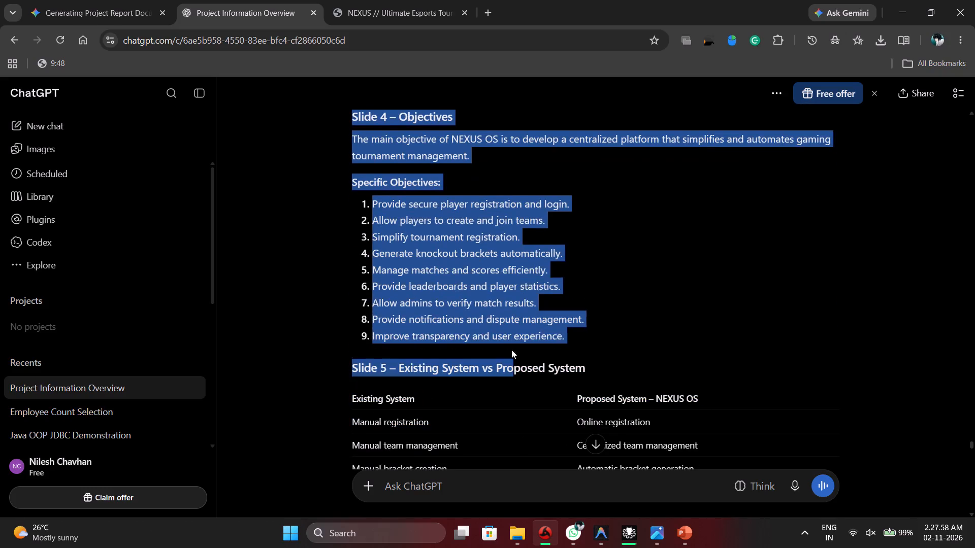
pyautogui.moveTo(511, 350); pyautogui.dragTo(609, 356)
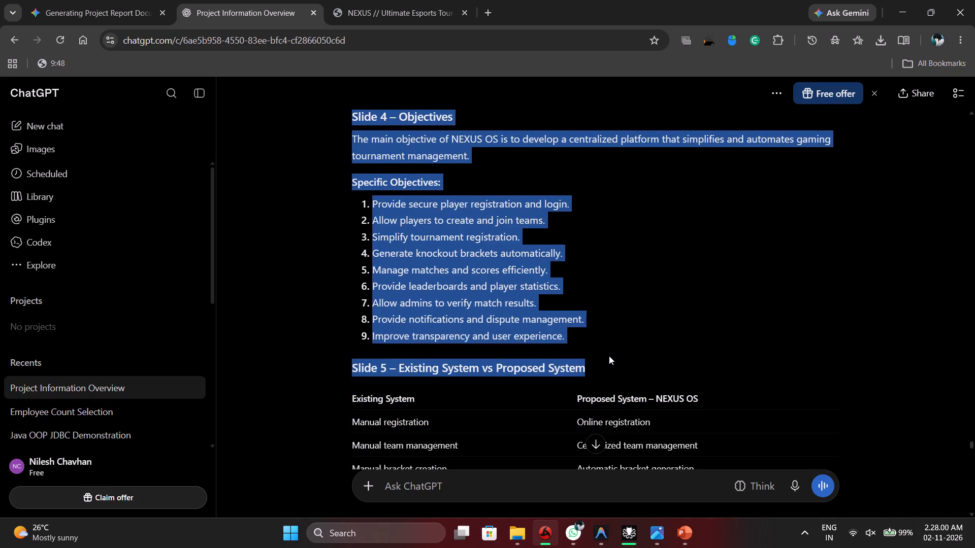
pyautogui.moveTo(609, 356); pyautogui.dragTo(579, 338)
pyautogui.hotkey('ctrl', 'c')
pyautogui.hotkey('ctrl', 'c')
pyautogui.hotkey('ctrl', 'c')
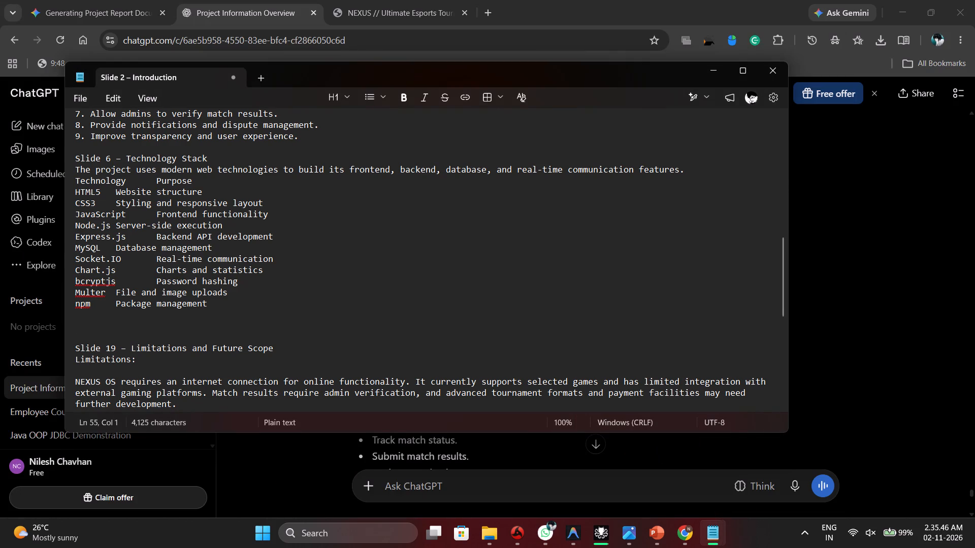
pyautogui.click(224, 301)
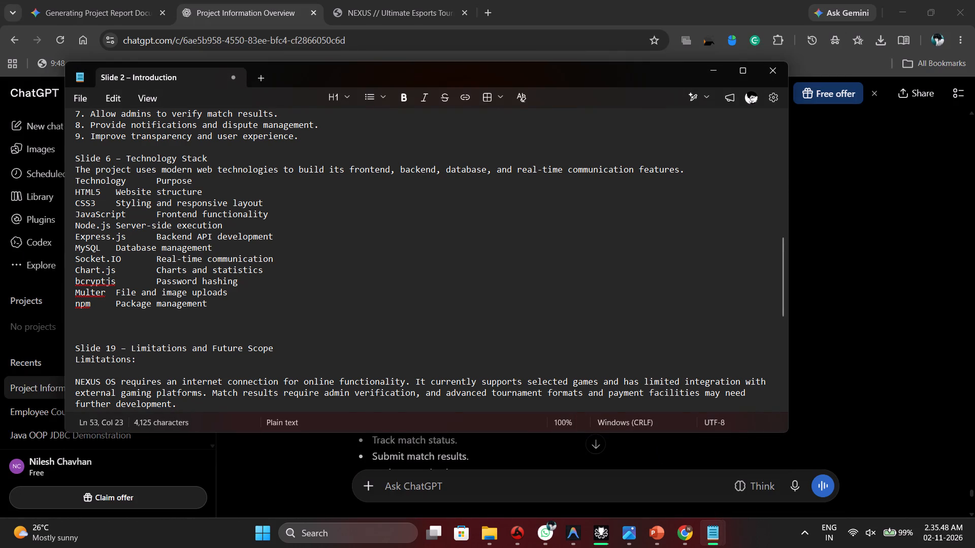
pyautogui.press('Return')
pyautogui.press('Return')
pyautogui.press('Return')
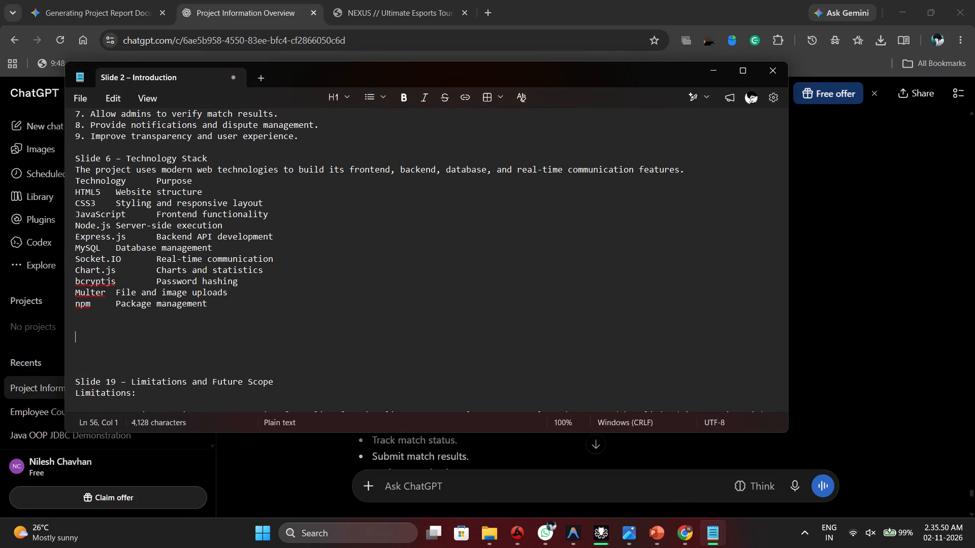
pyautogui.hotkey('ctrl', 'v')
# Remove "NEXUS OS – All" from the pasted feature list's heading, keeping "Project Features".
pyautogui.scroll(13, 218, 284)
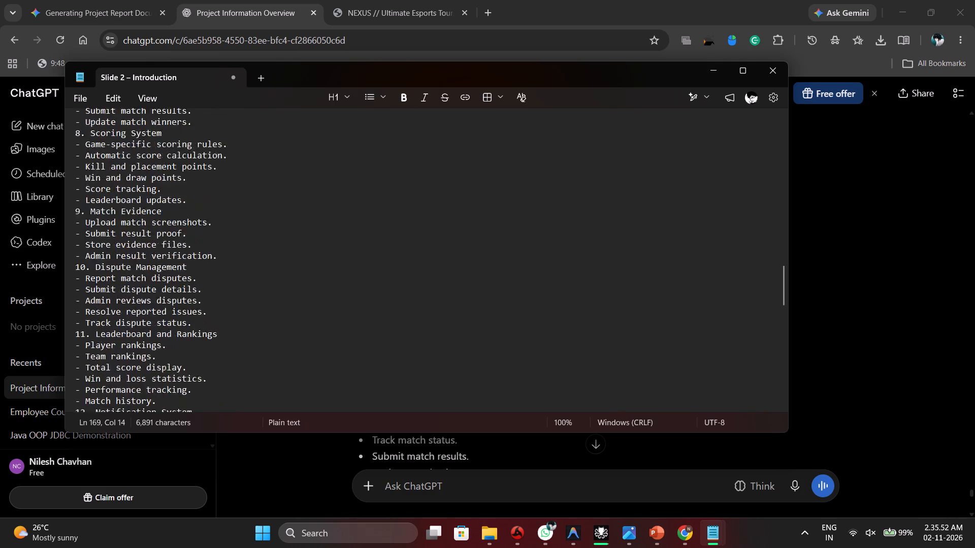
pyautogui.scroll(10, 218, 284)
pyautogui.scroll(-2, 175, 334)
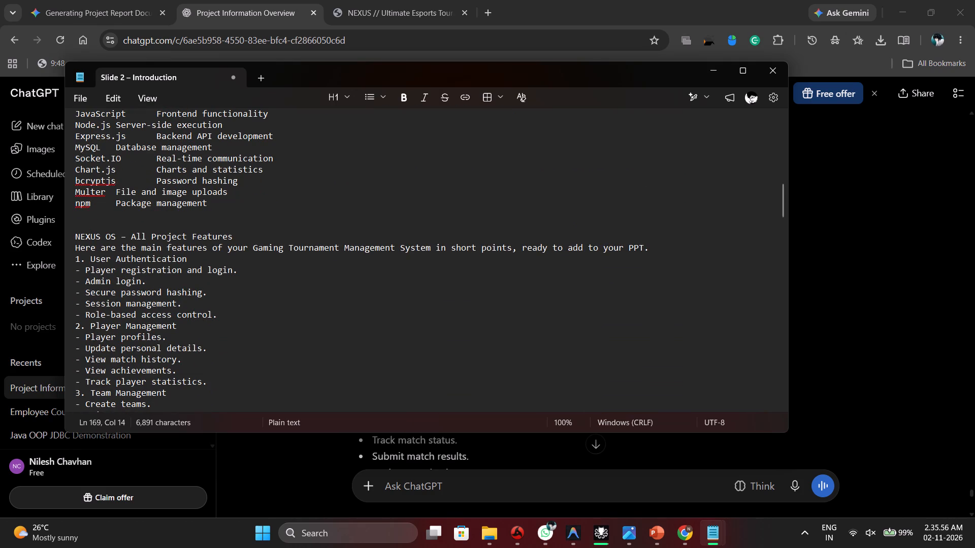
pyautogui.click(148, 236)
pyautogui.press('BackSpace')
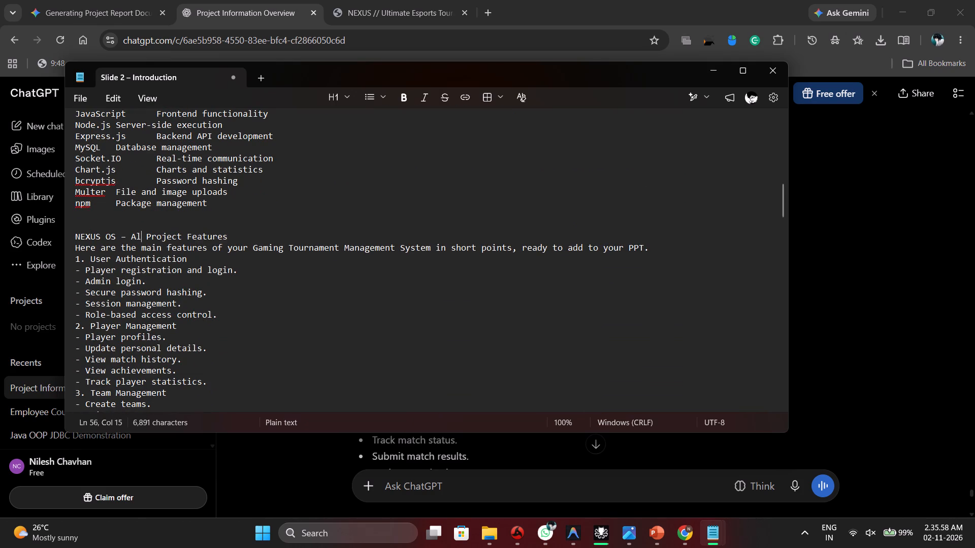
pyautogui.press('BackSpace')
pyautogui.press('BackSpace')
pyautogui.press('BackSpace')
pyautogui.press('BackSpace')
pyautogui.press('BackSpace')
pyautogui.press('BackSpace')
pyautogui.press('BackSpace')
pyautogui.press('BackSpace')
pyautogui.press('BackSpace')
pyautogui.press('BackSpace')
pyautogui.press('BackSpace')
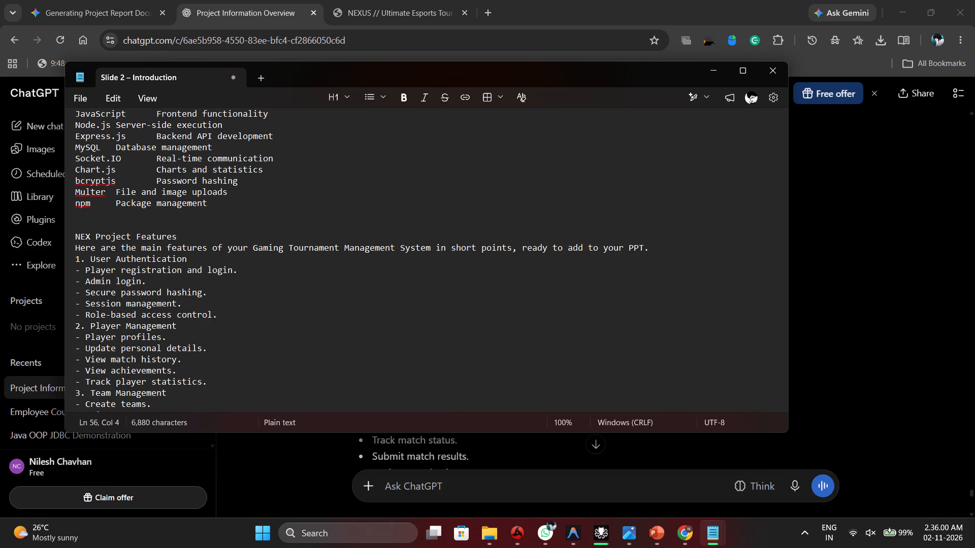
pyautogui.press('BackSpace')
pyautogui.press('BackSpace')
# Copy the "Slide 6" label from the Technology Stack heading to the front of the Project Features heading and add a hyphen after it.
pyautogui.scroll(6, 151, 237)
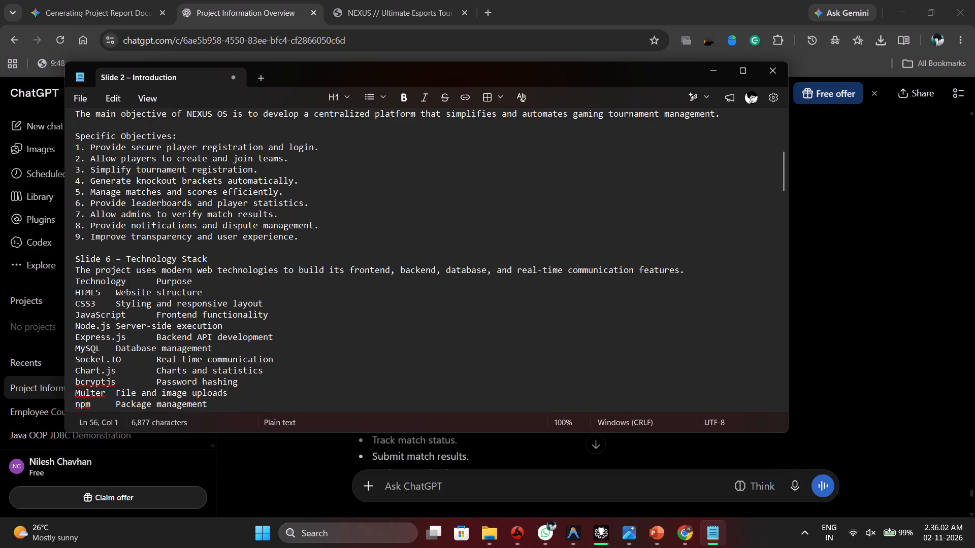
pyautogui.tripleClick(97, 260)
pyautogui.click(97, 260)
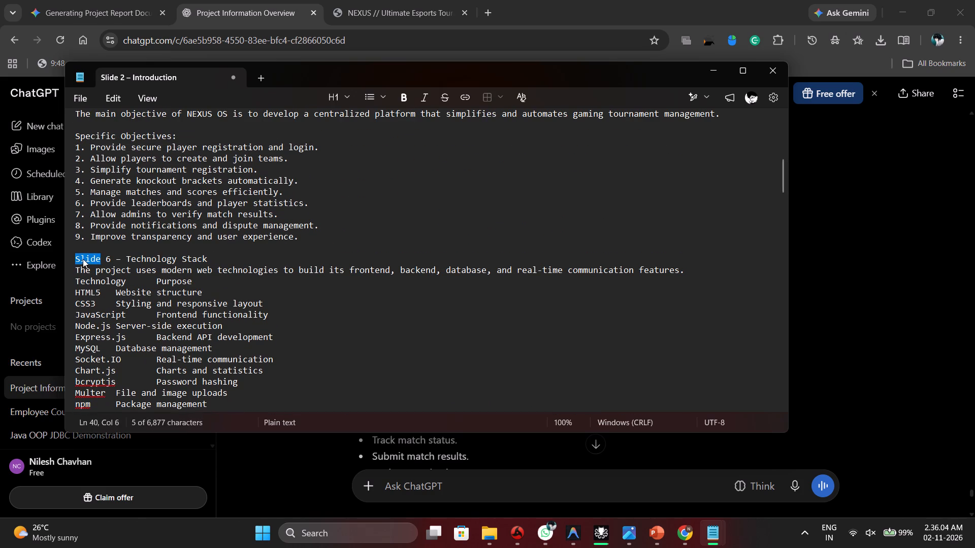
pyautogui.click(80, 258)
pyautogui.moveTo(75, 258); pyautogui.dragTo(114, 258)
pyautogui.hotkey('ctrl', 'c')
pyautogui.scroll(-4, 114, 258)
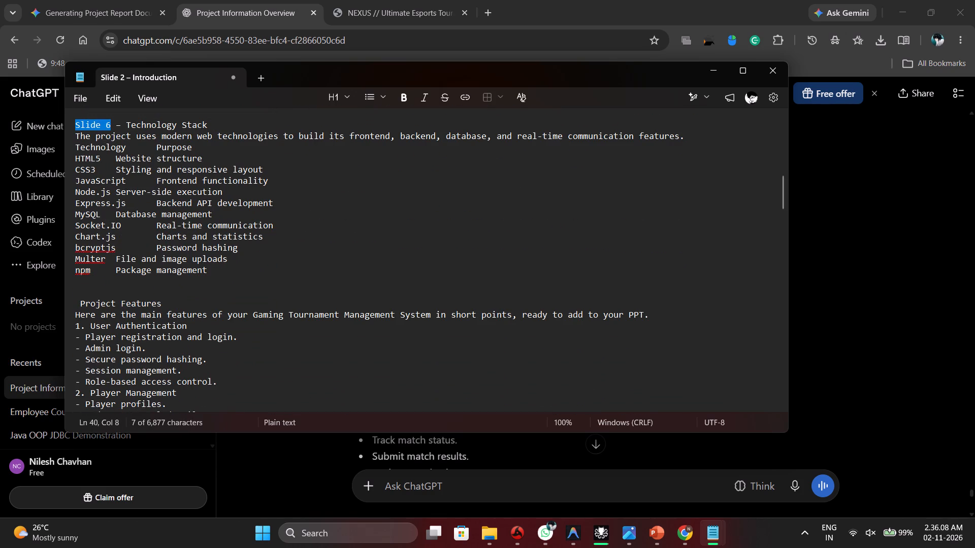
pyautogui.click(73, 303)
pyautogui.click(79, 302)
pyautogui.hotkey('ctrl', 'v')
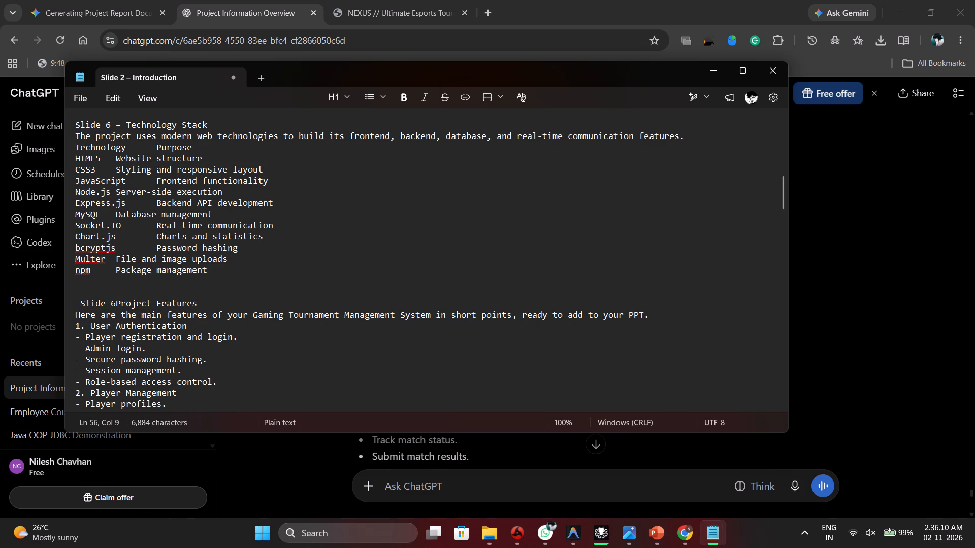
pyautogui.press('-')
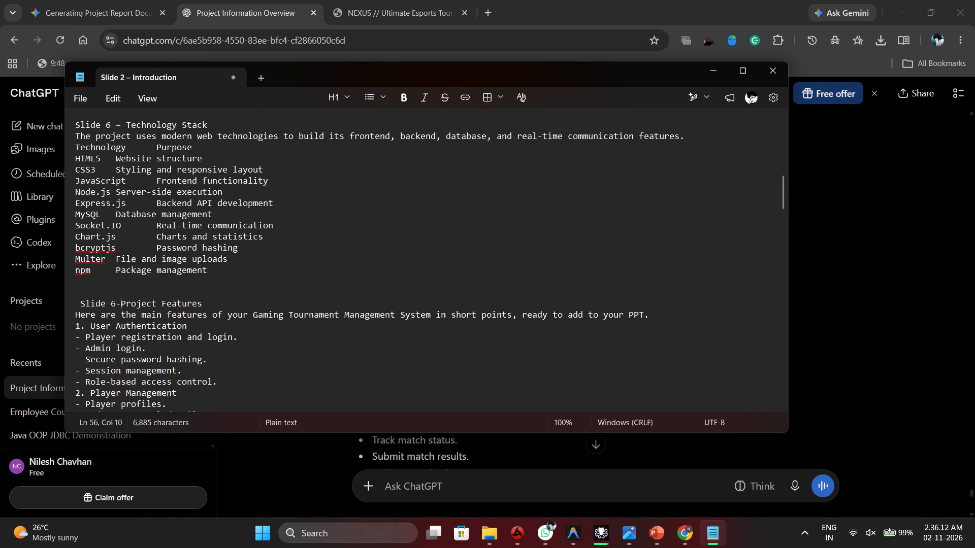
# Change the slide number in the Project Features heading to 7.
pyautogui.press('Left')
pyautogui.press('Left')
pyautogui.press('Right')
pyautogui.press('BackSpace')
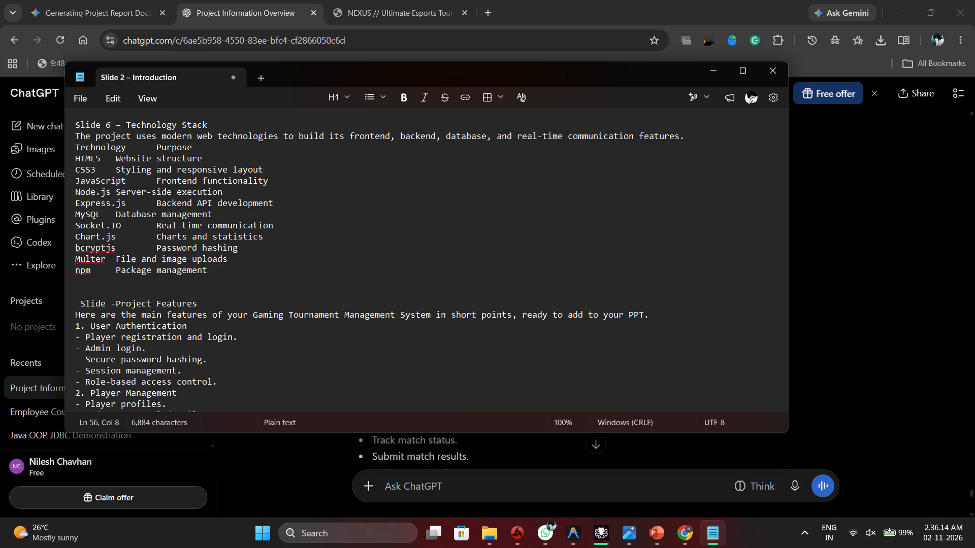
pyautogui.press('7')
pyautogui.click(304, 299)
pyautogui.click(214, 303)
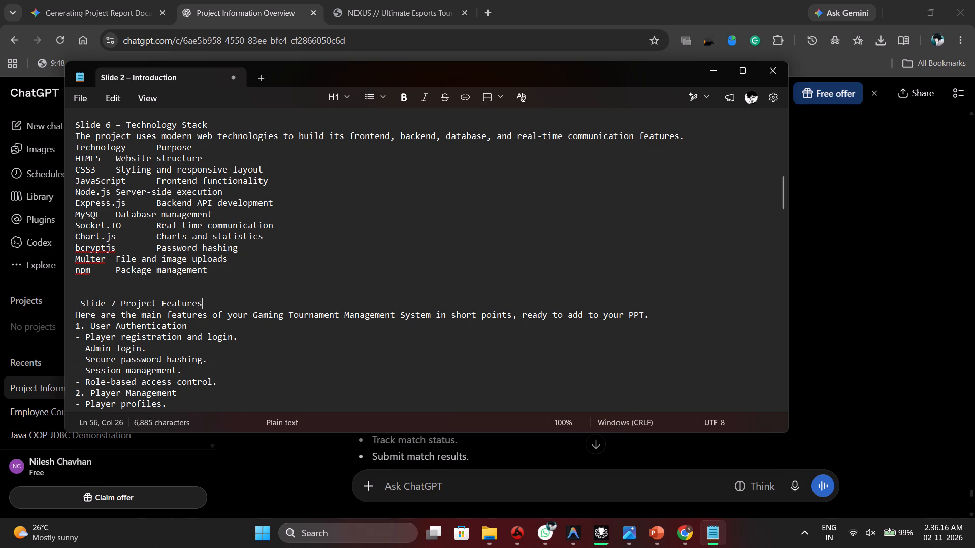
# Add one extra blank line above each of the Slide 3, Slide 4 and Slide 6 headings.
pyautogui.scroll(-7, 214, 303)
pyautogui.scroll(8, 214, 303)
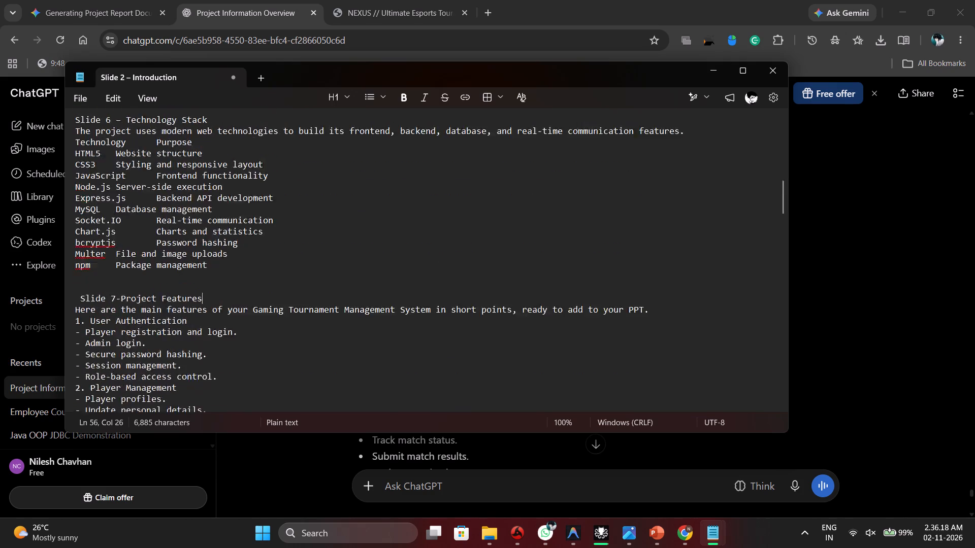
pyautogui.scroll(15, 207, 294)
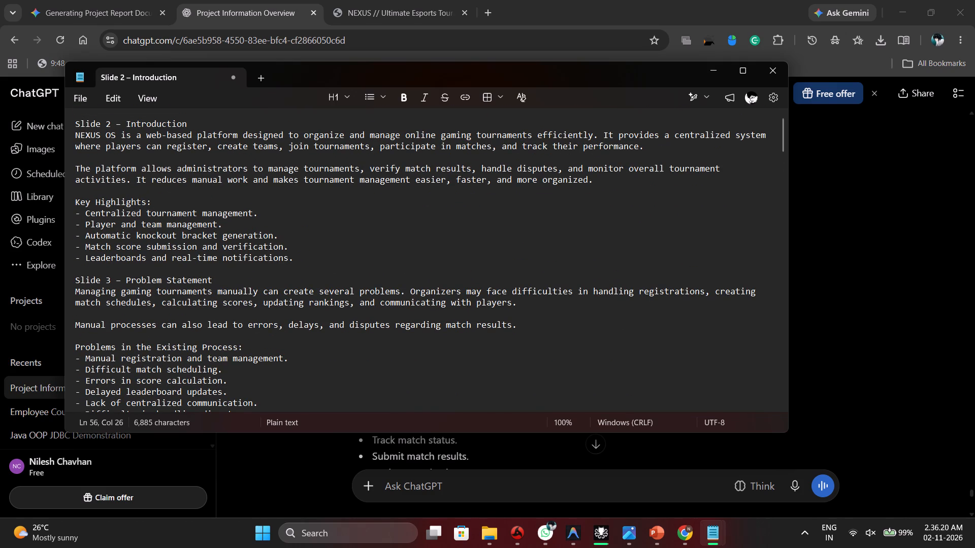
pyautogui.scroll(-3, 168, 292)
pyautogui.scroll(2, 168, 292)
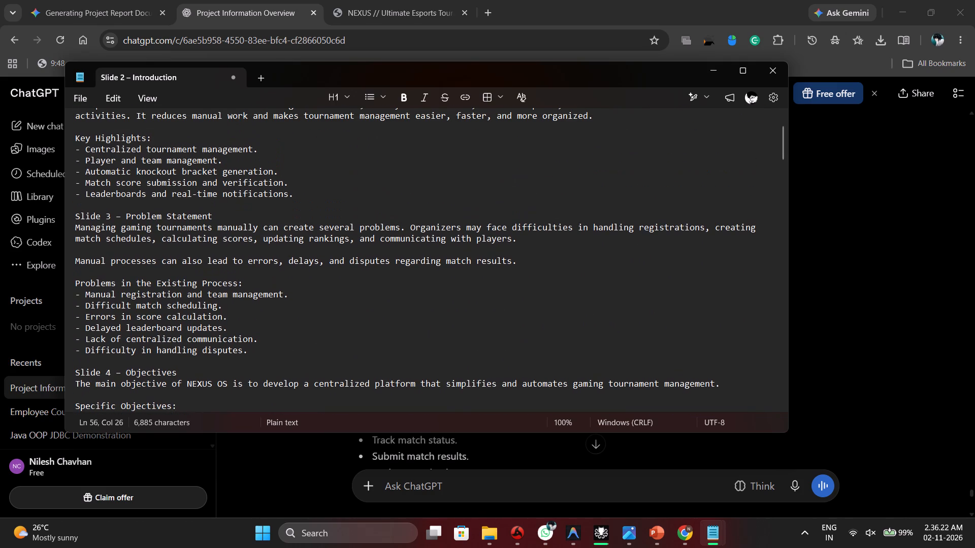
pyautogui.scroll(2, 183, 267)
pyautogui.click(307, 253)
pyautogui.press('Return')
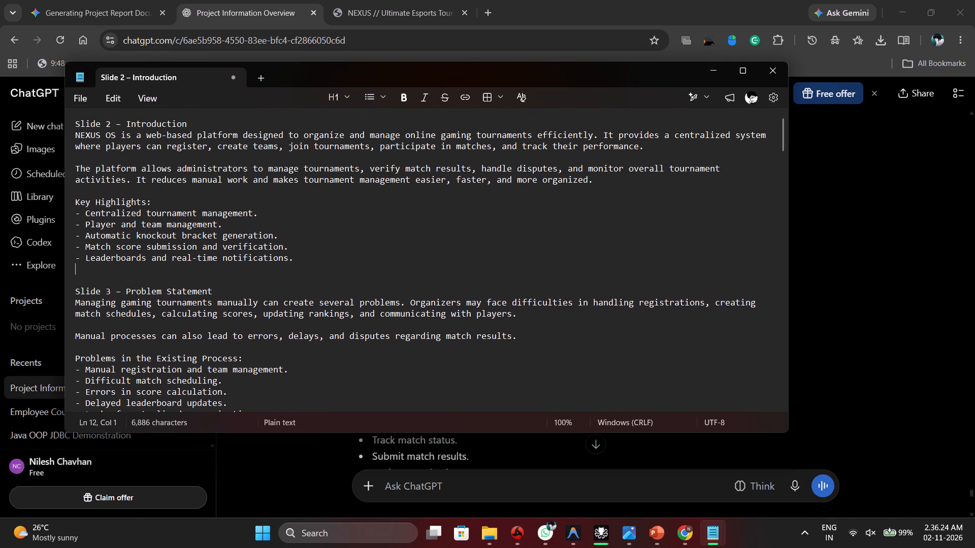
pyautogui.scroll(-3, 307, 253)
pyautogui.click(253, 297)
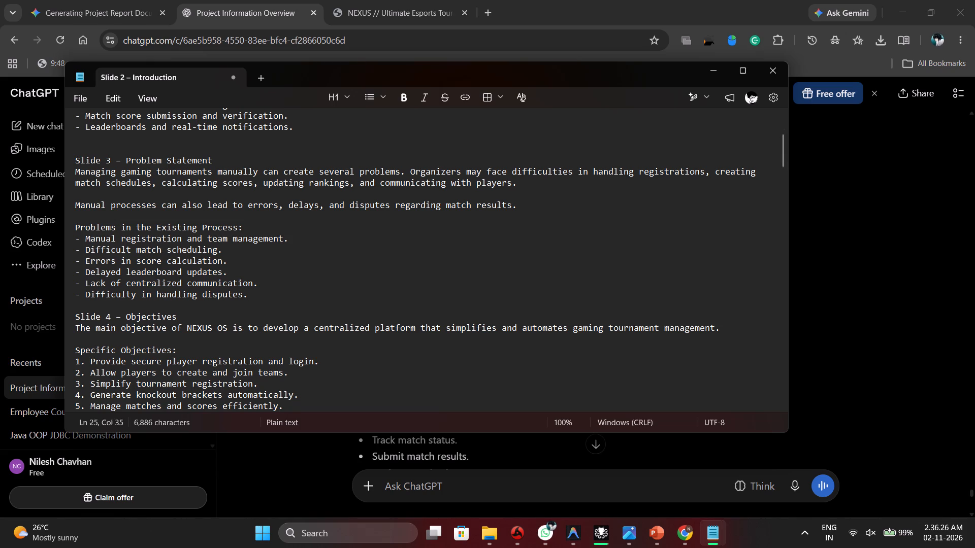
pyautogui.press('Return')
pyautogui.scroll(-7, 253, 297)
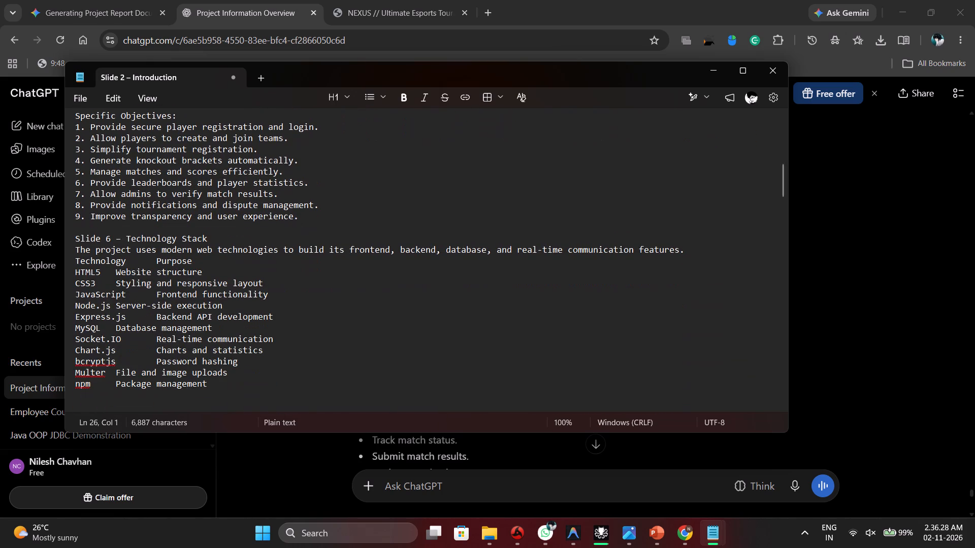
pyautogui.click(307, 217)
pyautogui.press('Return')
# Insert two blank lines between the Future Scope list and the "Slide 20 – Conclusion" heading.
pyautogui.scroll(-3, 307, 217)
pyautogui.scroll(-2, 231, 325)
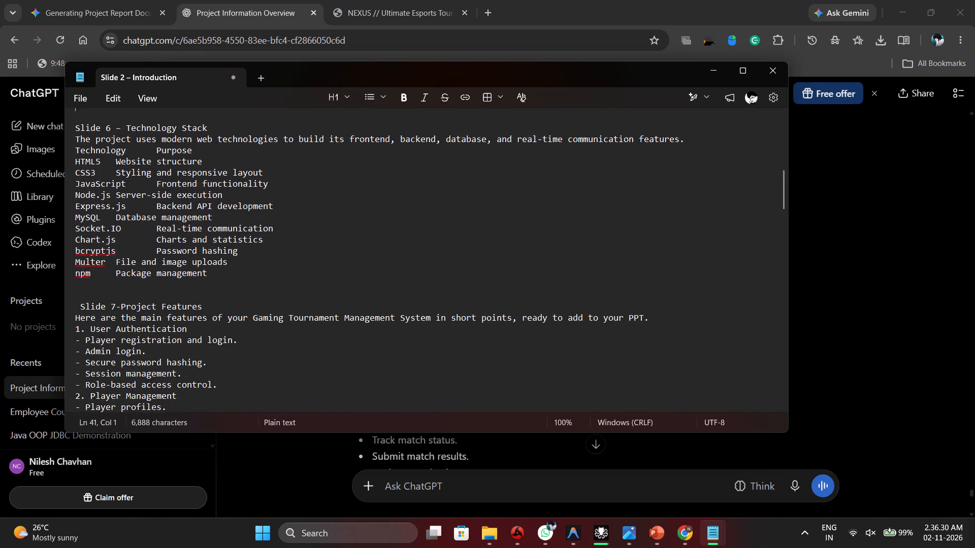
pyautogui.scroll(-16, 231, 325)
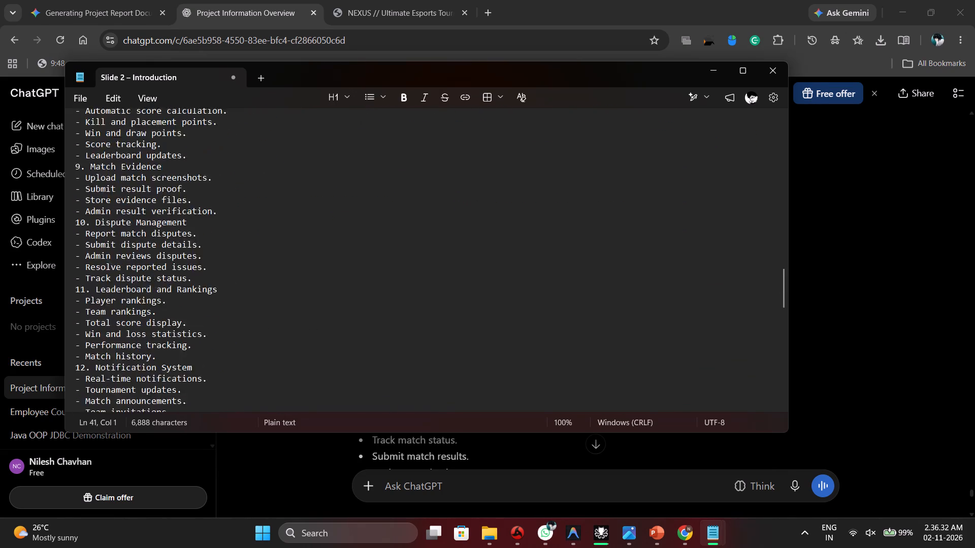
pyautogui.scroll(-7, 232, 320)
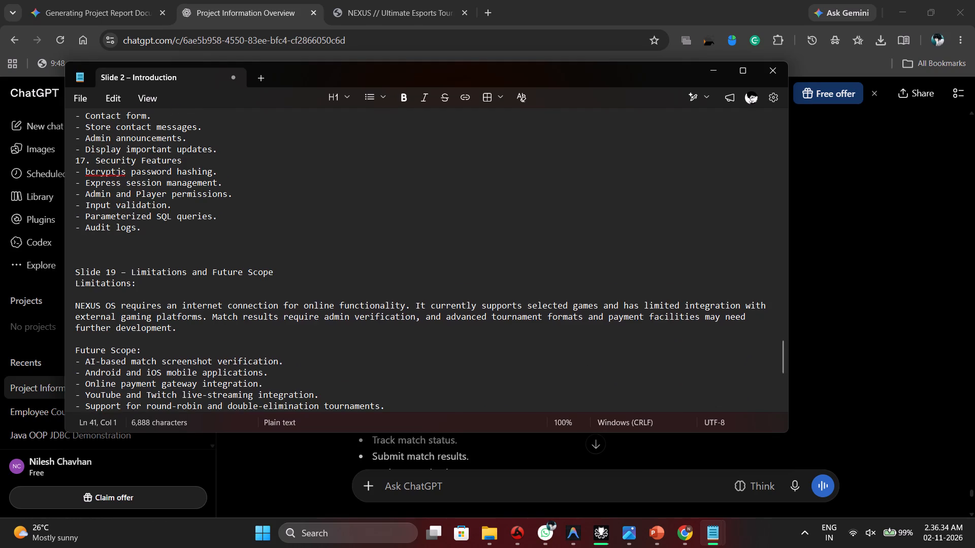
pyautogui.scroll(-5, 180, 257)
pyautogui.scroll(2, 180, 257)
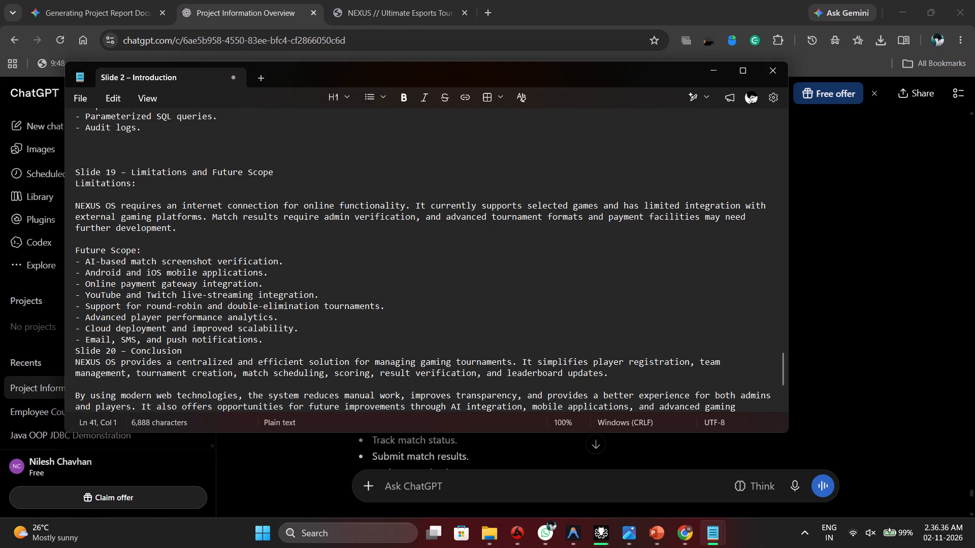
pyautogui.click(273, 336)
pyautogui.press('Return')
pyautogui.press('Return')
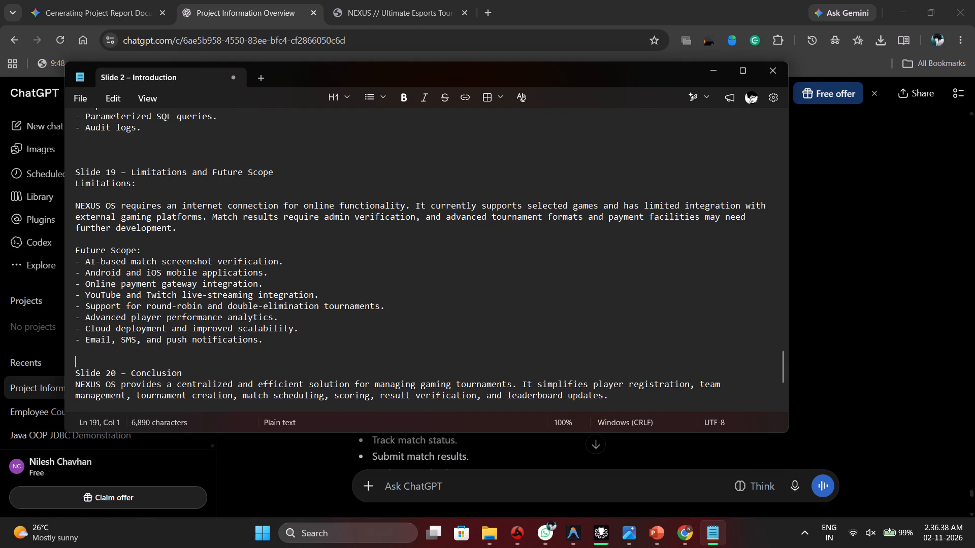
# Insert two blank lines above the "Slide 21 – References" heading and one blank line below it.
pyautogui.scroll(-5, 273, 336)
pyautogui.scroll(-6, 175, 272)
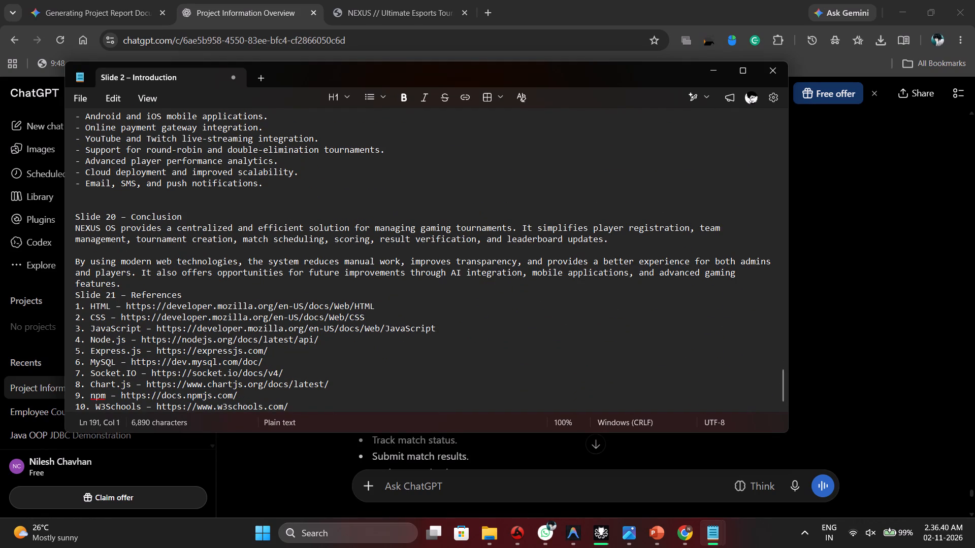
pyautogui.click(171, 284)
pyautogui.press('Return')
pyautogui.press('Return')
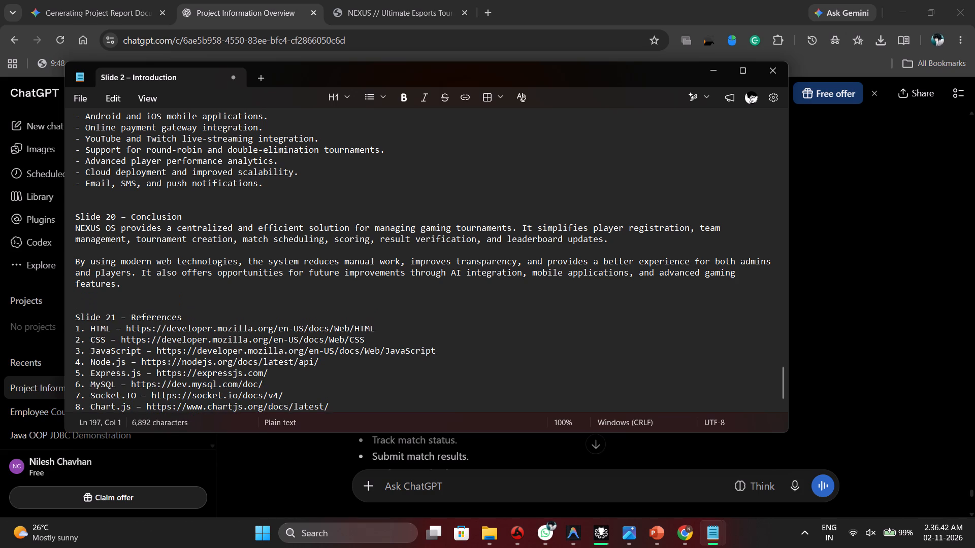
pyautogui.click(191, 314)
pyautogui.press('Return')
pyautogui.click(141, 297)
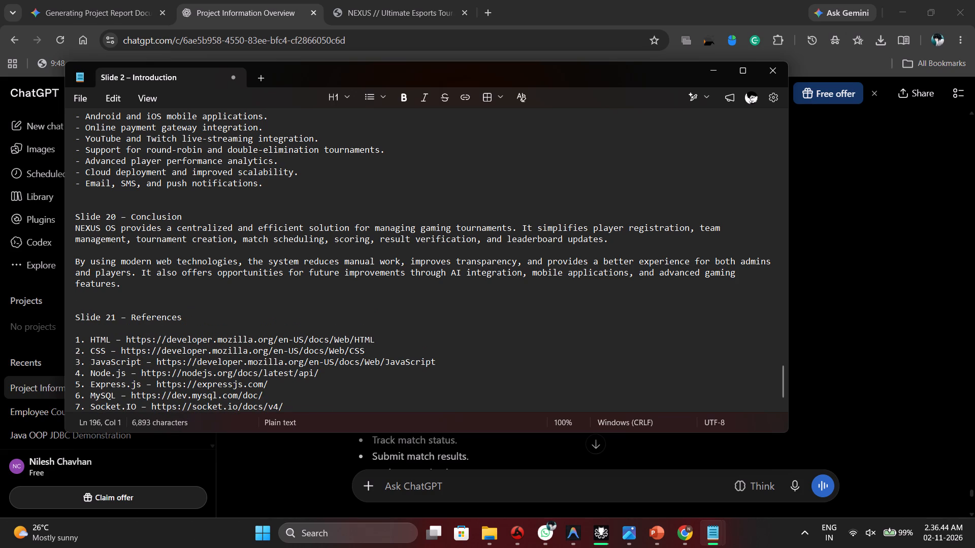
# Remove the blank line below the "Slide 21 – References" heading and add one more blank line above it.
pyautogui.click(159, 331)
pyautogui.press('BackSpace')
pyautogui.click(153, 302)
pyautogui.press('Return')
pyautogui.scroll(2, 254, 332)
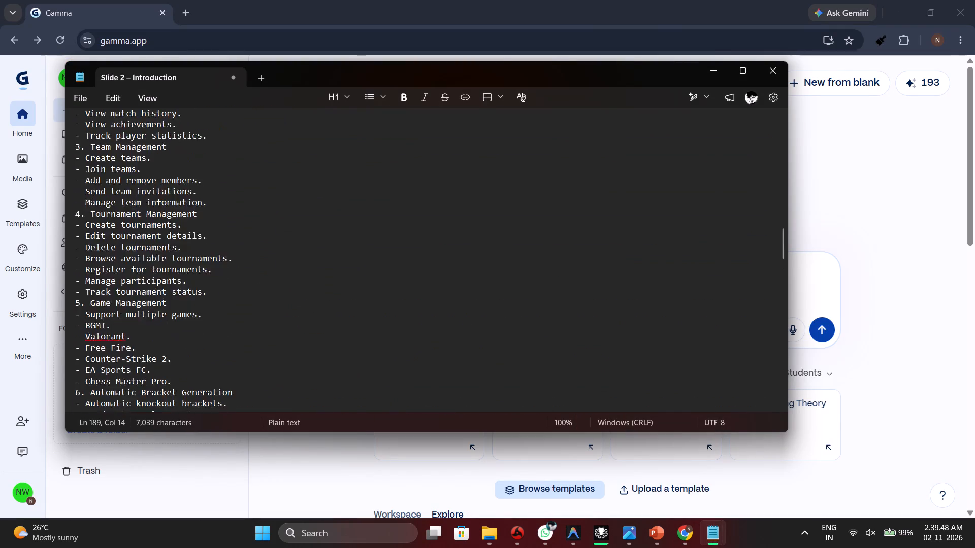
pyautogui.scroll(20, 525, 310)
pyautogui.scroll(3, 525, 310)
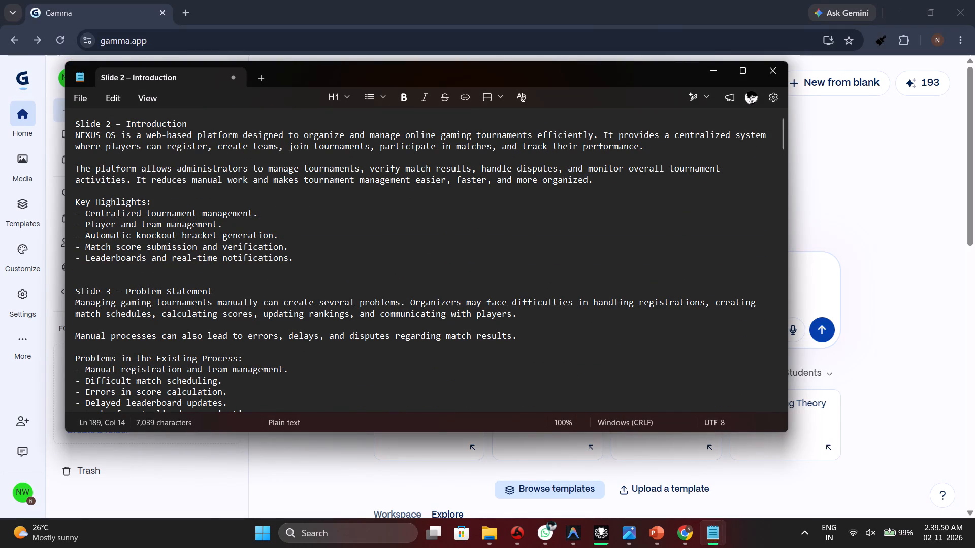
pyautogui.click(110, 122)
pyautogui.press('BackSpace')
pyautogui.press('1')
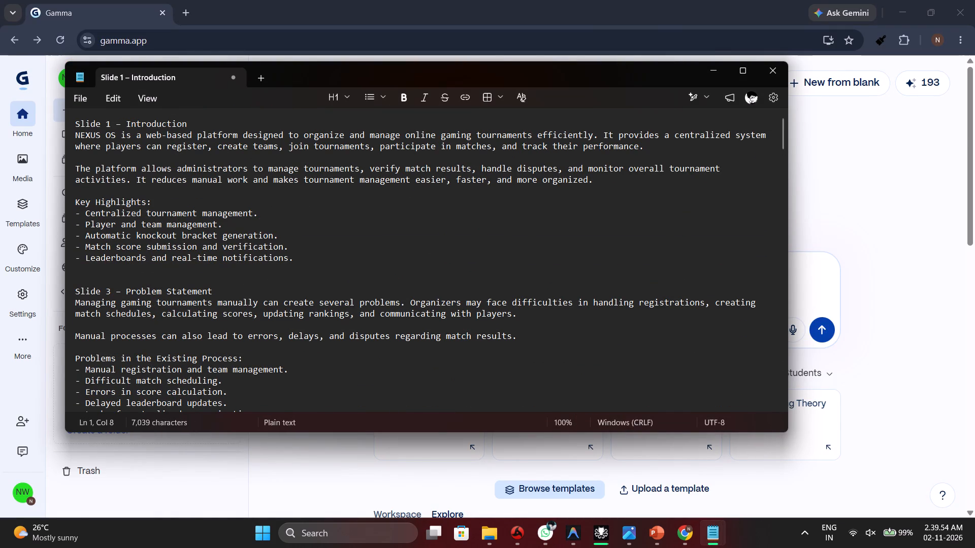
# Renumber the Problem Statement heading as Slide 2 and the Objectives heading as Slide 3.
pyautogui.scroll(-2, 83, 223)
pyautogui.click(109, 202)
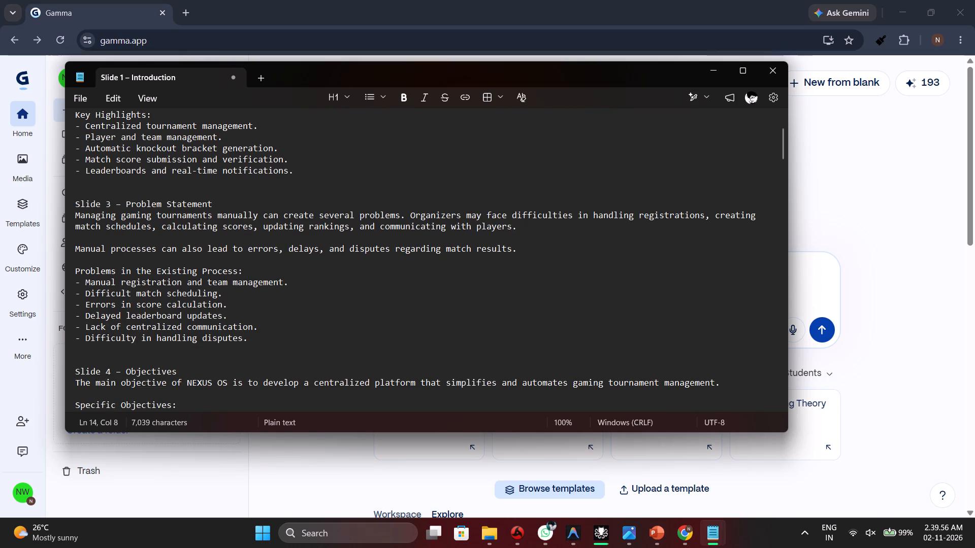
pyautogui.press('BackSpace')
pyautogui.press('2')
pyautogui.scroll(-2, 114, 208)
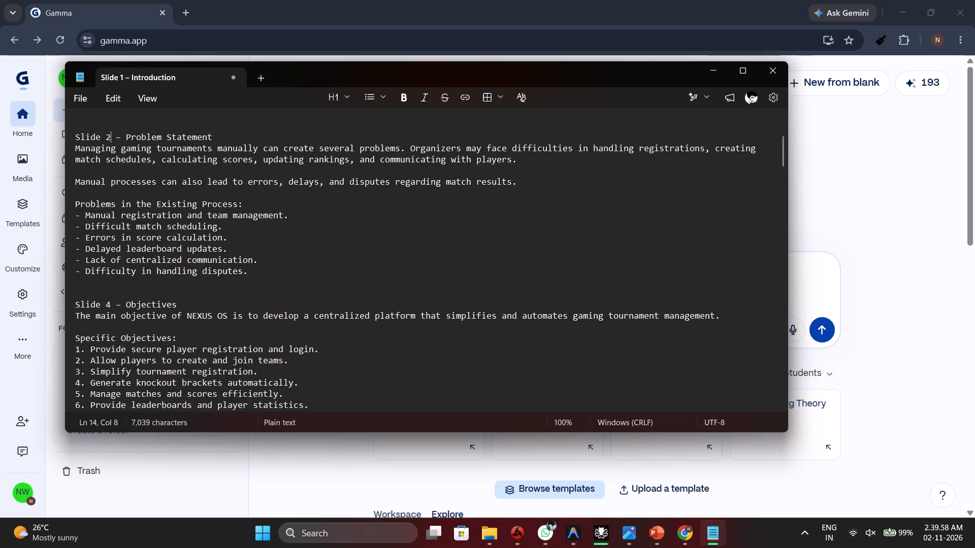
pyautogui.click(111, 302)
pyautogui.press('BackSpace')
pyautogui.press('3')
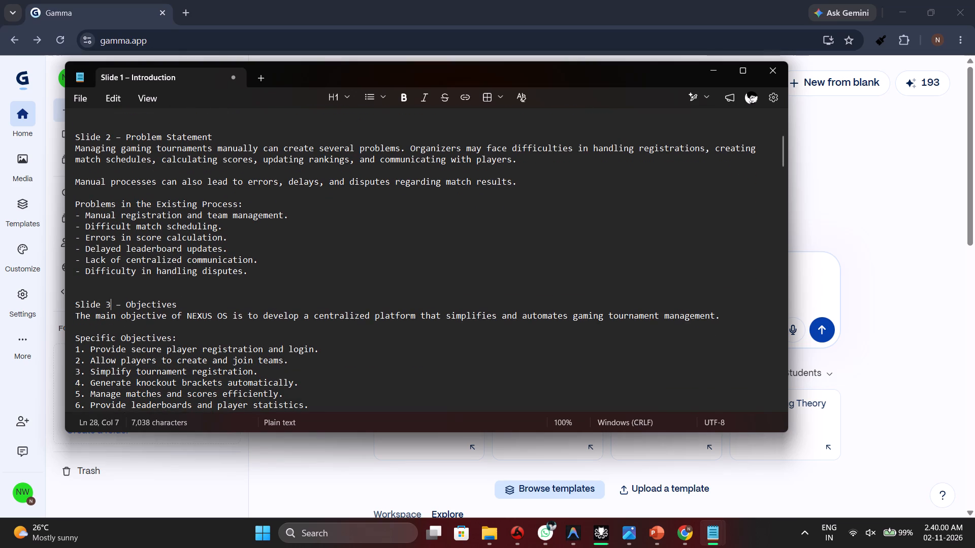
# Renumber the Technology Stack heading as Slide 4 and the Project Features heading as Slide 5.
pyautogui.scroll(-6, 110, 300)
pyautogui.click(110, 266)
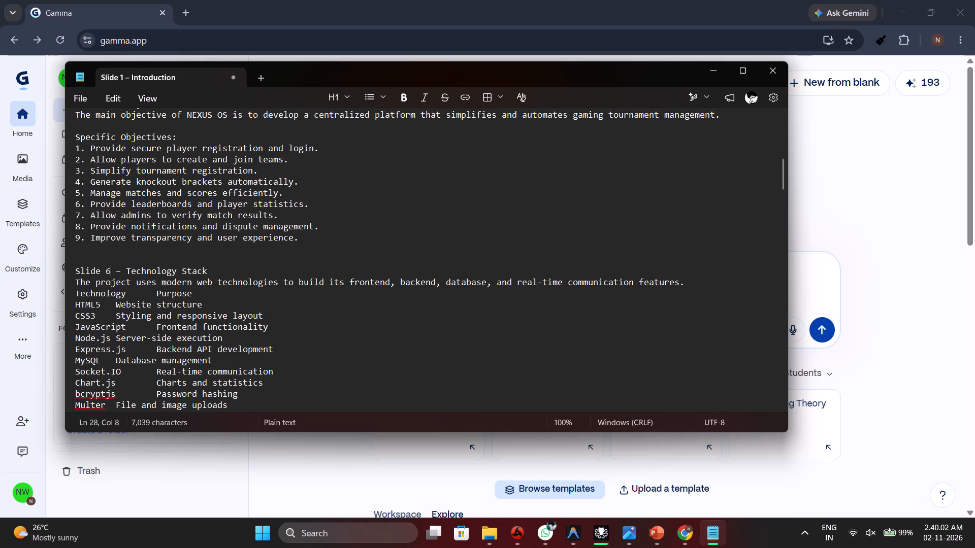
pyautogui.press('BackSpace')
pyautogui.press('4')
pyautogui.scroll(-5, 107, 266)
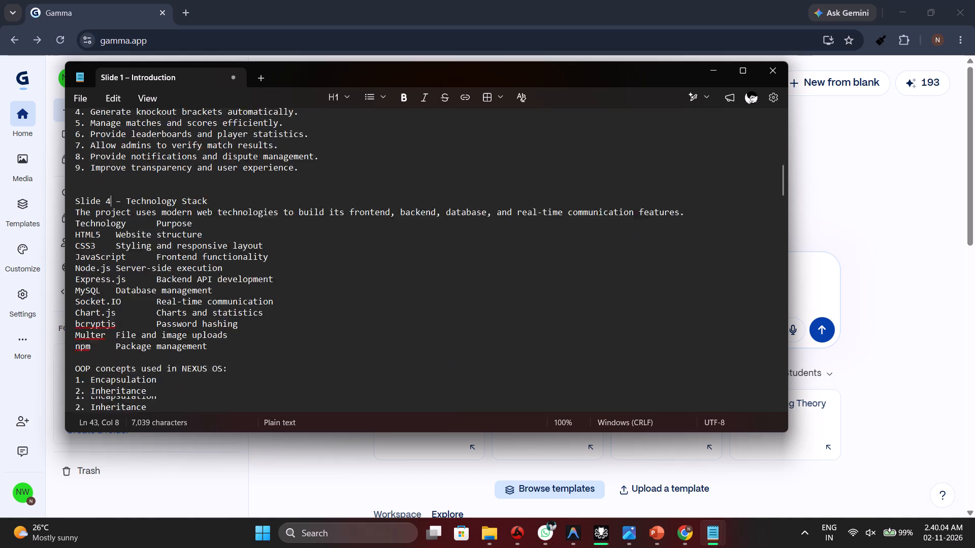
pyautogui.scroll(-2, 117, 293)
pyautogui.click(113, 287)
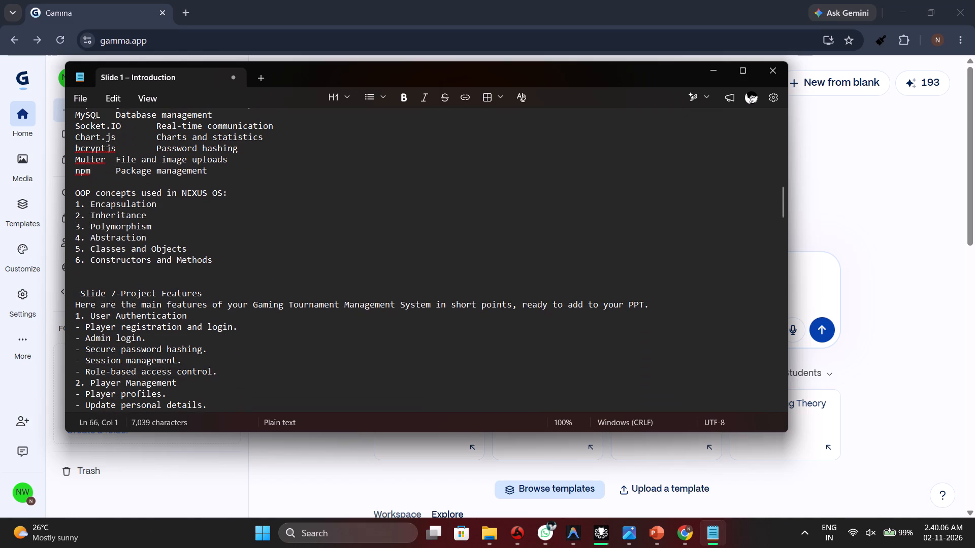
pyautogui.click(117, 291)
pyautogui.press('BackSpace')
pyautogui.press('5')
# Renumber the Limitations and Future Scope heading as Slide 6.
pyautogui.scroll(-20, 115, 291)
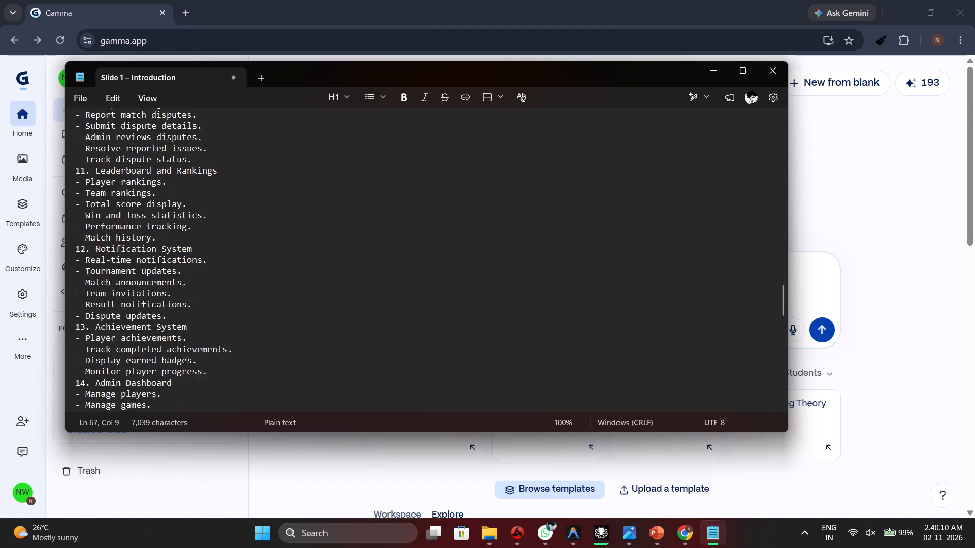
pyautogui.scroll(-5, 115, 292)
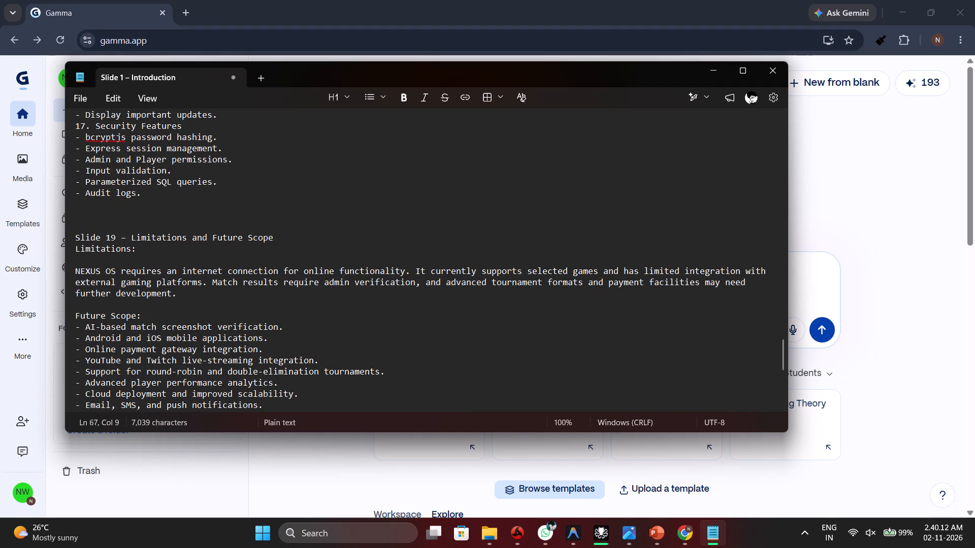
pyautogui.click(116, 238)
pyautogui.press('BackSpace')
pyautogui.press('BackSpace')
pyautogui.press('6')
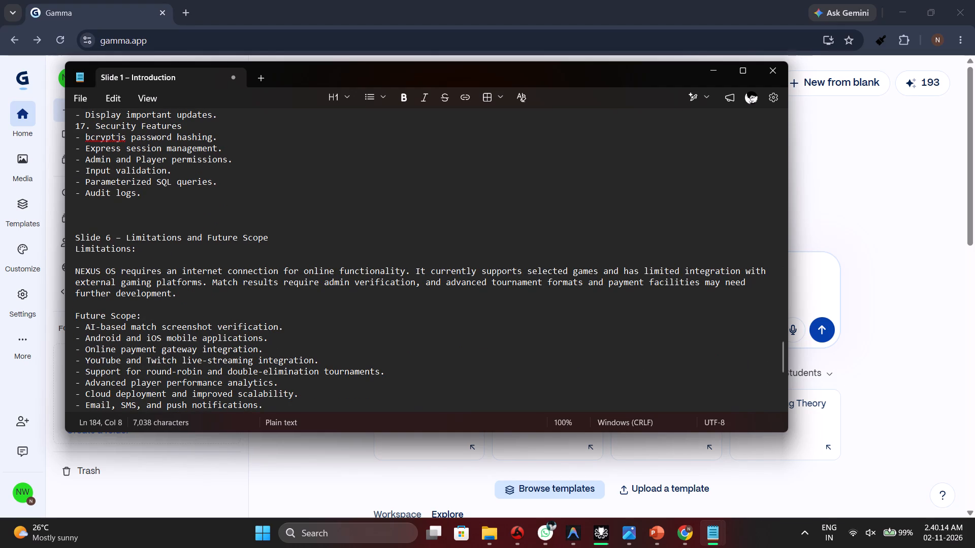
# Renumber the Conclusion heading as Slide 7 and the References heading as Slide 8.
pyautogui.scroll(-6, 112, 236)
pyautogui.click(118, 241)
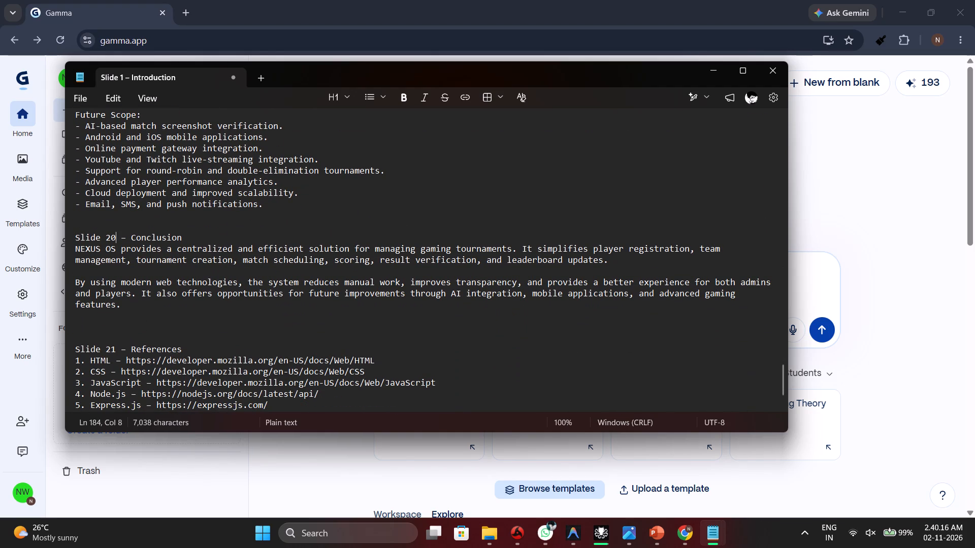
pyautogui.press('BackSpace')
pyautogui.press('BackSpace')
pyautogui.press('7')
pyautogui.scroll(-3, 113, 240)
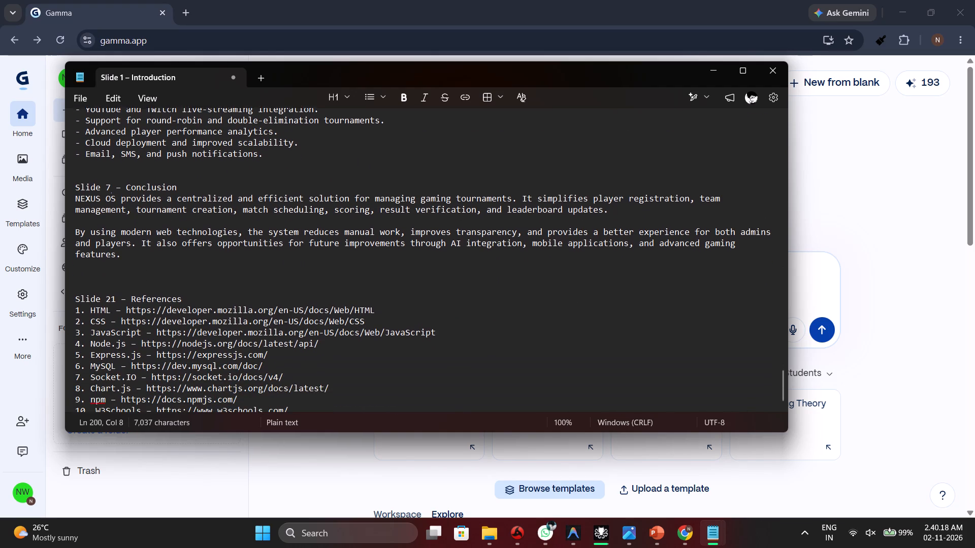
pyautogui.click(114, 298)
pyautogui.press('BackSpace')
pyautogui.press('BackSpace')
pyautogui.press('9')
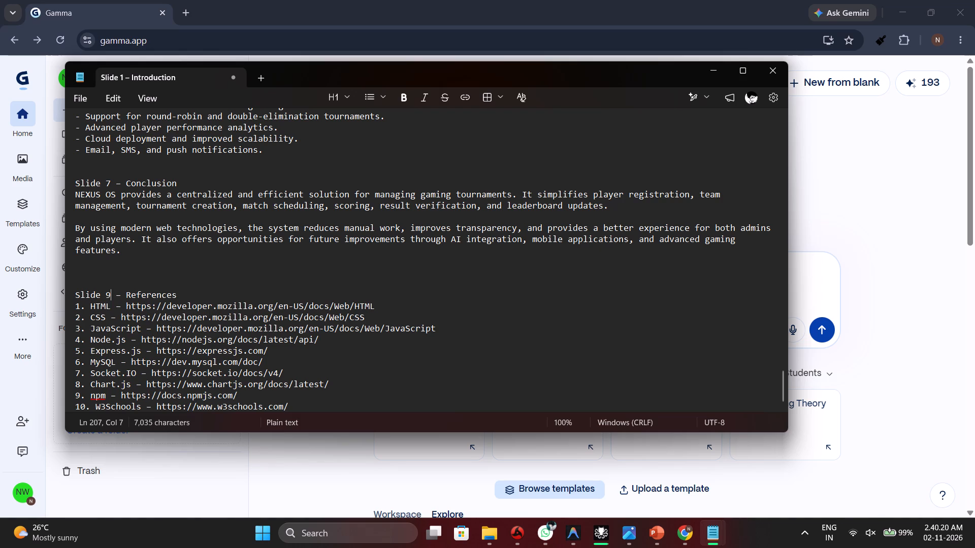
pyautogui.press('BackSpace')
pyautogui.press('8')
# Review the whole slide text from References back to Problem Statement to check the heading numbers and content.
pyautogui.scroll(-9, 114, 297)
pyautogui.scroll(5, 139, 271)
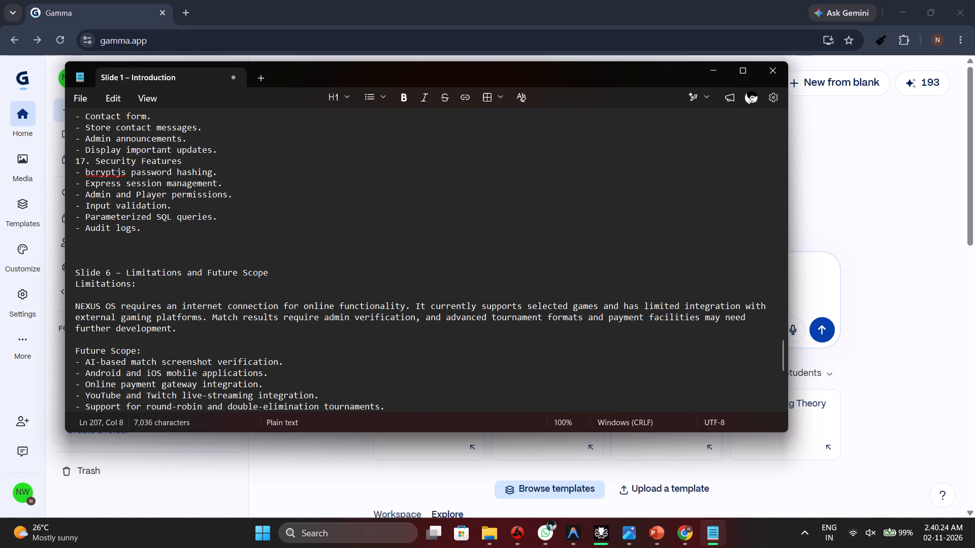
pyautogui.scroll(15, 142, 279)
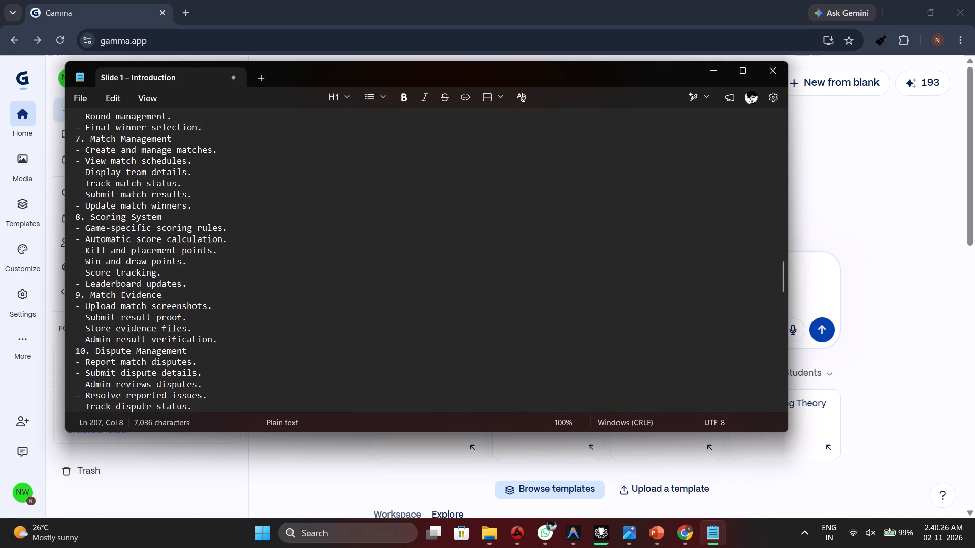
pyautogui.scroll(8, 140, 272)
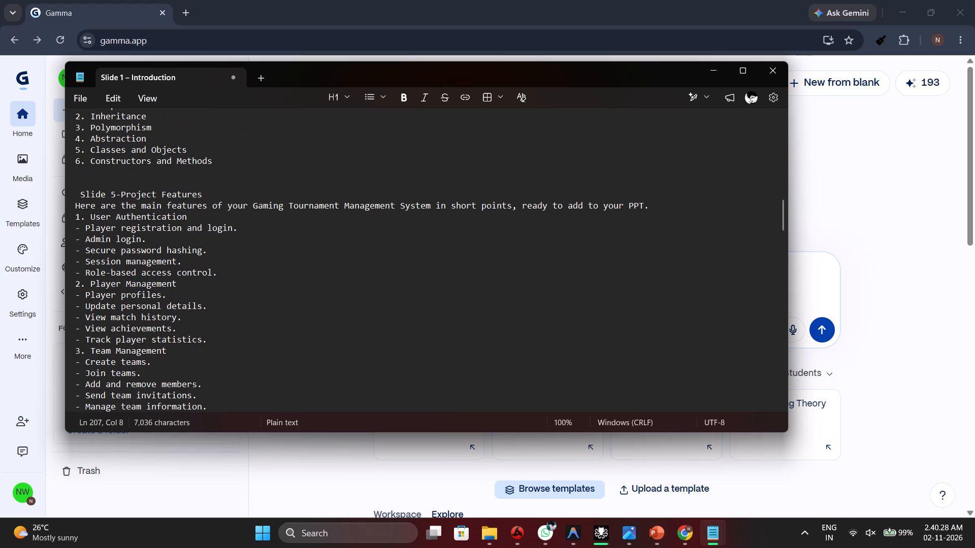
pyautogui.scroll(2, 162, 298)
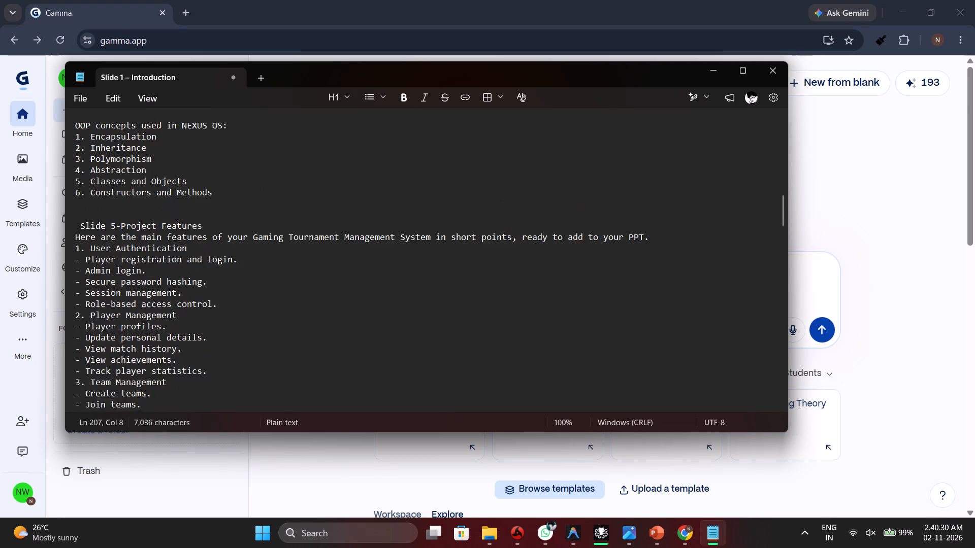
pyautogui.scroll(7, 162, 298)
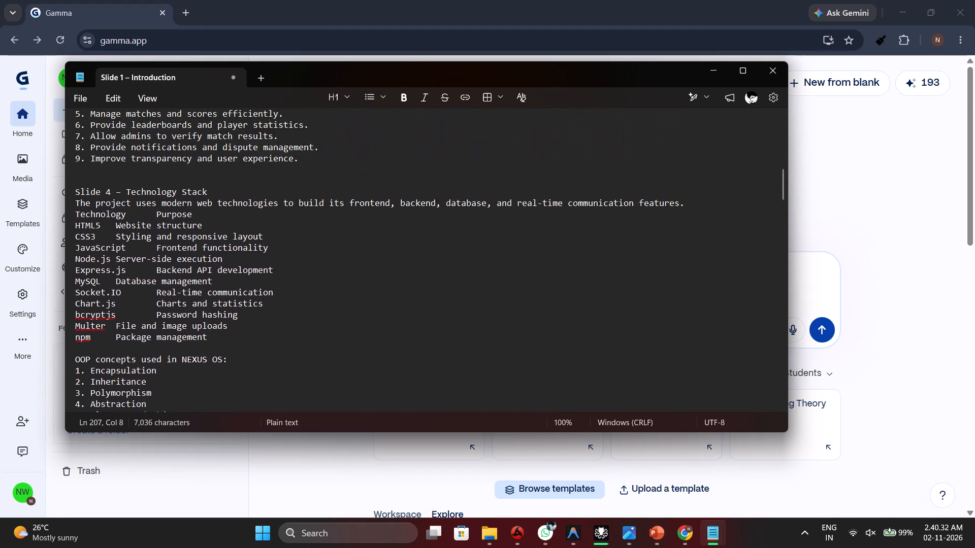
pyautogui.scroll(5, 162, 297)
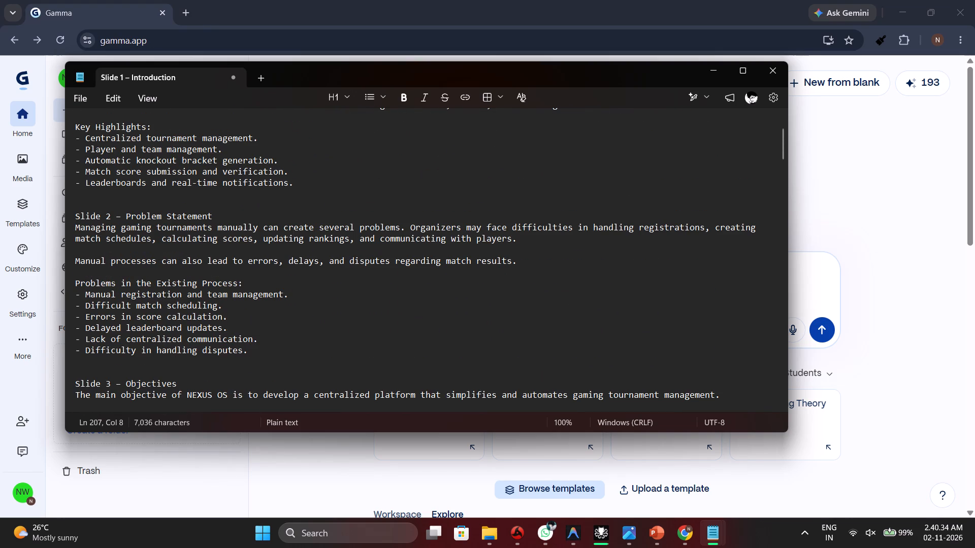
pyautogui.scroll(-12, 162, 297)
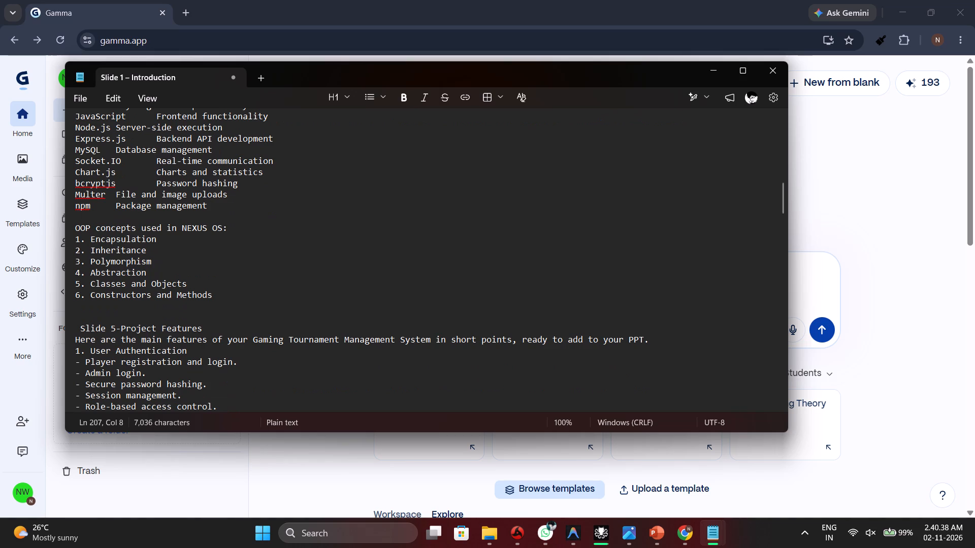
pyautogui.scroll(4, 204, 306)
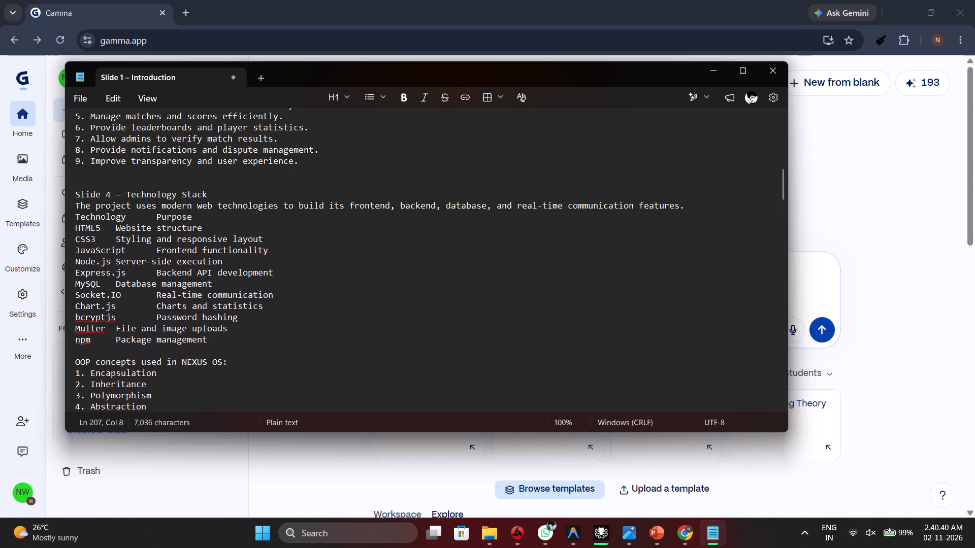
pyautogui.scroll(8, 204, 306)
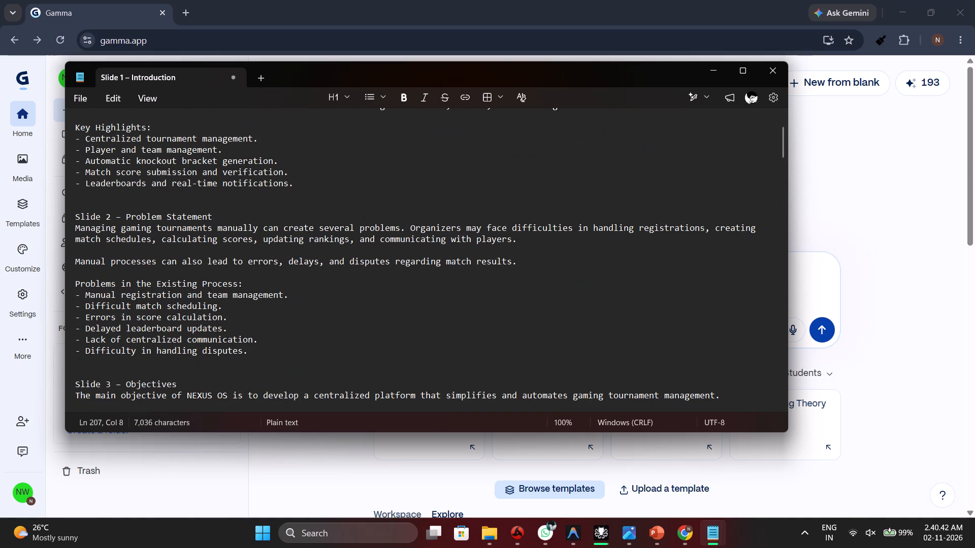
pyautogui.scroll(-9, 204, 306)
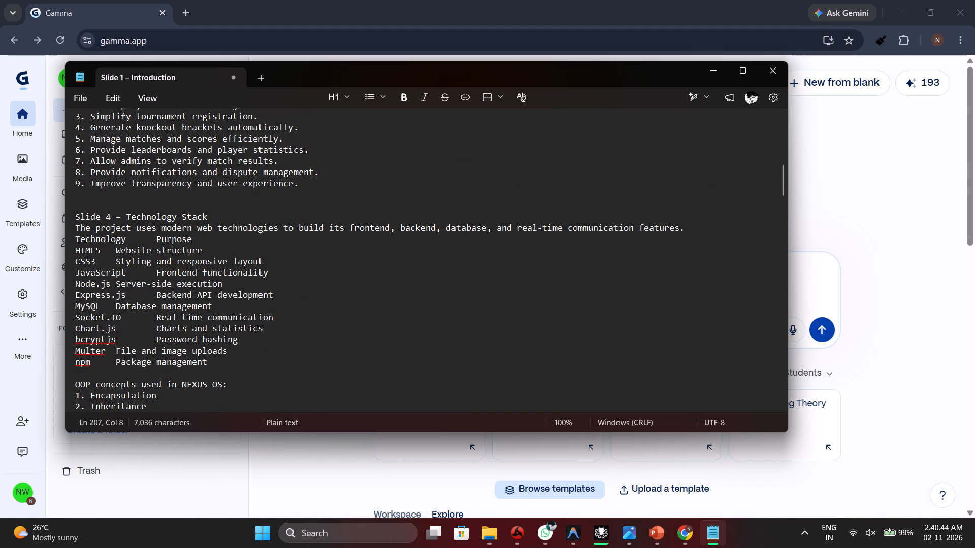
pyautogui.click(250, 207)
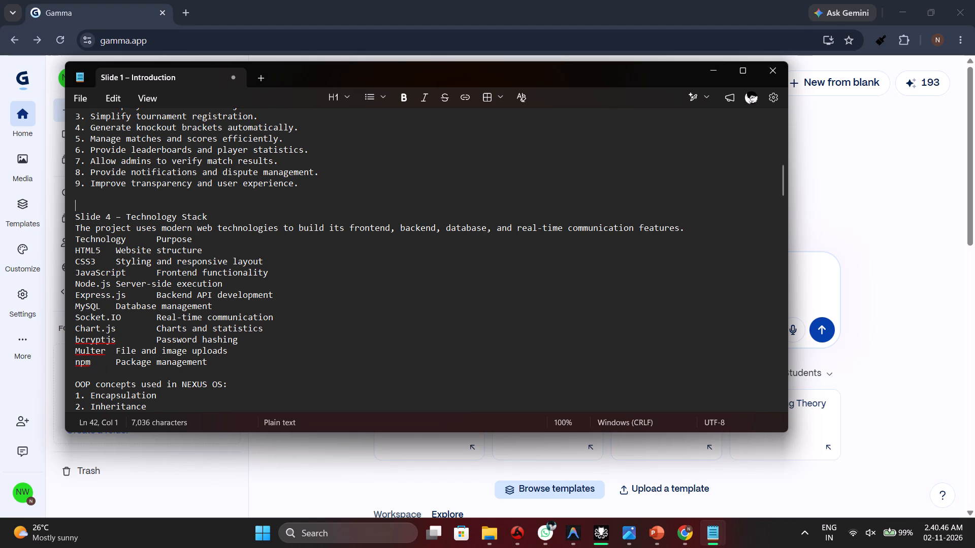
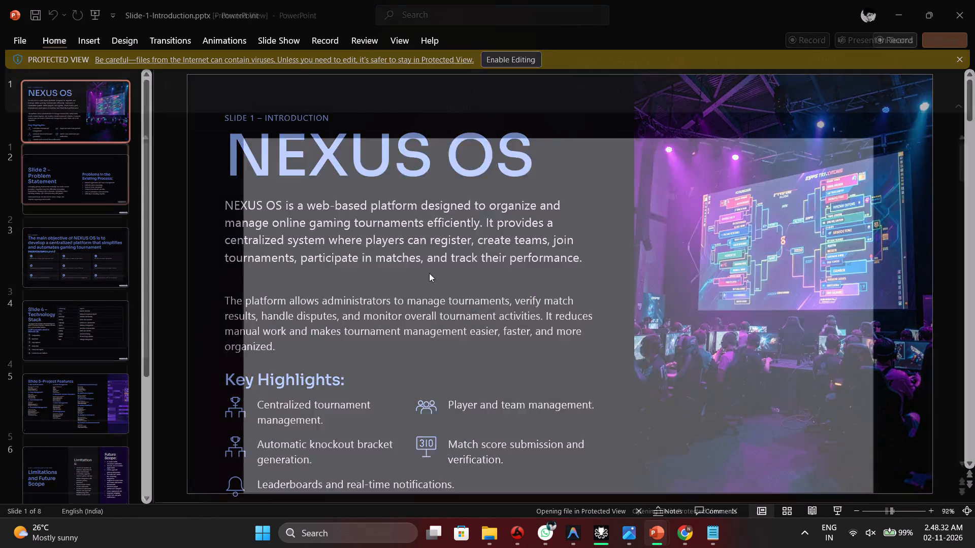
# Set the font size of the first paragraph under the NEXUS OS title on slide 1 to 14.
pyautogui.scroll(-2, 431, 402)
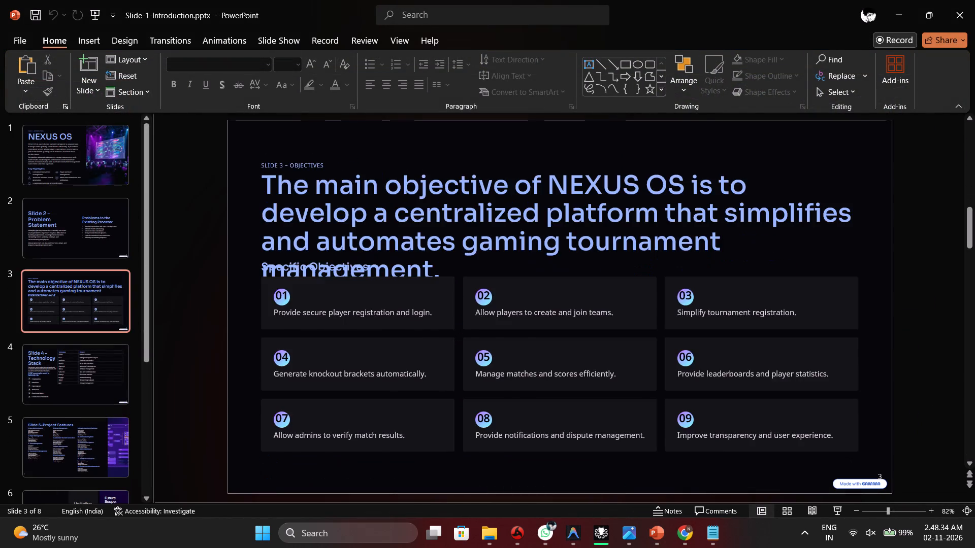
pyautogui.scroll(2, 431, 402)
pyautogui.click(128, 165)
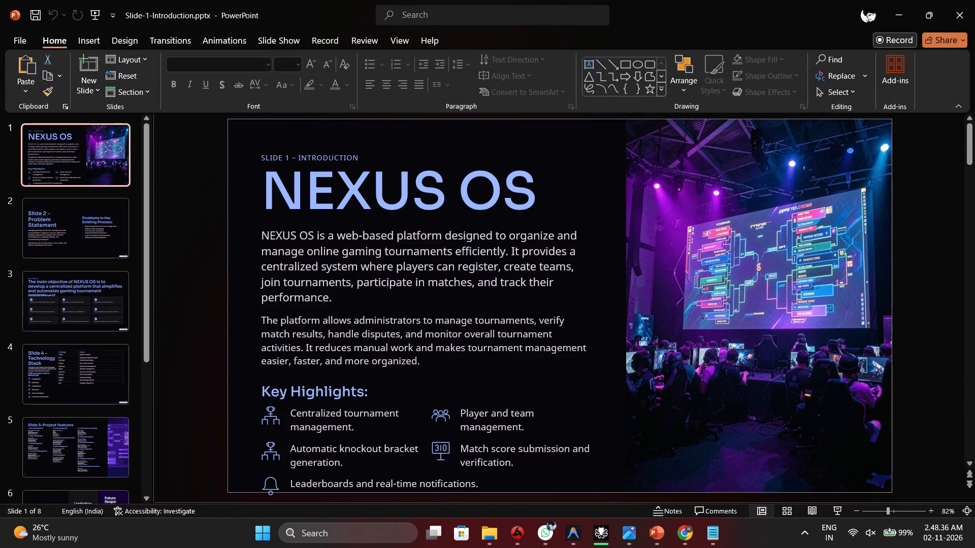
pyautogui.doubleClick(360, 320)
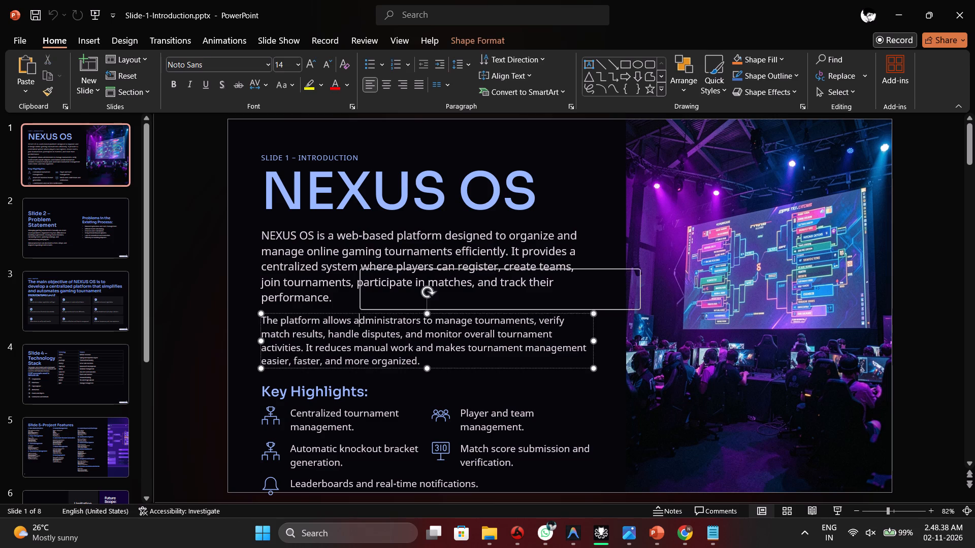
pyautogui.tripleClick(322, 260)
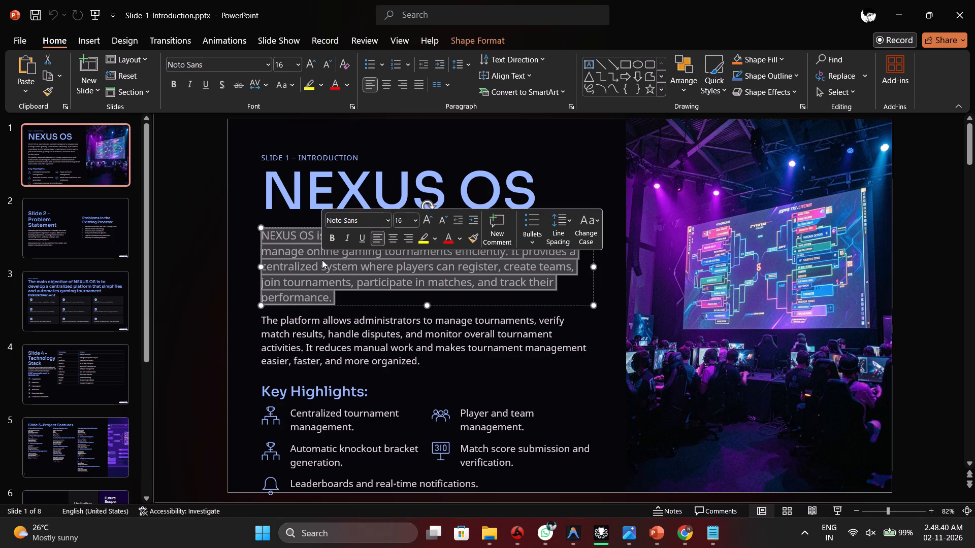
pyautogui.click(322, 260)
pyautogui.tripleClick(278, 230)
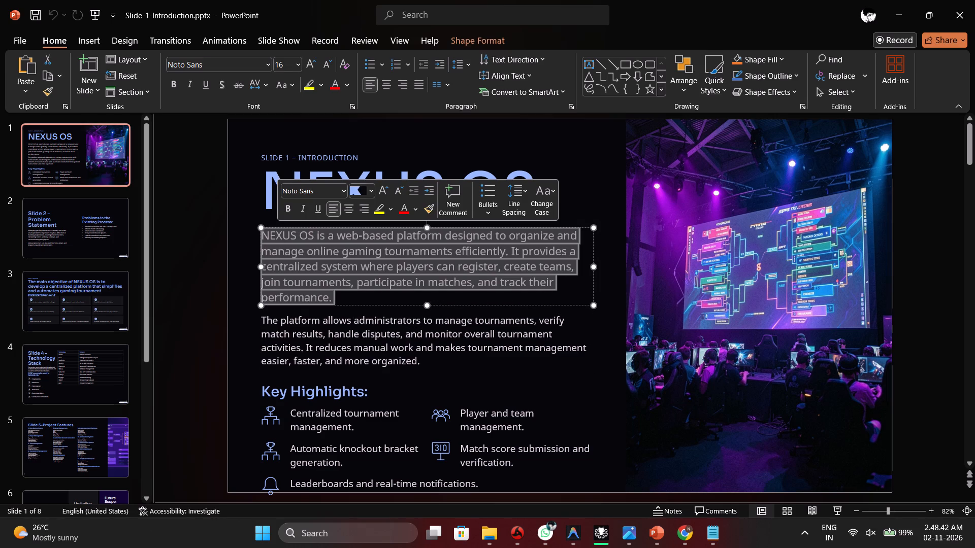
pyautogui.click(371, 193)
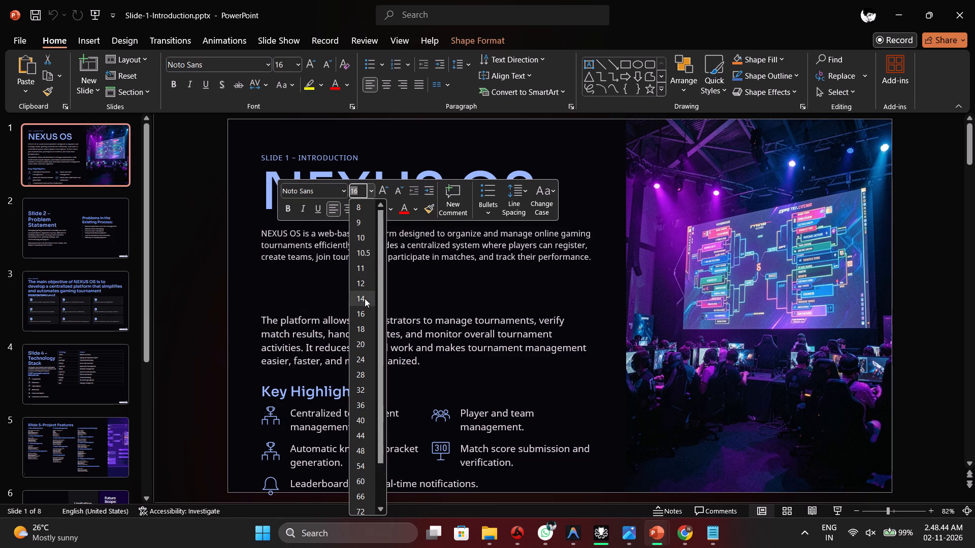
pyautogui.click(365, 298)
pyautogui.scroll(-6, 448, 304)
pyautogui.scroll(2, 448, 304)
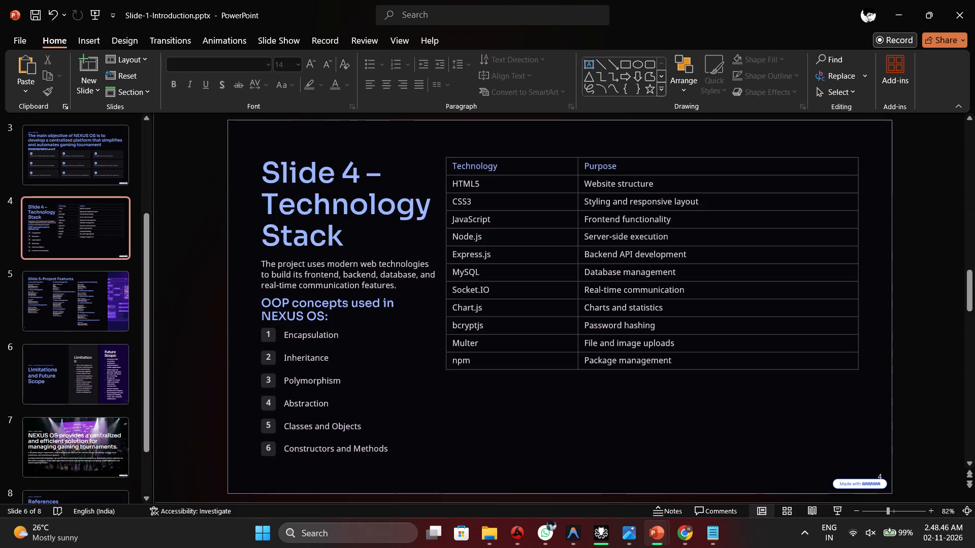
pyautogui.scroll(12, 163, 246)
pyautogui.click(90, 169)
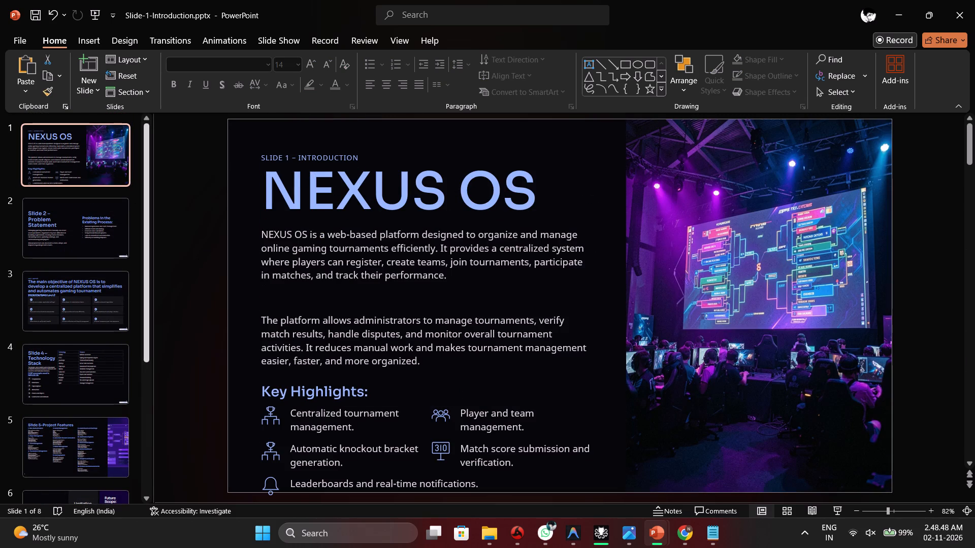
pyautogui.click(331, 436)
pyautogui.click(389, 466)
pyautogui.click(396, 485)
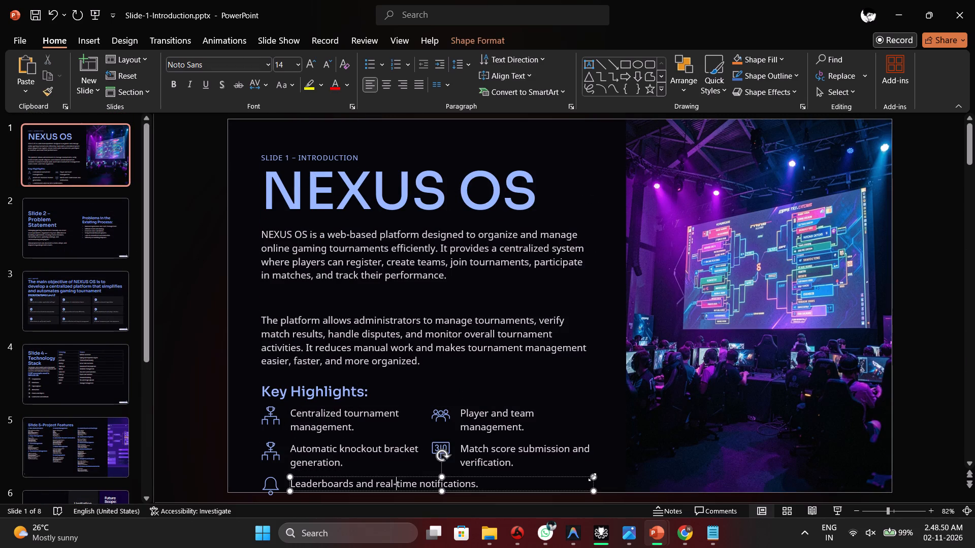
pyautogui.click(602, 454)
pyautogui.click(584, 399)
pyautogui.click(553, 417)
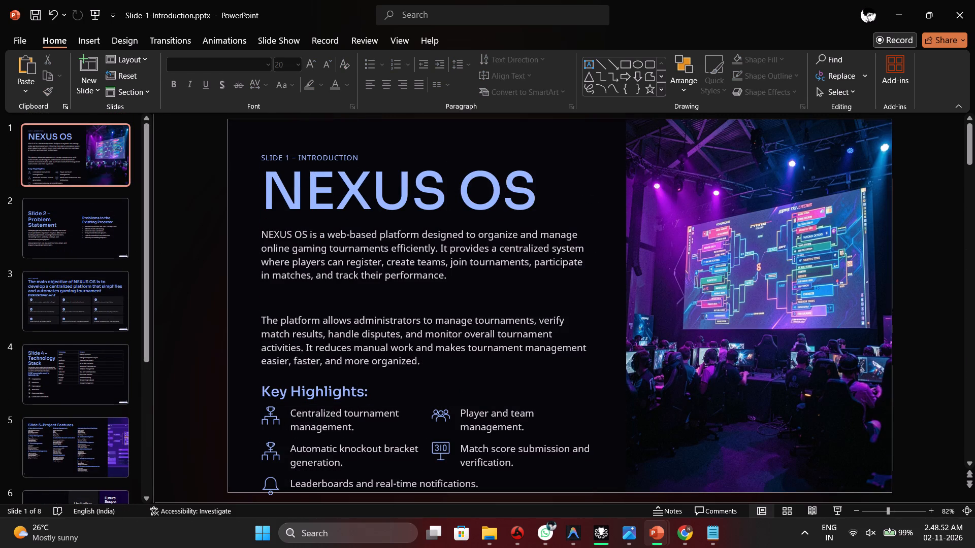
# Move the first paragraph on slide 1 up slightly and bring the second paragraph up closer beneath it.
pyautogui.click(299, 294)
pyautogui.click(301, 307)
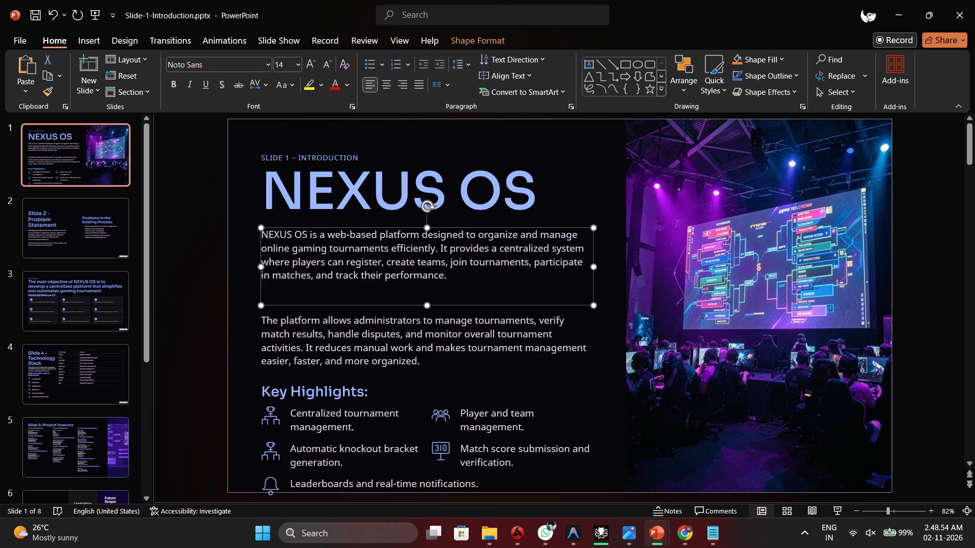
pyautogui.click(431, 305)
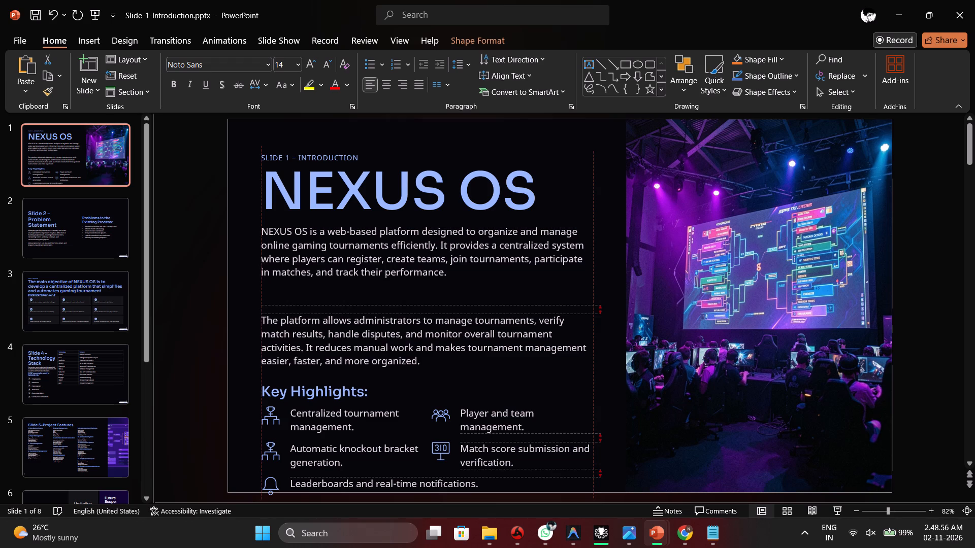
pyautogui.click(430, 324)
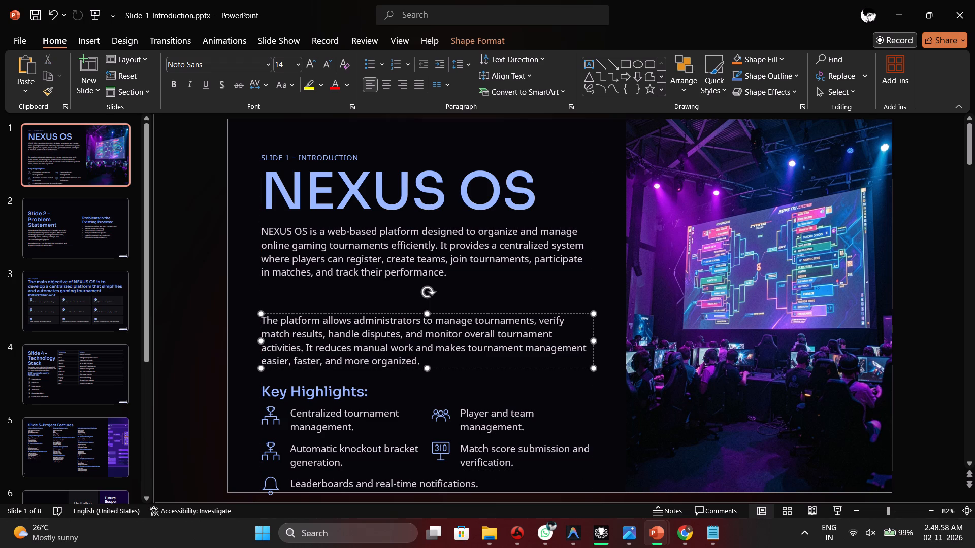
pyautogui.moveTo(435, 311); pyautogui.dragTo(435, 295)
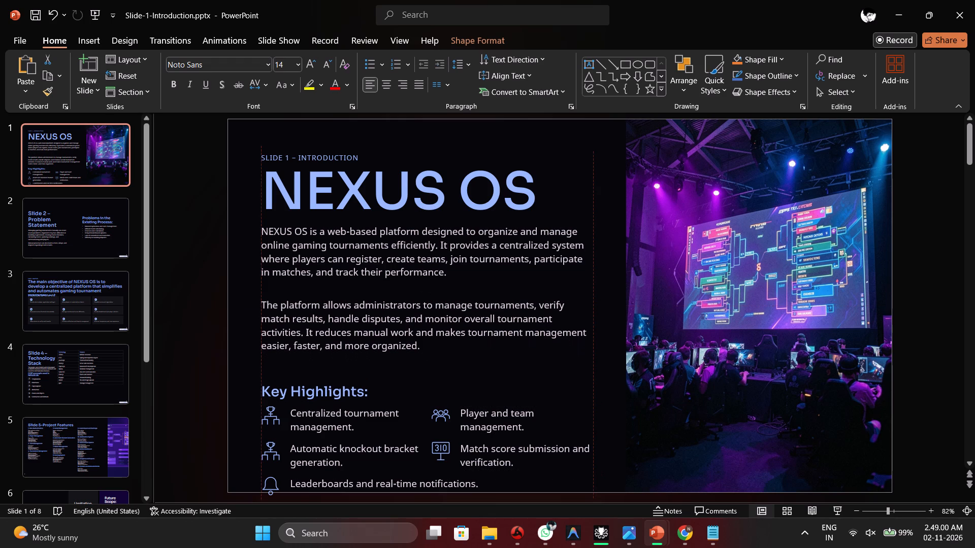
pyautogui.moveTo(435, 295); pyautogui.dragTo(435, 294)
# Move the Key Highlights heading up closer to the second paragraph on slide 1.
pyautogui.click(421, 389)
pyautogui.click(303, 375)
pyautogui.click(309, 378)
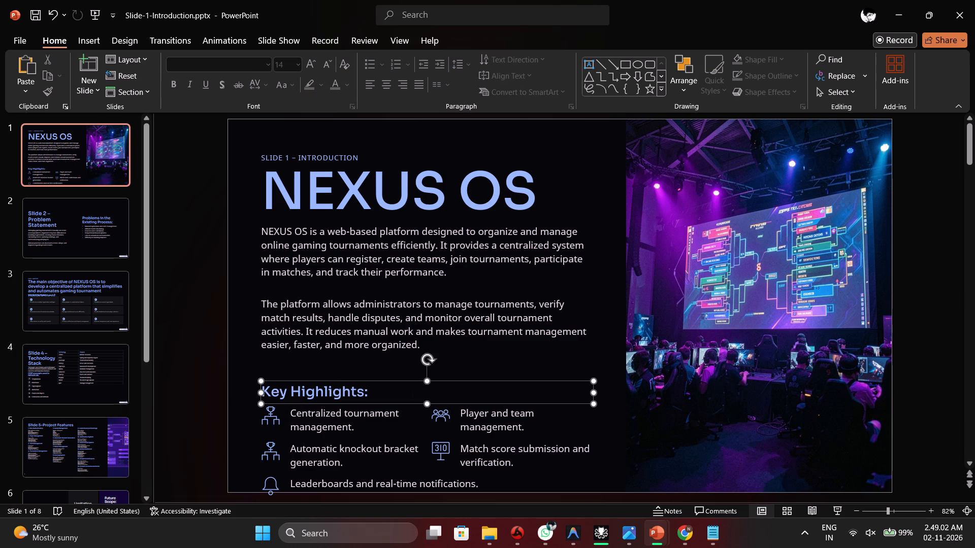
pyautogui.moveTo(342, 378); pyautogui.dragTo(342, 363)
# Move the "Centralized tournament management" text and its bracket icon up closer to the Key Highlights heading.
pyautogui.click(348, 414)
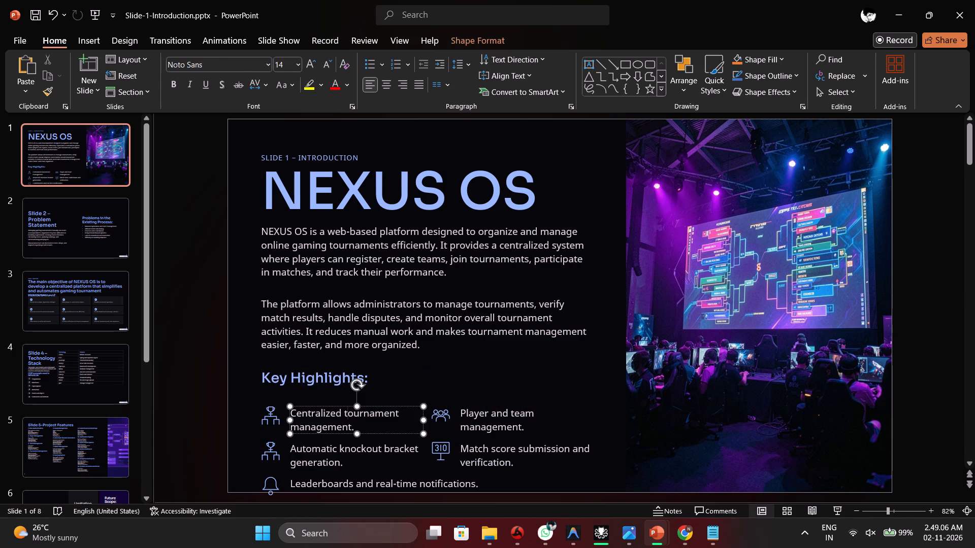
pyautogui.moveTo(402, 406); pyautogui.dragTo(401, 397)
pyautogui.click(272, 414)
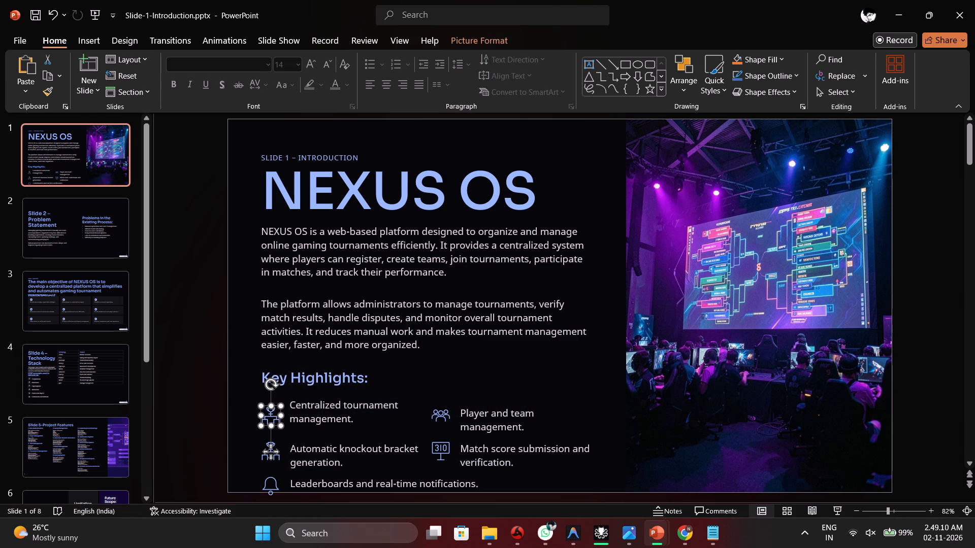
pyautogui.moveTo(276, 401); pyautogui.dragTo(277, 394)
# Move the "Player and team management" text and its people icon up level with the "Centralized tournament management" item.
pyautogui.click(370, 416)
pyautogui.click(437, 416)
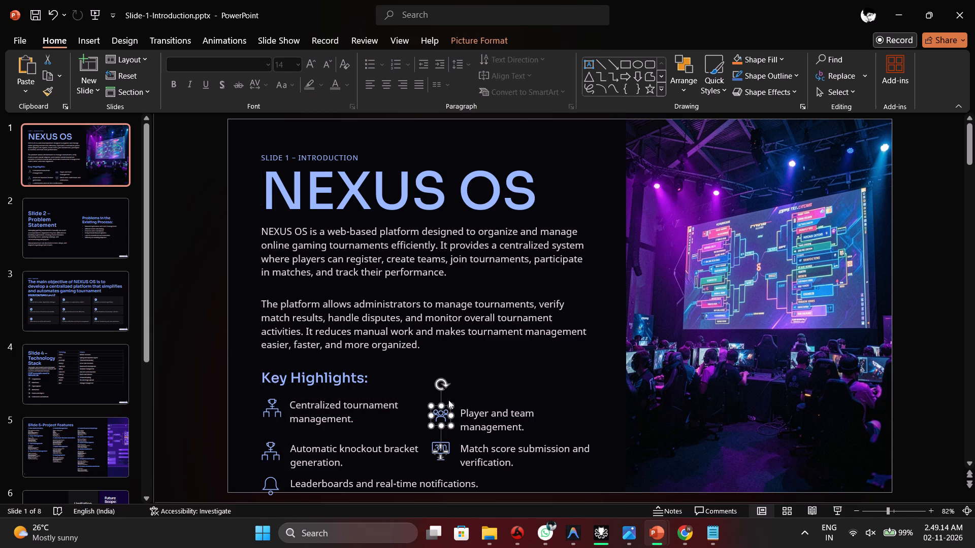
pyautogui.click(478, 405)
pyautogui.moveTo(487, 402); pyautogui.dragTo(487, 394)
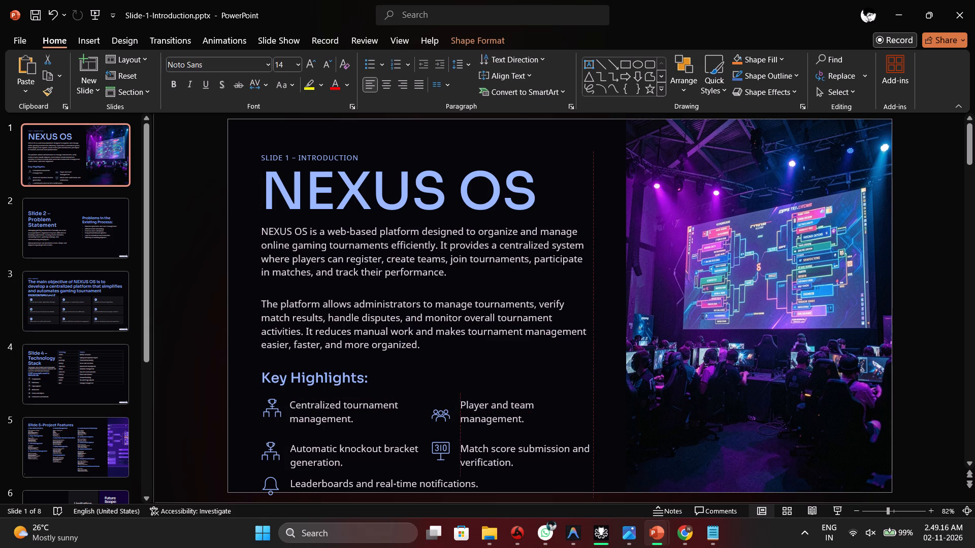
pyautogui.moveTo(487, 394); pyautogui.dragTo(487, 394)
pyautogui.click(435, 409)
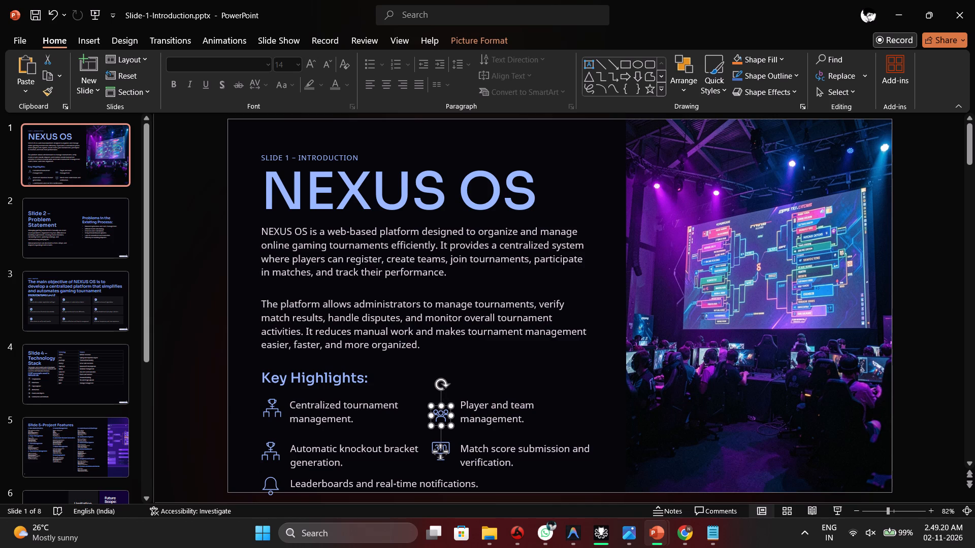
pyautogui.click(442, 392)
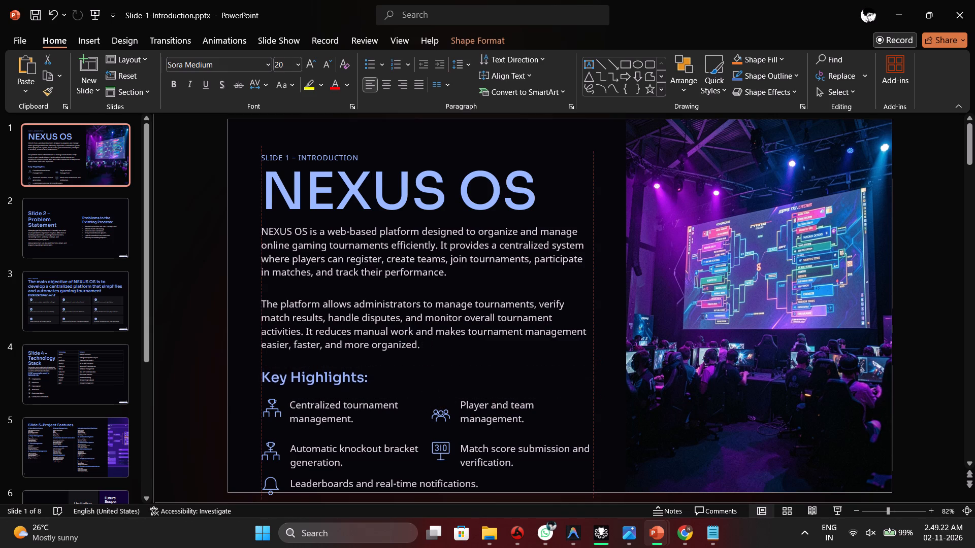
pyautogui.click(447, 413)
pyautogui.moveTo(442, 411); pyautogui.dragTo(442, 404)
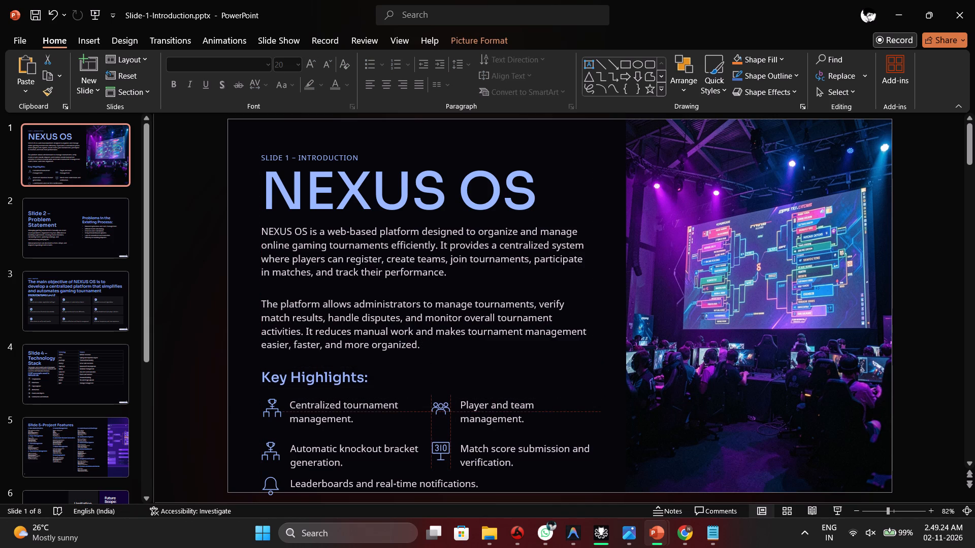
pyautogui.moveTo(442, 404); pyautogui.dragTo(443, 402)
pyautogui.moveTo(443, 402); pyautogui.dragTo(443, 403)
pyautogui.click(536, 430)
# Move the "Automatic knockout bracket generation" text and its bracket icon up closer to the first highlights row.
pyautogui.click(330, 451)
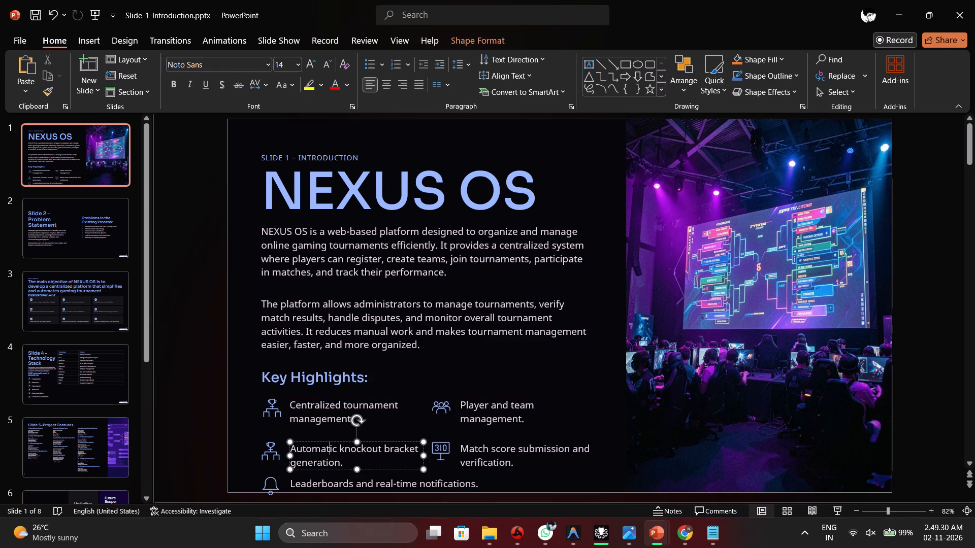
pyautogui.click(283, 446)
pyautogui.click(315, 446)
pyautogui.moveTo(315, 441); pyautogui.dragTo(315, 440)
pyautogui.moveTo(315, 440); pyautogui.dragTo(313, 437)
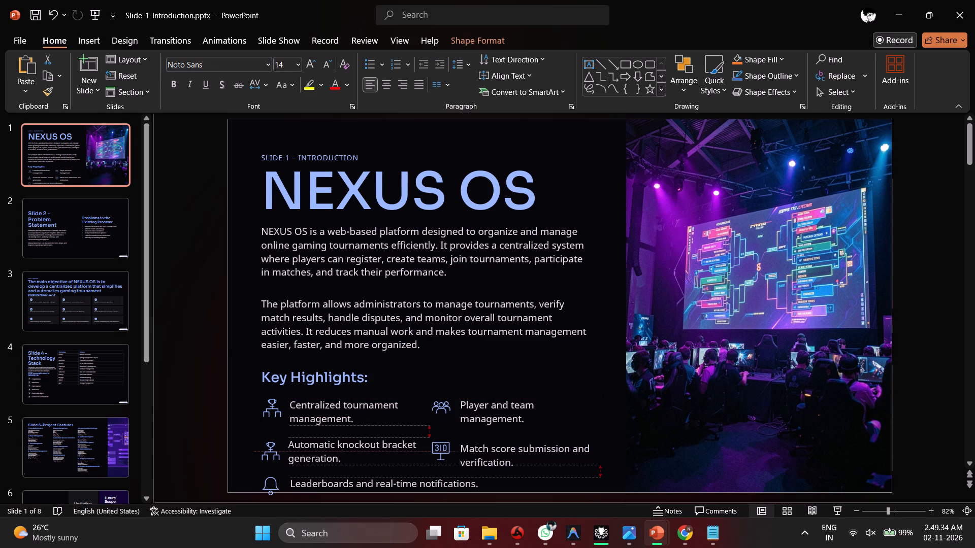
pyautogui.moveTo(313, 437); pyautogui.dragTo(308, 434)
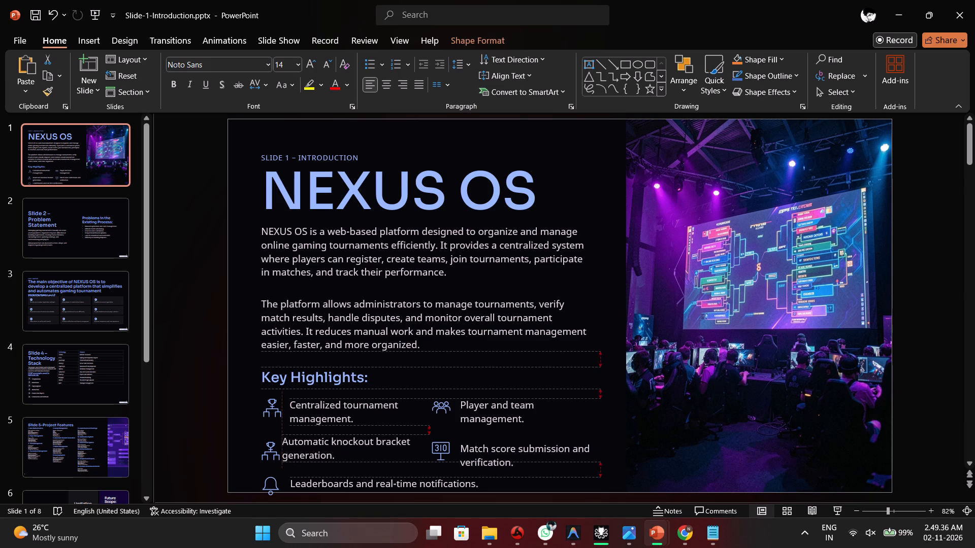
pyautogui.moveTo(308, 434); pyautogui.dragTo(314, 435)
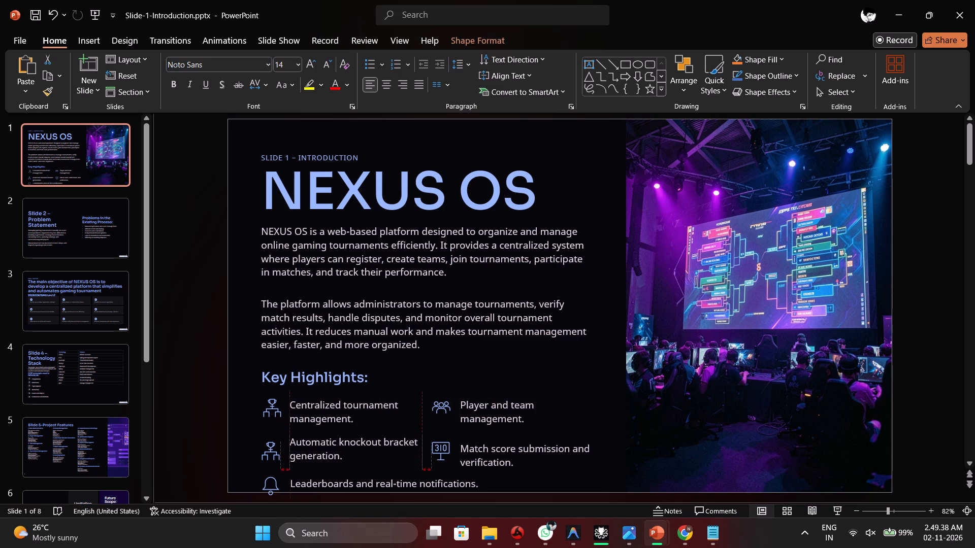
pyautogui.moveTo(314, 435); pyautogui.dragTo(315, 435)
pyautogui.moveTo(315, 435); pyautogui.dragTo(314, 436)
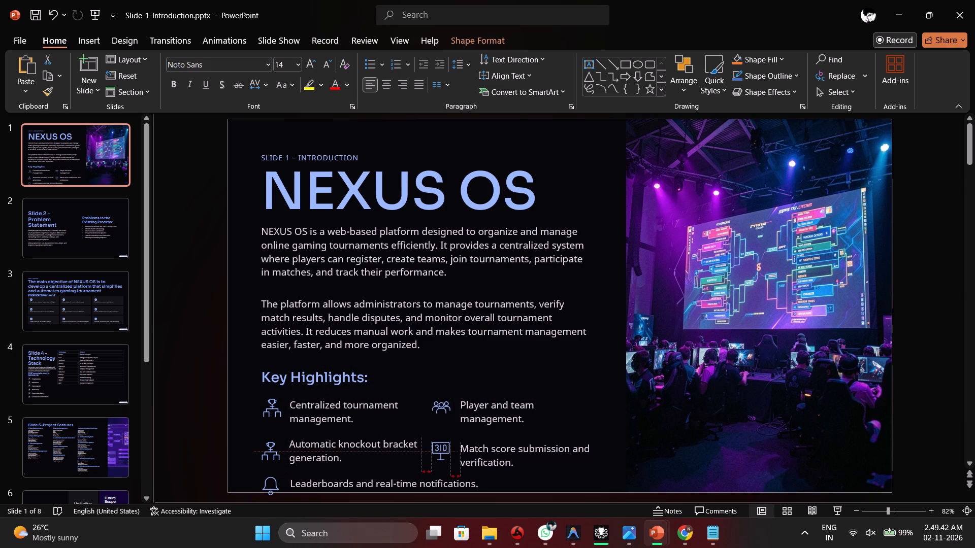
pyautogui.moveTo(314, 436); pyautogui.dragTo(313, 435)
pyautogui.click(268, 446)
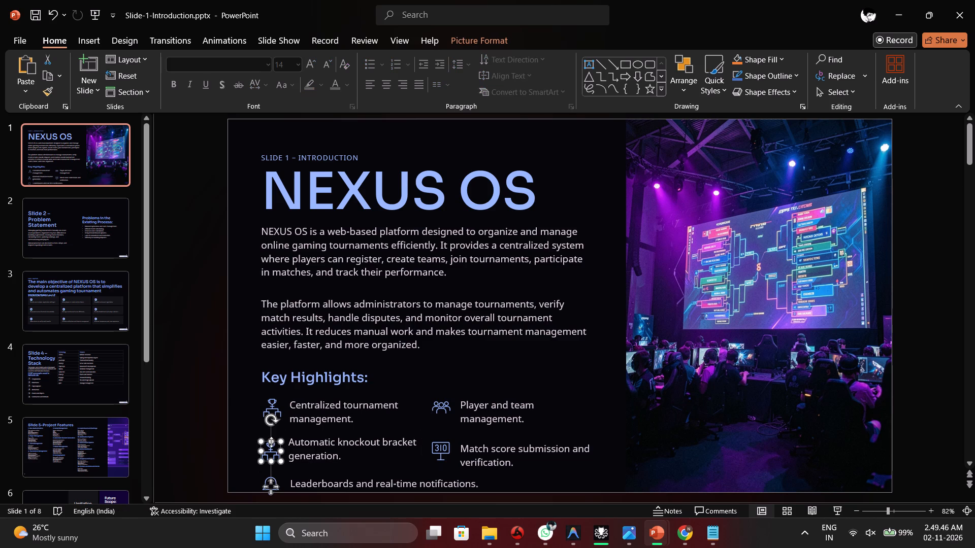
pyautogui.moveTo(272, 447); pyautogui.dragTo(272, 442)
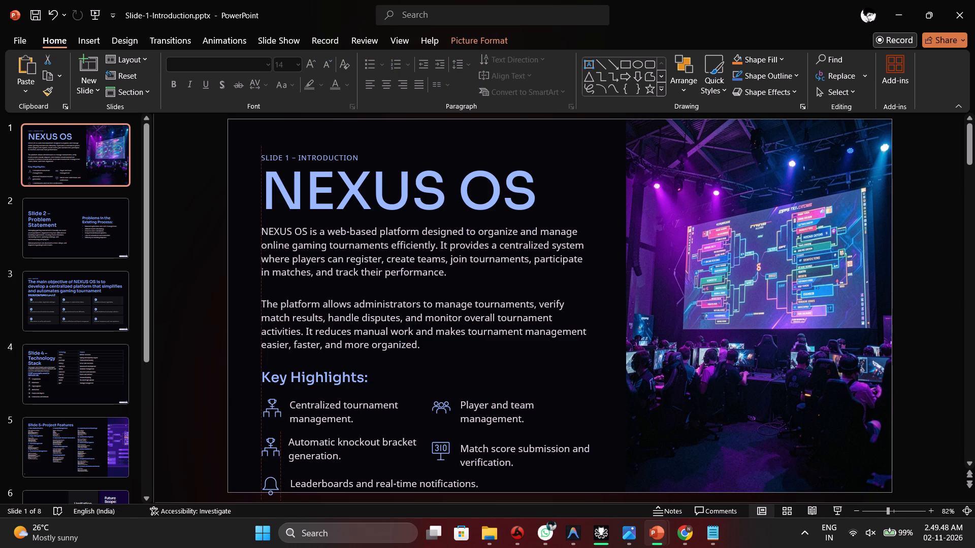
pyautogui.moveTo(272, 442); pyautogui.dragTo(272, 439)
# Move the "Match score submission and verification" text and its scoreboard icon up level with the "Automatic knockout bracket generation" item.
pyautogui.click(449, 450)
pyautogui.click(493, 445)
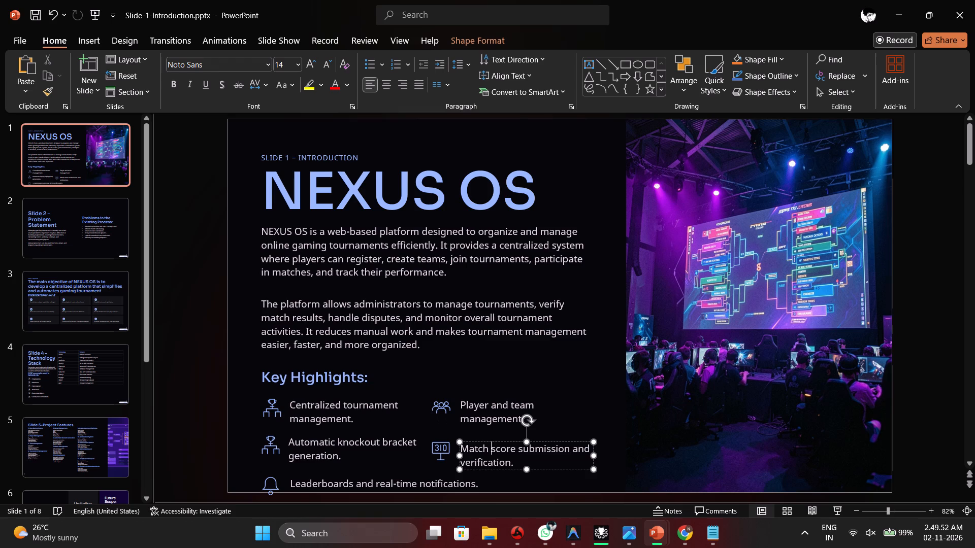
pyautogui.moveTo(504, 439); pyautogui.dragTo(503, 433)
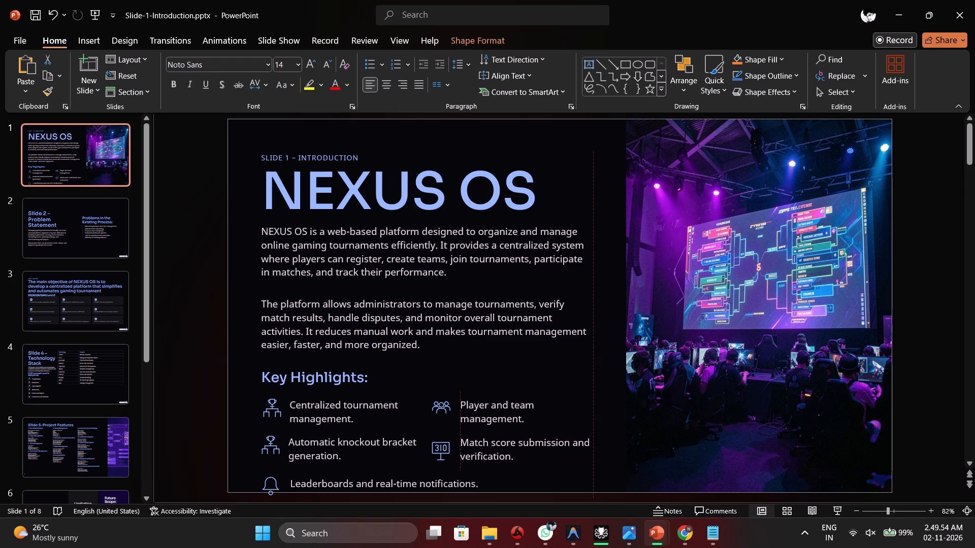
pyautogui.moveTo(503, 433); pyautogui.dragTo(502, 432)
pyautogui.click(441, 449)
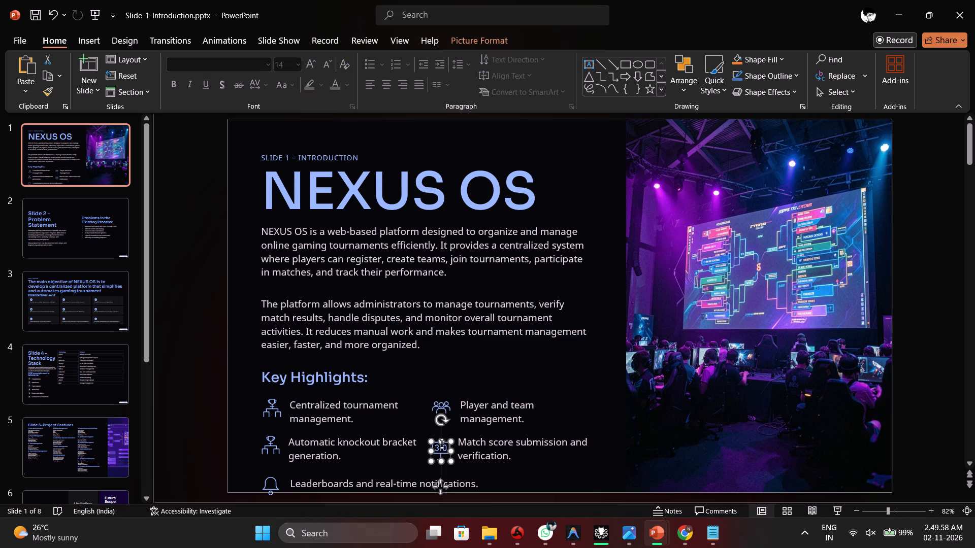
pyautogui.moveTo(445, 441); pyautogui.dragTo(445, 438)
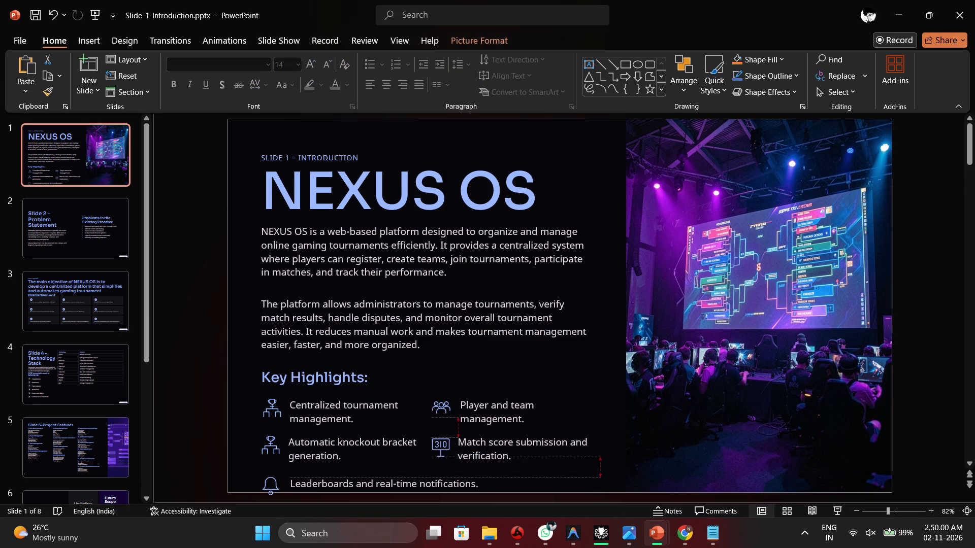
pyautogui.moveTo(445, 438); pyautogui.dragTo(445, 436)
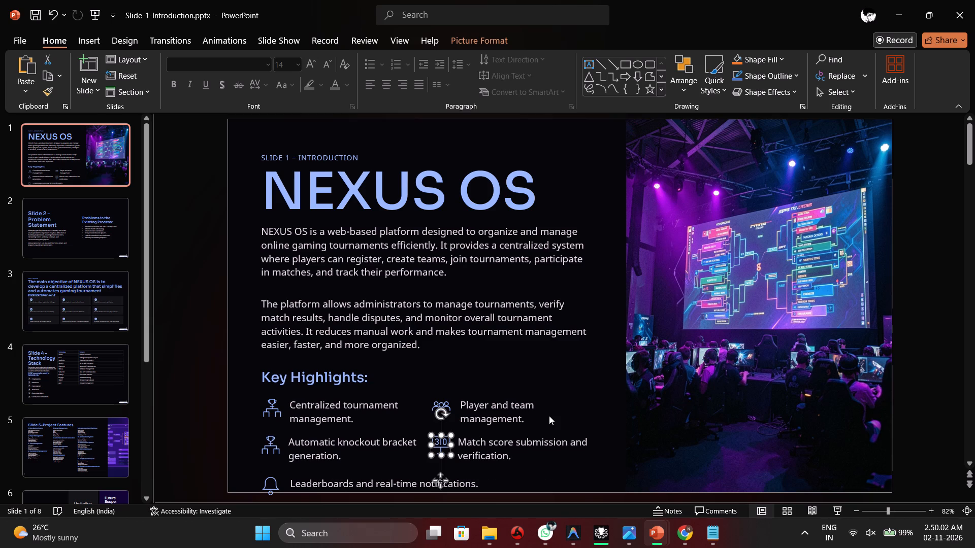
pyautogui.click(549, 416)
# Move the "Leaderboards and real-time notifications" text and its bell icon up slightly so they sit within slide 1.
pyautogui.click(346, 485)
pyautogui.click(275, 484)
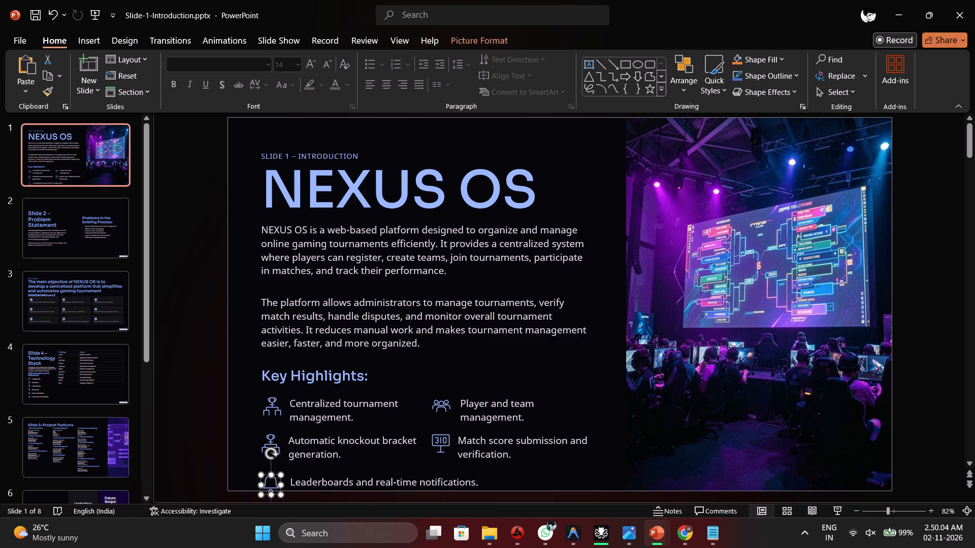
pyautogui.click(321, 479)
pyautogui.moveTo(360, 473); pyautogui.dragTo(360, 470)
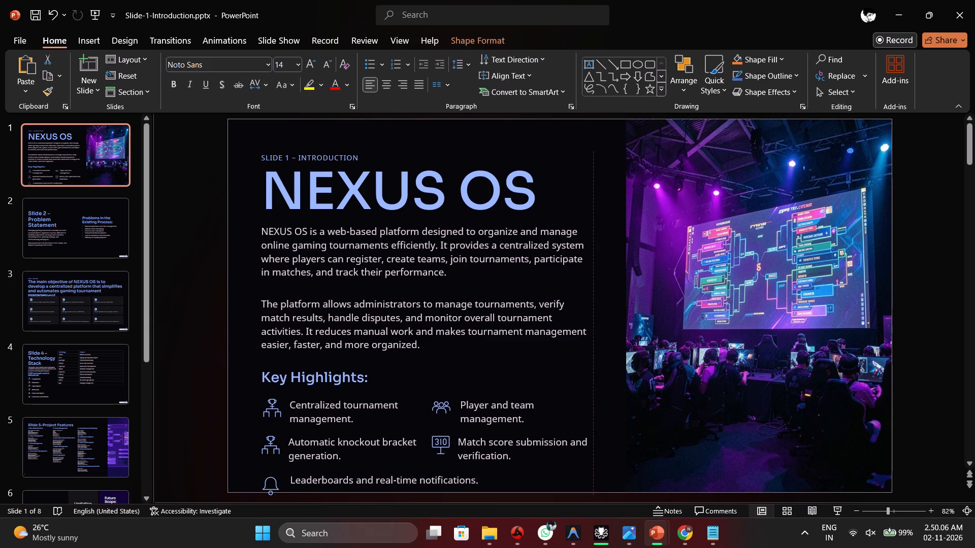
pyautogui.moveTo(360, 470); pyautogui.dragTo(360, 468)
pyautogui.click(276, 484)
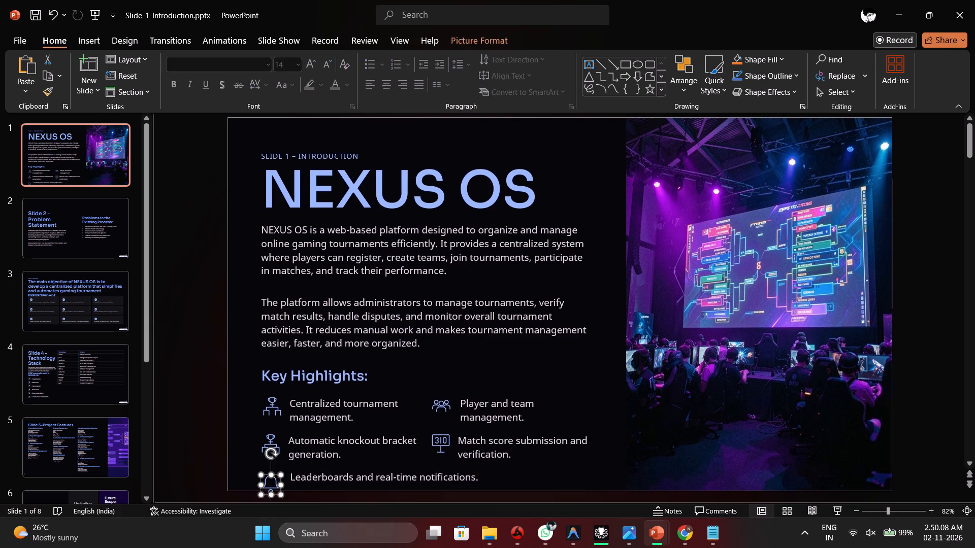
pyautogui.click(277, 475)
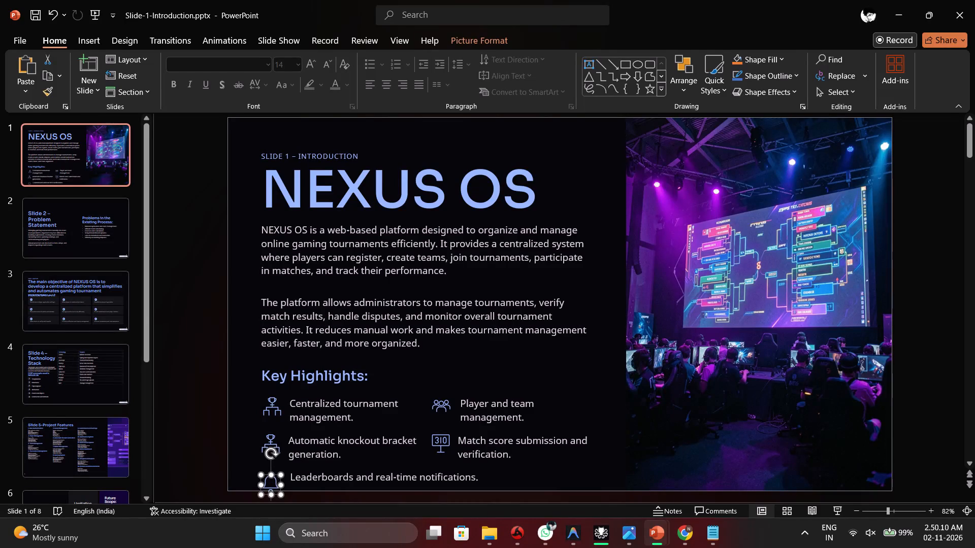
pyautogui.moveTo(270, 482); pyautogui.dragTo(270, 476)
pyautogui.click(575, 401)
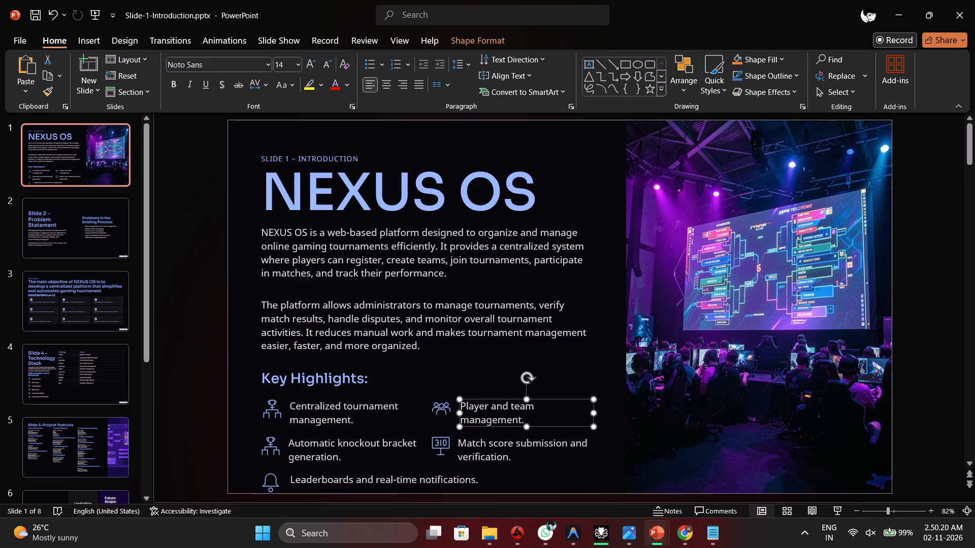
# Delete the "SLIDE 1 –" prefix from the label above the NEXUS OS title, keeping only "INTRODUCTION".
pyautogui.click(291, 159)
pyautogui.click(294, 160)
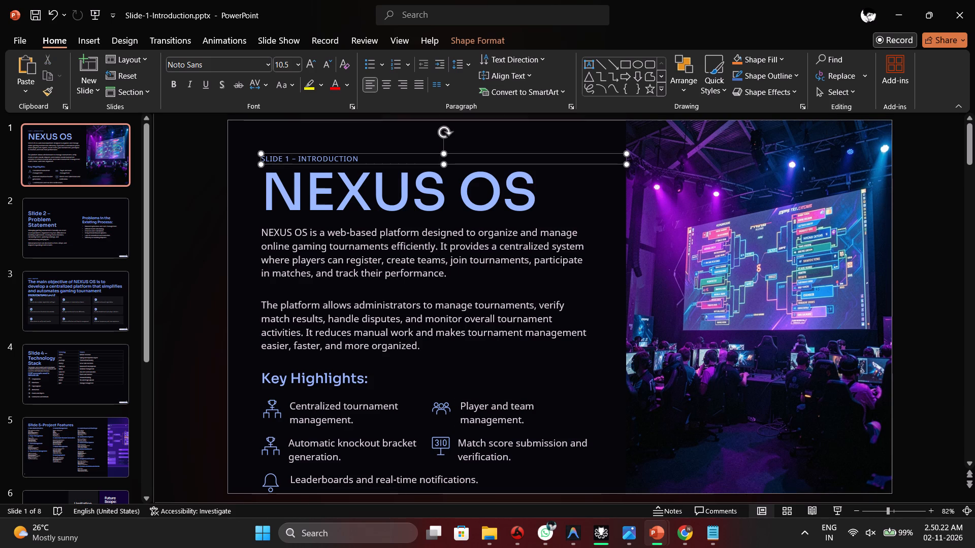
pyautogui.click(298, 159)
pyautogui.press('BackSpace')
pyautogui.press('BackSpace')
pyautogui.press('BackSpace')
pyautogui.press('BackSpace')
pyautogui.press('BackSpace')
pyautogui.press('BackSpace')
pyautogui.press('BackSpace')
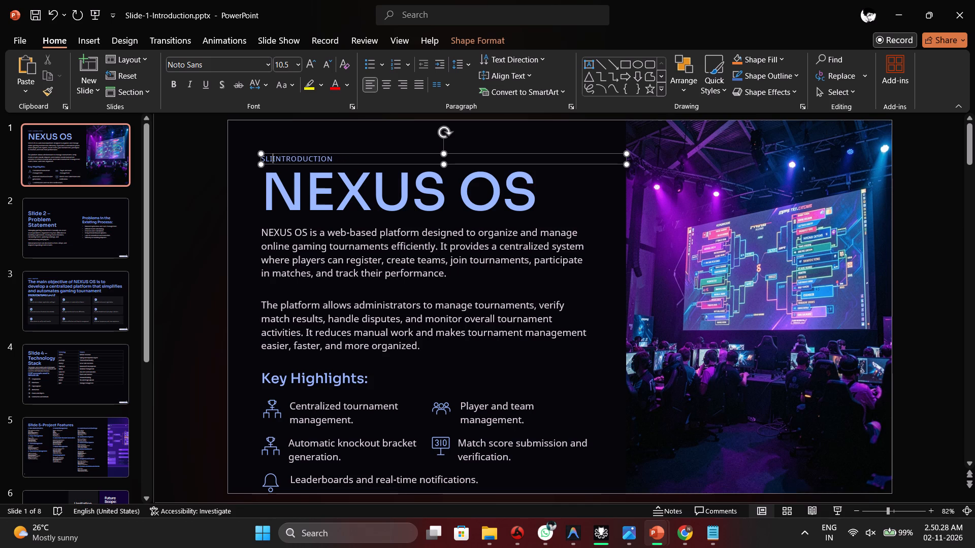
pyautogui.press('BackSpace')
pyautogui.press('BackSpace')
pyautogui.press('BackSpace')
# Make the "INTRODUCTION" label above the NEXUS OS title bold.
pyautogui.click(336, 143)
pyautogui.doubleClick(286, 158)
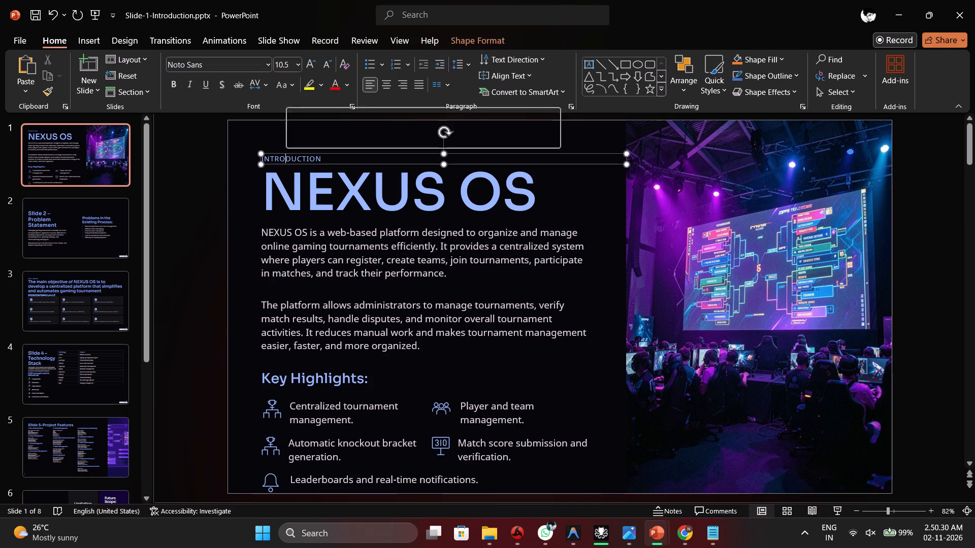
pyautogui.click(297, 138)
pyautogui.click(240, 186)
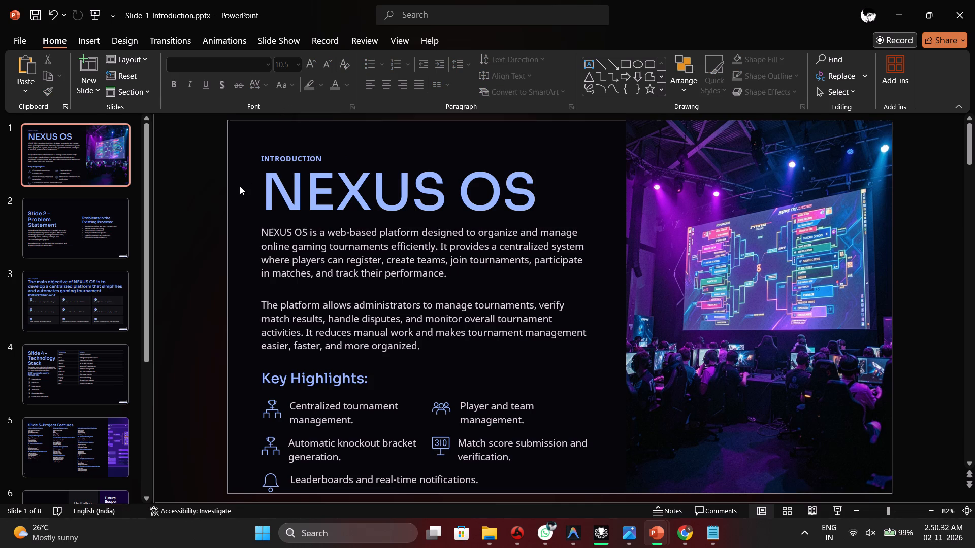
pyautogui.click(304, 154)
pyautogui.doubleClick(304, 154)
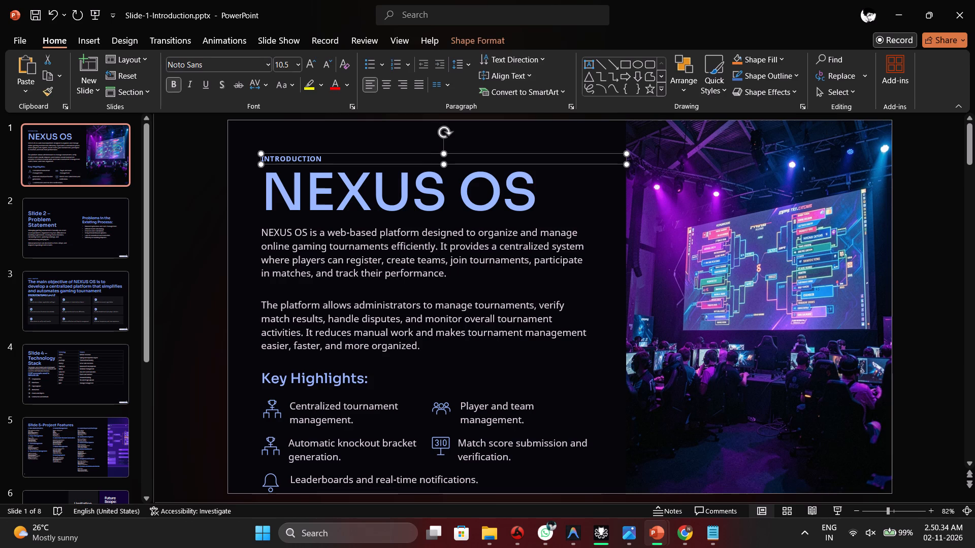
pyautogui.click(304, 158)
pyautogui.click(304, 158)
pyautogui.click(327, 156)
# Move the first paragraph on slide 1 down slightly, away from the NEXUS OS title and closer to the second paragraph.
pyautogui.click(348, 244)
pyautogui.click(342, 269)
pyautogui.moveTo(355, 224); pyautogui.dragTo(356, 223)
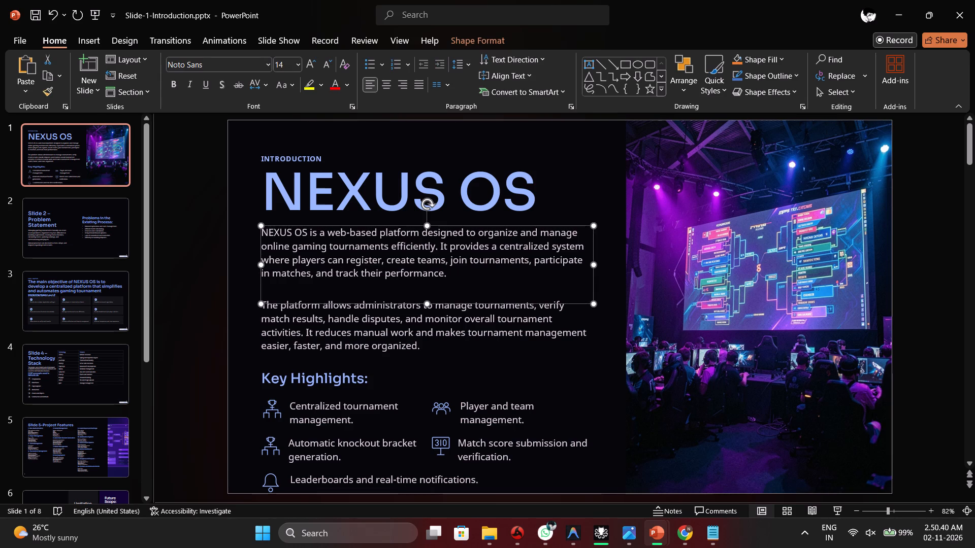
pyautogui.moveTo(356, 223); pyautogui.dragTo(357, 231)
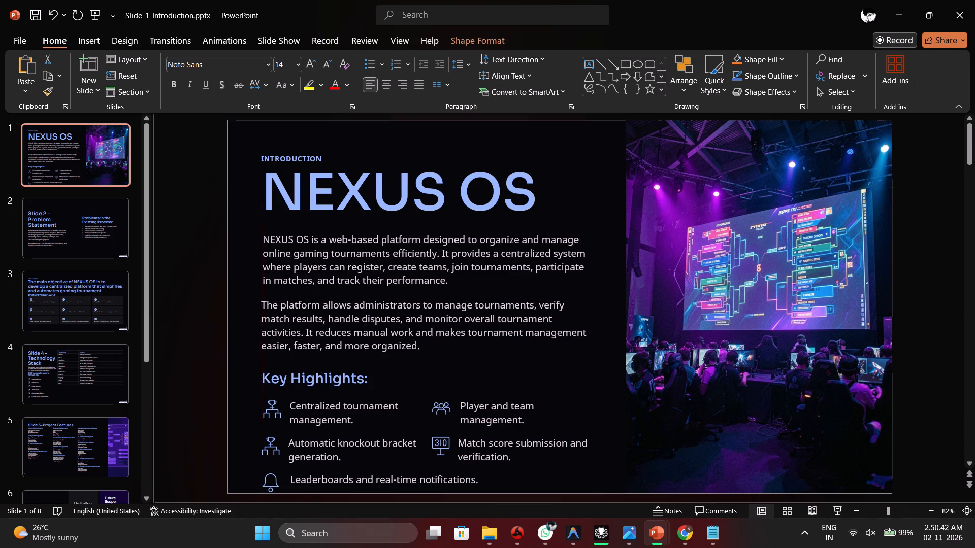
pyautogui.moveTo(357, 231); pyautogui.dragTo(356, 231)
# Move the NEXUS OS title on slide 1 down slightly, away from the "INTRODUCTION" label.
pyautogui.click(356, 207)
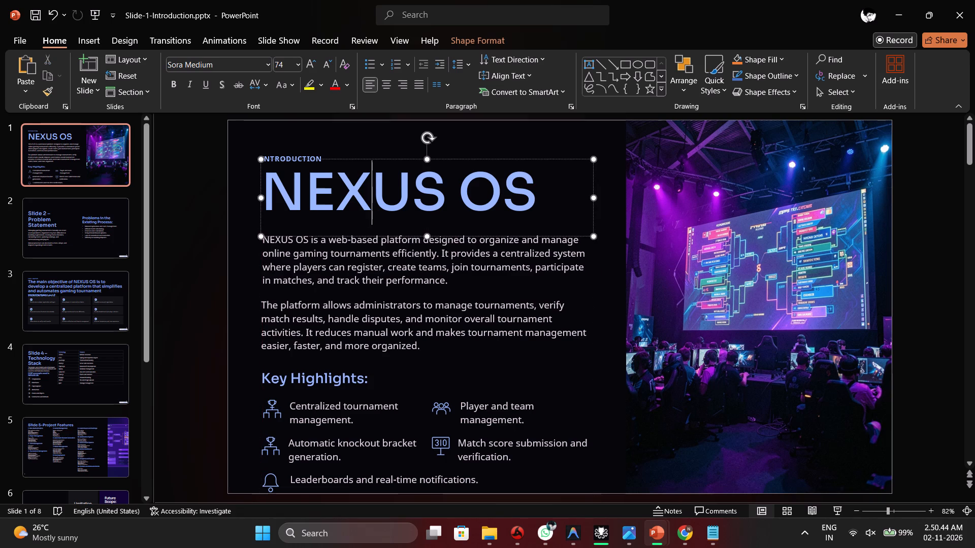
pyautogui.moveTo(370, 156); pyautogui.dragTo(370, 164)
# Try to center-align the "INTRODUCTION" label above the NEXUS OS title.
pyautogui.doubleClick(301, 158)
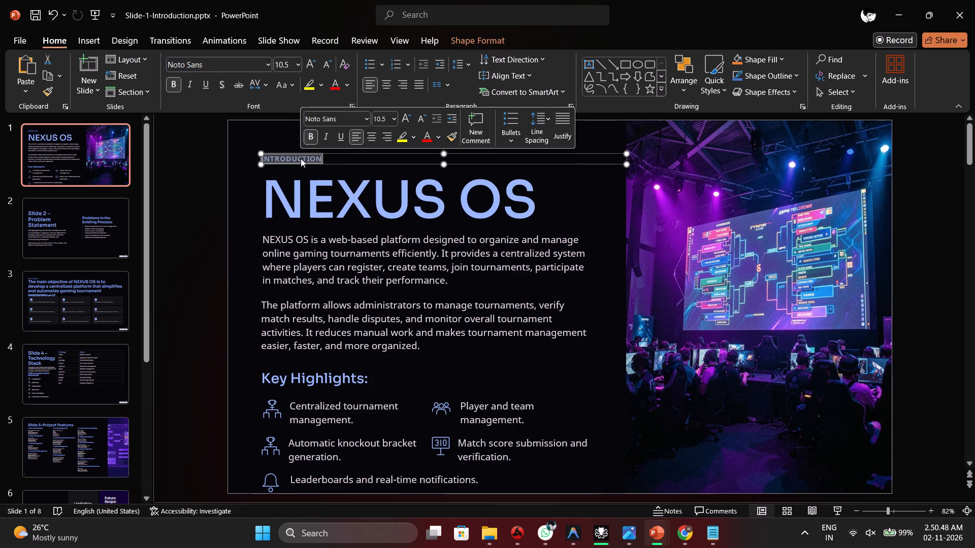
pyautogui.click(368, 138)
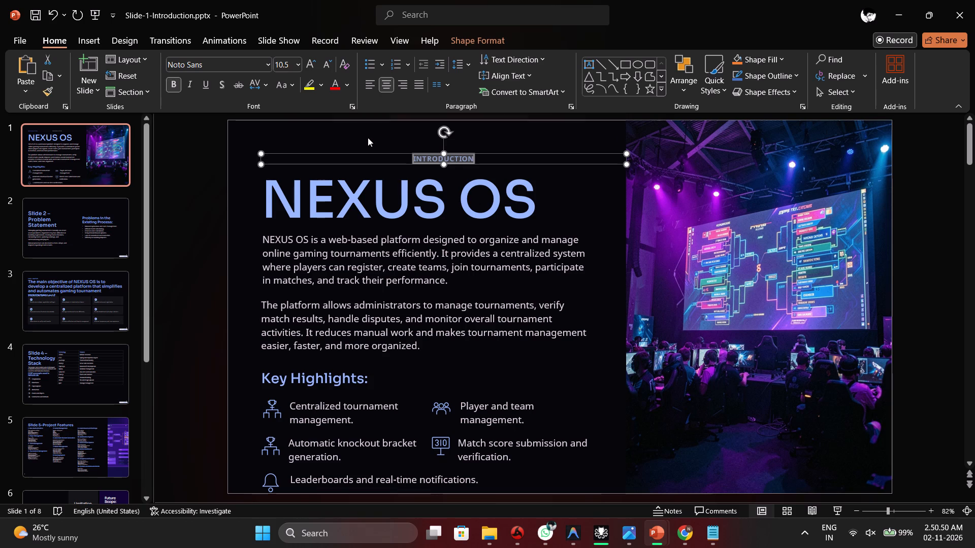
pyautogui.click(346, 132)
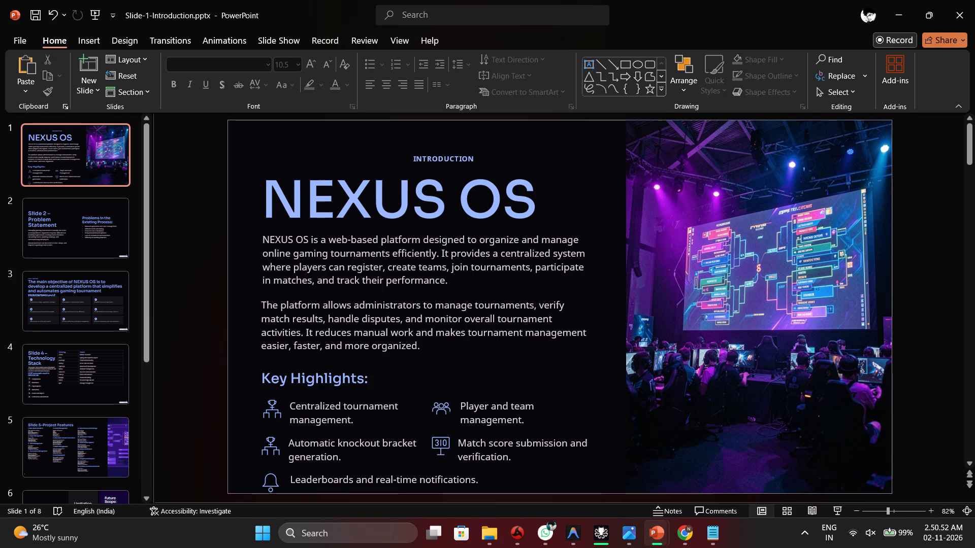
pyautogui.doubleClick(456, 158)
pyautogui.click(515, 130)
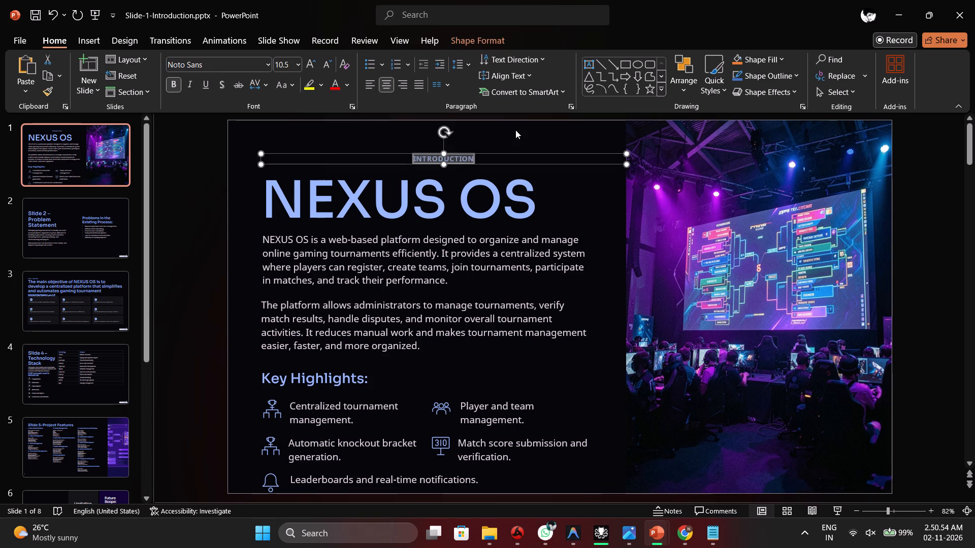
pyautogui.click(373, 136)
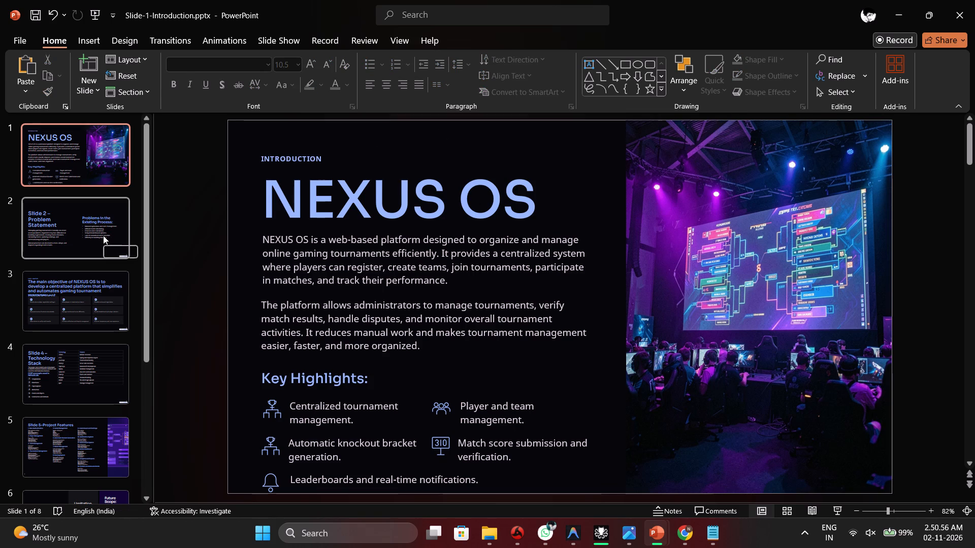
# Delete the "Slide 2 –" prefix from slide 2's title, keeping only "Problem Statement".
pyautogui.click(103, 235)
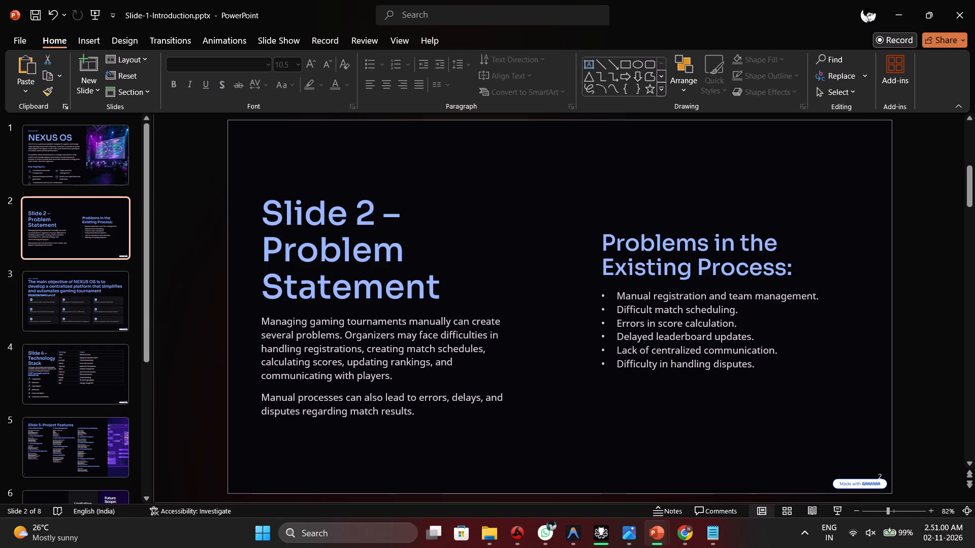
pyautogui.click(396, 223)
pyautogui.press('BackSpace')
pyautogui.press('BackSpace')
pyautogui.press('BackSpace')
pyautogui.press('BackSpace')
pyautogui.press('BackSpace')
pyautogui.press('BackSpace')
pyautogui.press('BackSpace')
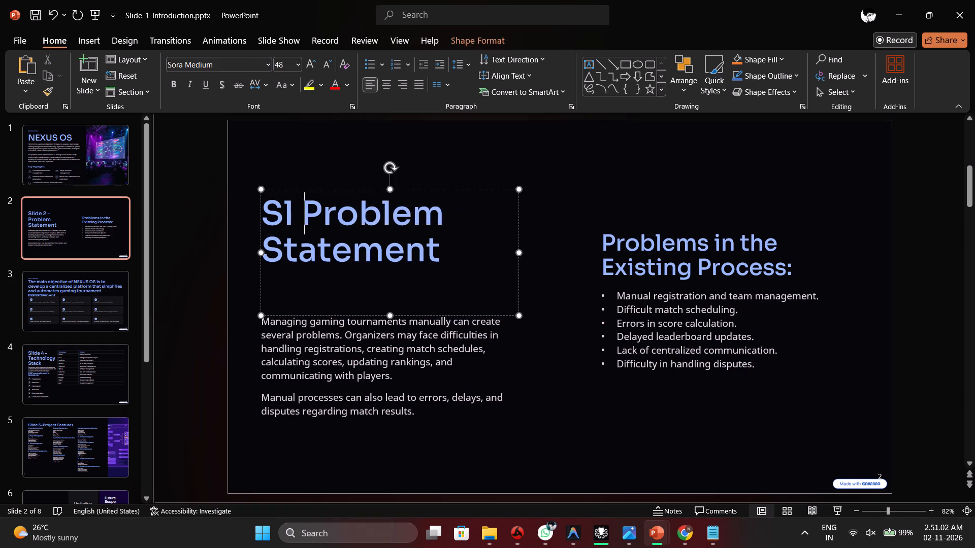
pyautogui.press('BackSpace')
pyautogui.press('BackSpace')
pyautogui.press('BackSpace')
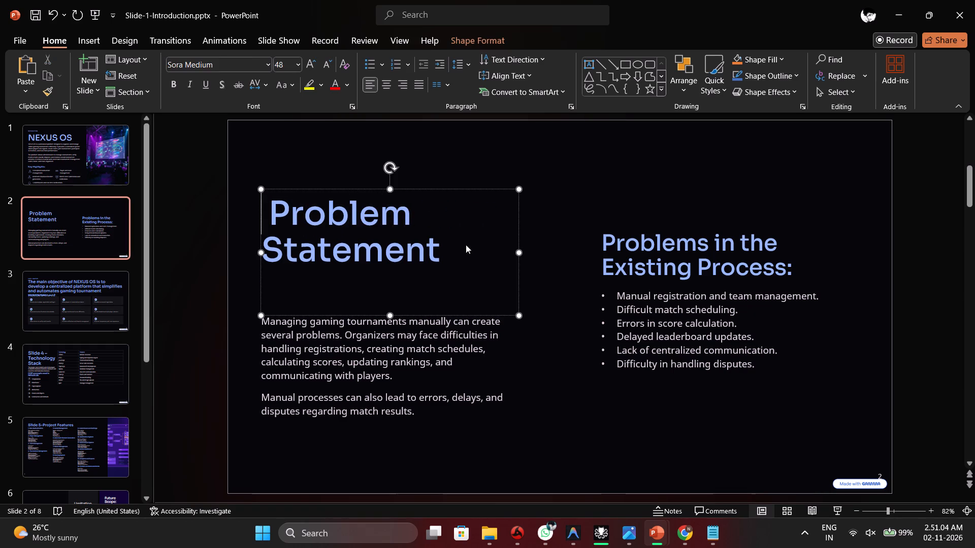
# Widen the "Problem Statement" title box to about the slide's center line and move it up near the top of slide 2.
pyautogui.moveTo(519, 249); pyautogui.dragTo(629, 249)
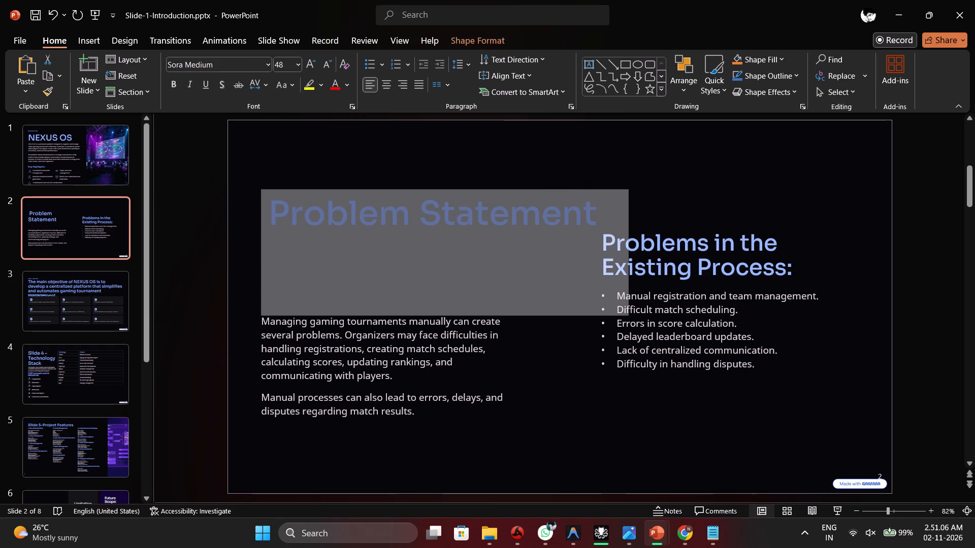
pyautogui.moveTo(629, 249); pyautogui.dragTo(554, 247)
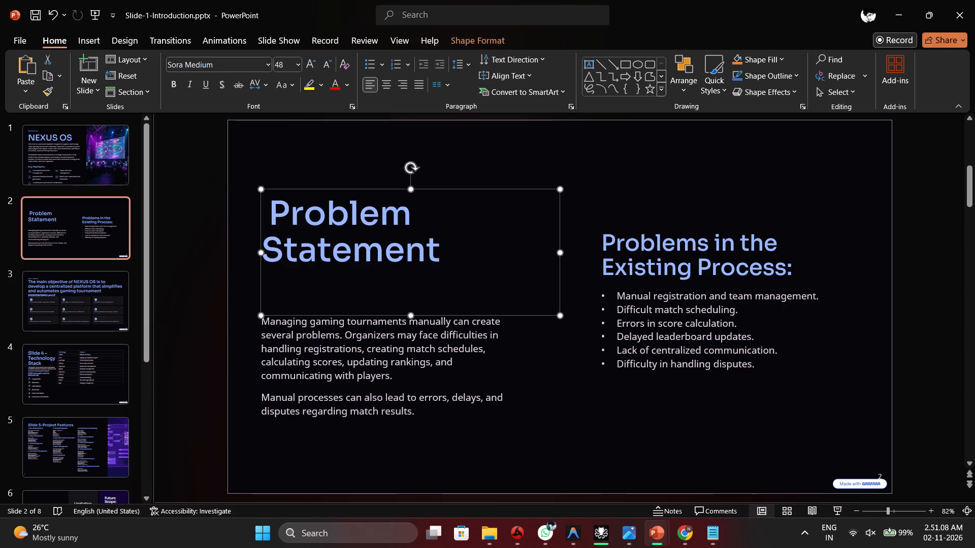
pyautogui.click(358, 191)
pyautogui.moveTo(359, 190); pyautogui.dragTo(359, 176)
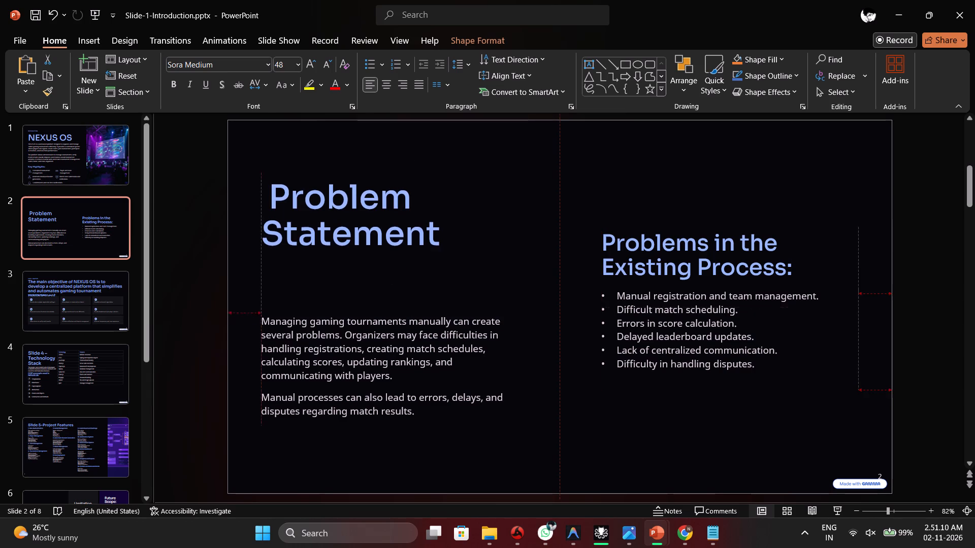
pyautogui.moveTo(359, 176); pyautogui.dragTo(360, 147)
pyautogui.click(356, 356)
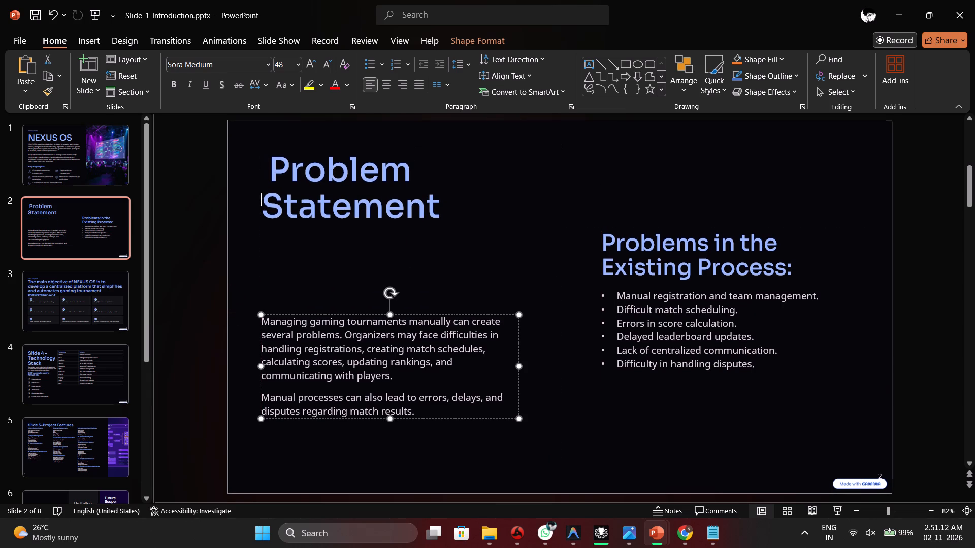
# Set the font size of the "Problem Statement" title on slide 2 to 40.
pyautogui.tripleClick(367, 205)
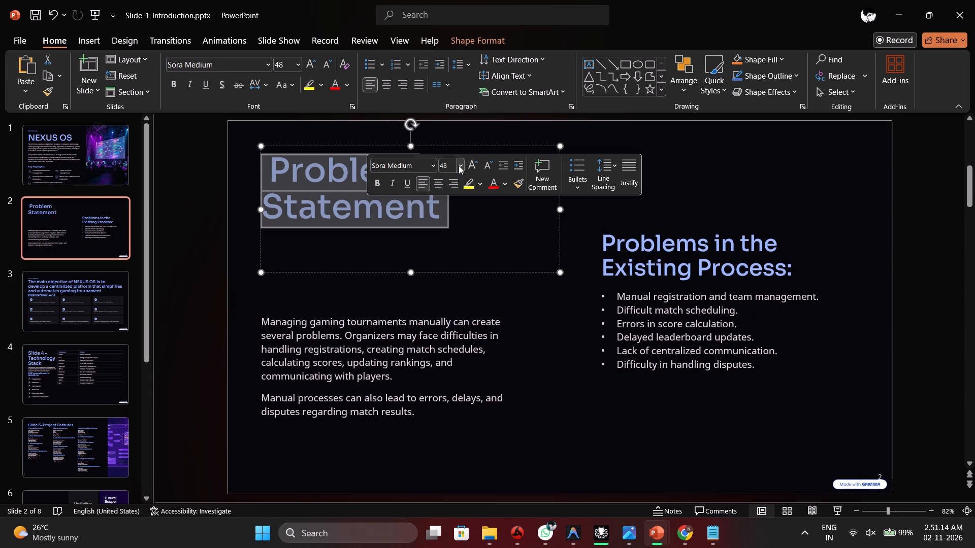
pyautogui.click(459, 165)
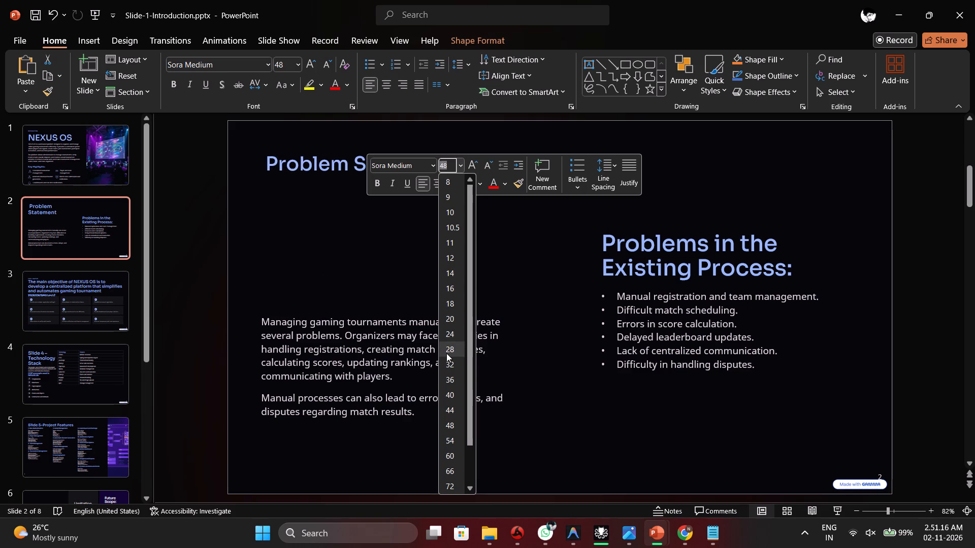
pyautogui.click(444, 393)
pyautogui.click(322, 265)
# Move the text box with the two body paragraphs on slide 2 up, closer to the "Problem Statement" title.
pyautogui.click(375, 330)
pyautogui.moveTo(353, 314); pyautogui.dragTo(355, 225)
pyautogui.click(365, 390)
# Move the "Problems in the Existing Process:" heading and its bulleted list on slide 2 up slightly, keeping a small gap between them.
pyautogui.click(661, 272)
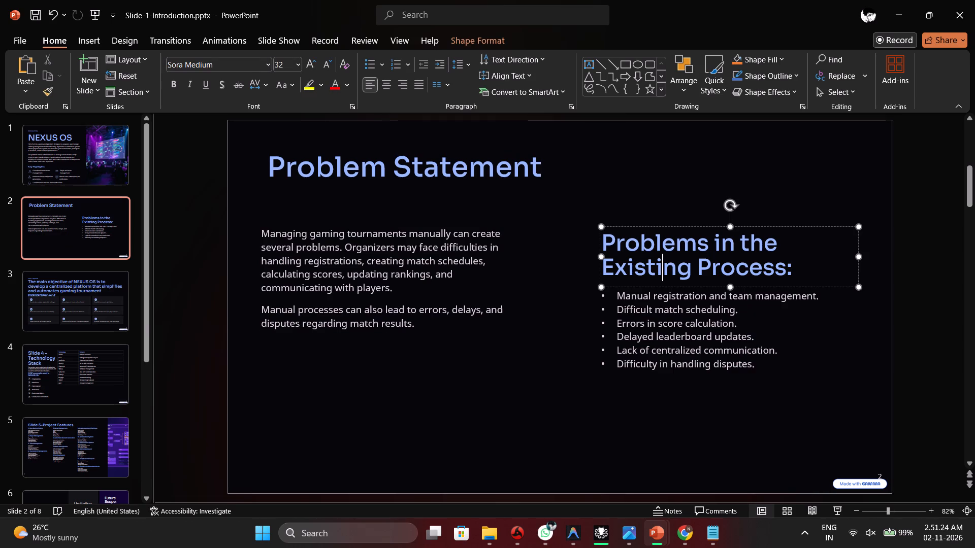
pyautogui.moveTo(672, 222); pyautogui.dragTo(672, 202)
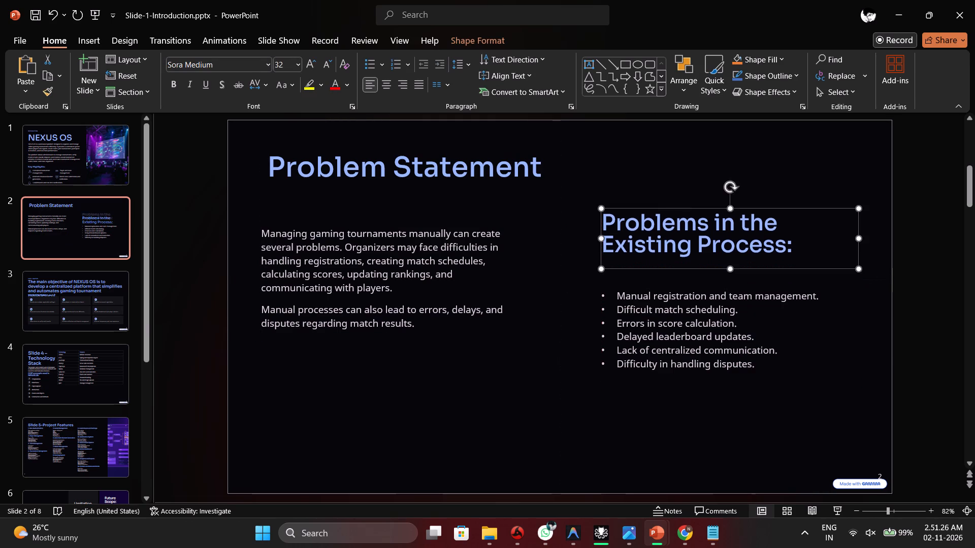
pyautogui.click(691, 312)
pyautogui.moveTo(687, 289); pyautogui.dragTo(685, 272)
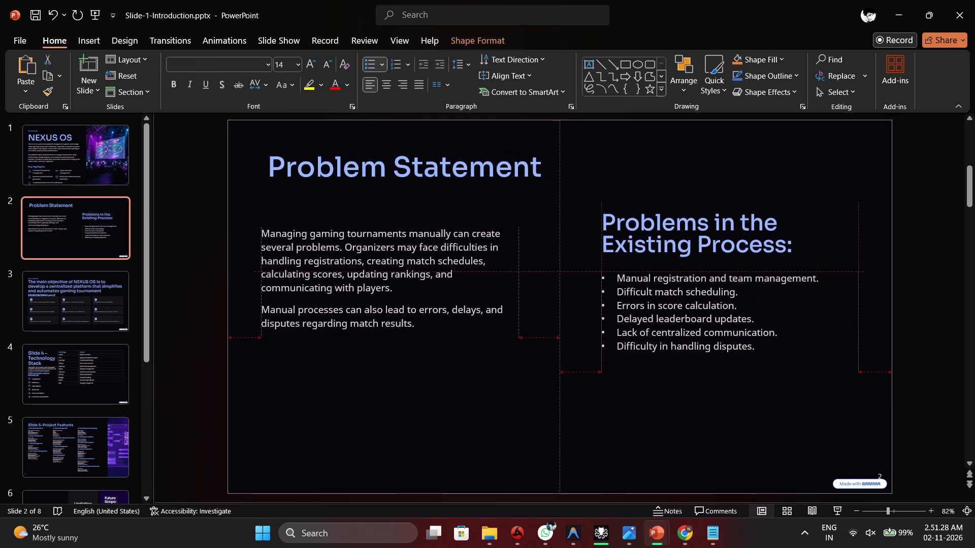
pyautogui.moveTo(685, 272); pyautogui.dragTo(685, 270)
pyautogui.click(664, 426)
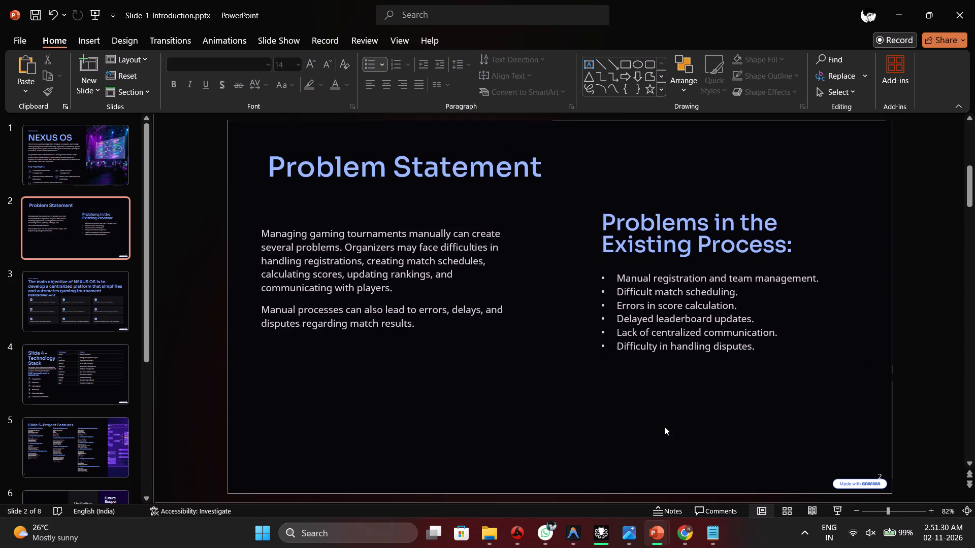
# Shorten the long title on slide 3 to just "main objective" by deleting the leading "The" and everything after "objective".
pyautogui.click(42, 154)
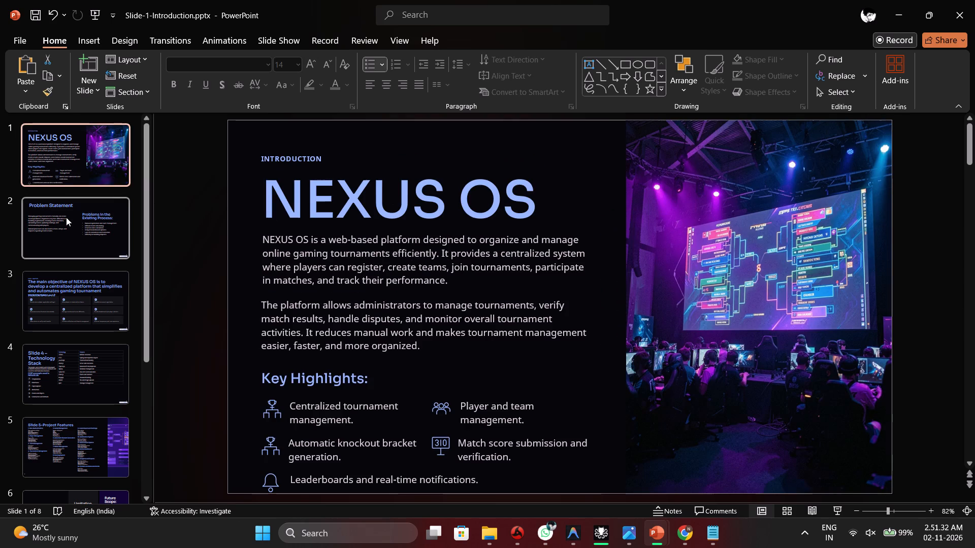
pyautogui.click(68, 221)
pyautogui.click(69, 283)
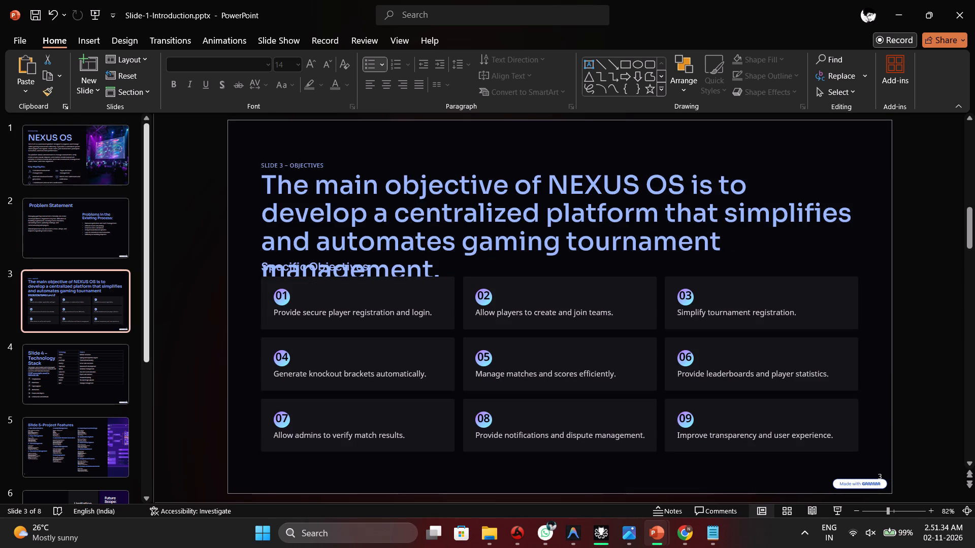
pyautogui.click(320, 175)
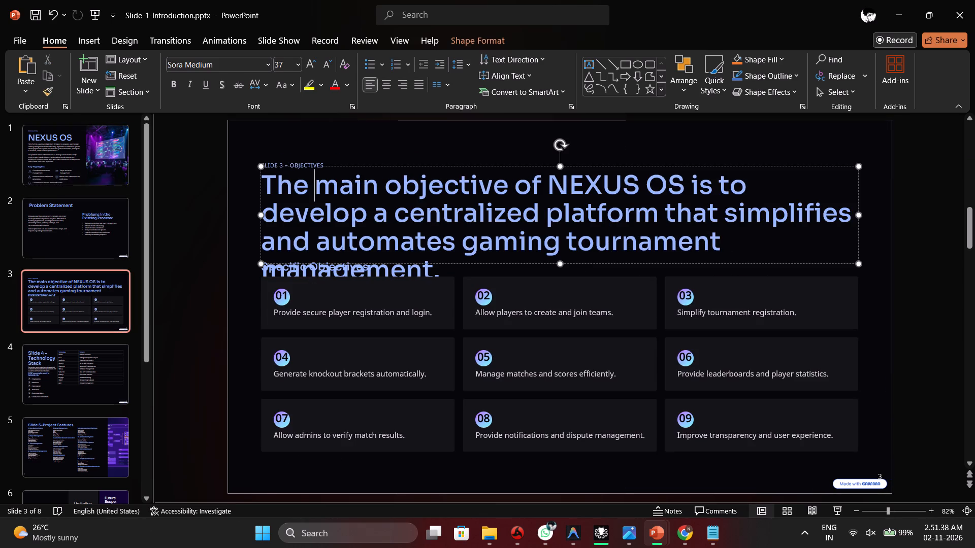
pyautogui.press('BackSpace')
pyautogui.press('BackSpace')
pyautogui.press('BackSpace')
pyautogui.press('BackSpace')
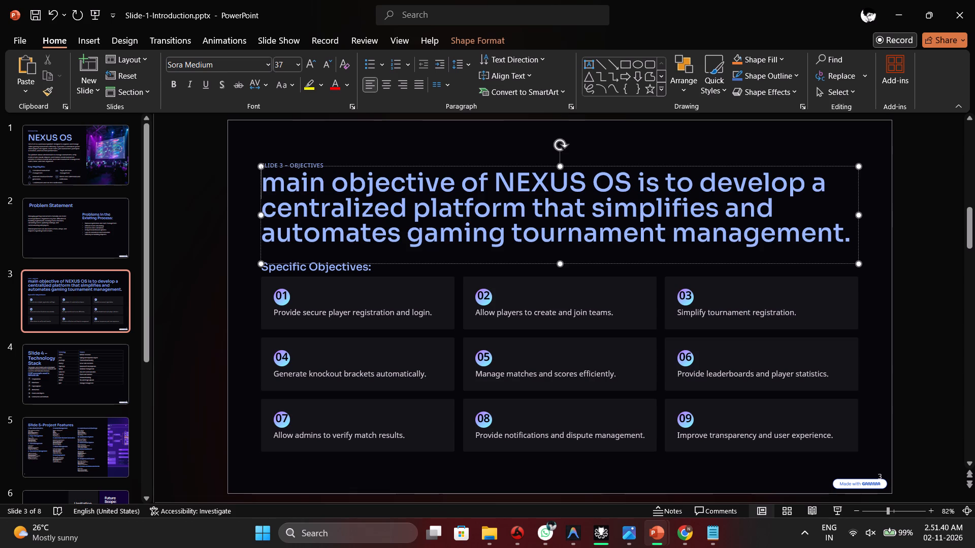
pyautogui.click(849, 236)
pyautogui.press('BackSpace')
pyautogui.press('BackSpace')
pyautogui.press('BackSpace')
pyautogui.press('BackSpace')
pyautogui.press('BackSpace')
pyautogui.press('BackSpace')
pyautogui.press('BackSpace')
pyautogui.press('BackSpace')
pyautogui.press('BackSpace')
pyautogui.press('BackSpace')
pyautogui.press('BackSpace')
pyautogui.press('BackSpace')
pyautogui.press('BackSpace')
pyautogui.press('BackSpace')
pyautogui.press('BackSpace')
pyautogui.press('BackSpace')
pyautogui.press('BackSpace')
pyautogui.press('BackSpace')
pyautogui.press('BackSpace')
pyautogui.press('BackSpace')
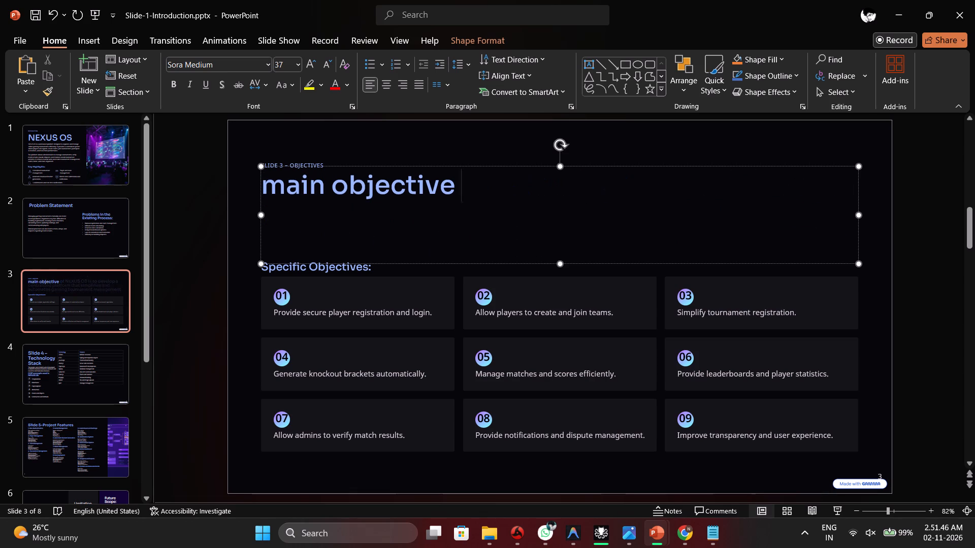
pyautogui.press('BackSpace')
pyautogui.click(536, 208)
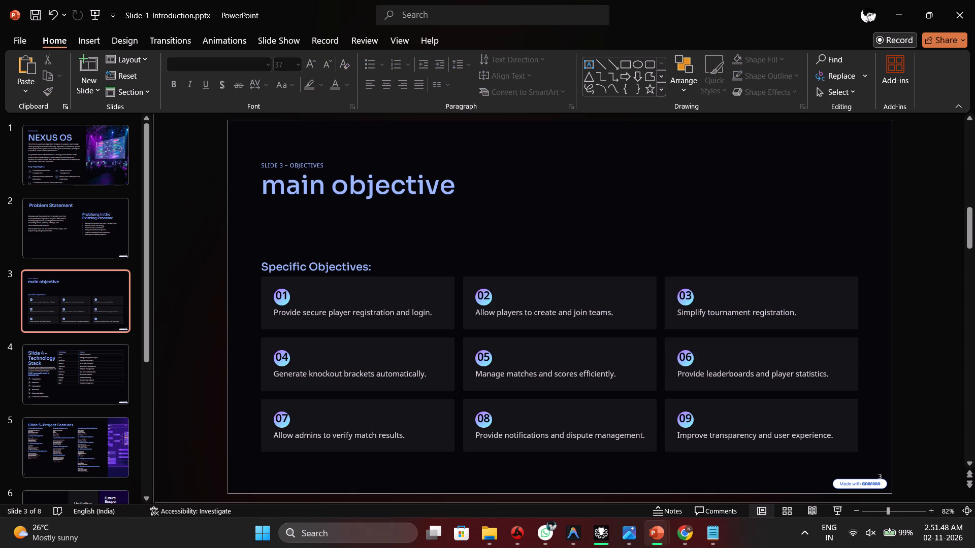
# Move the "Specific Objectives:" heading on slide 3 up, away from the numbered cards.
pyautogui.click(323, 272)
pyautogui.click(318, 259)
pyautogui.moveTo(317, 257); pyautogui.dragTo(317, 237)
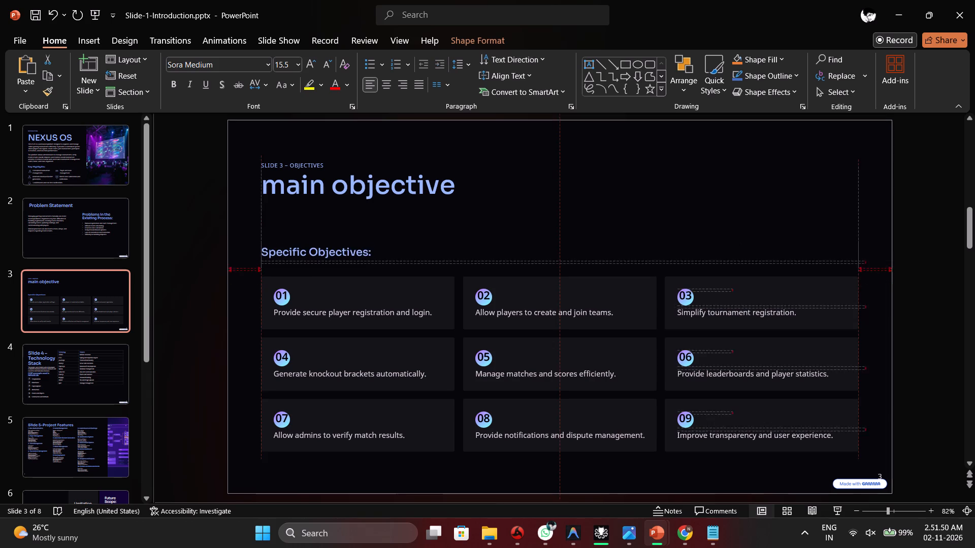
pyautogui.moveTo(317, 237); pyautogui.dragTo(316, 233)
pyautogui.click(475, 206)
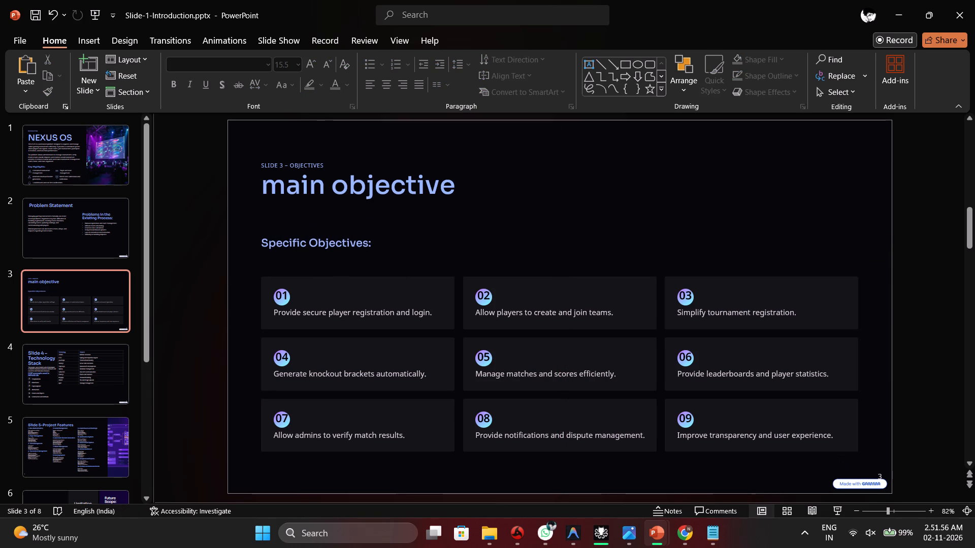
pyautogui.click(472, 225)
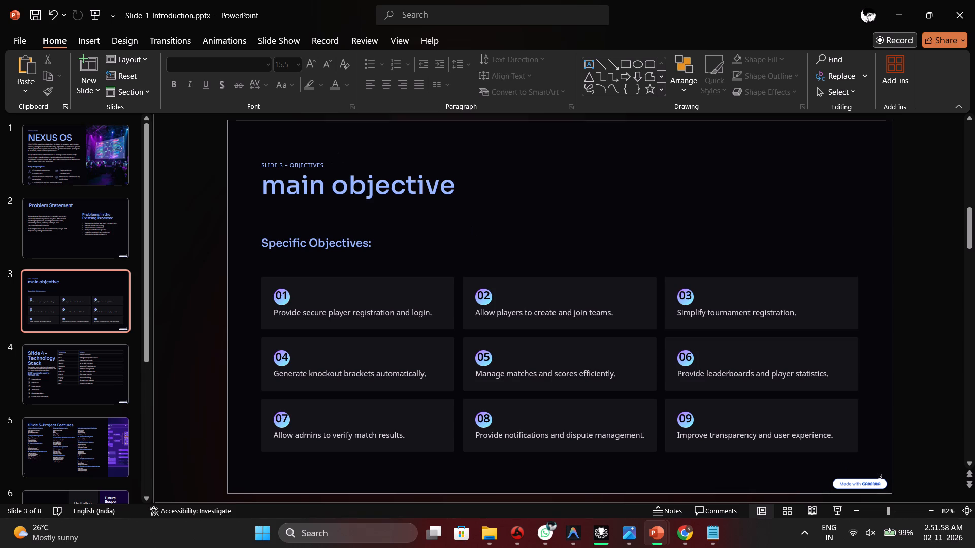
# Delete the "SLIDE 3 – OBJECTIVES" label above the "main objective" title on slide 3.
pyautogui.click(330, 168)
pyautogui.click(330, 163)
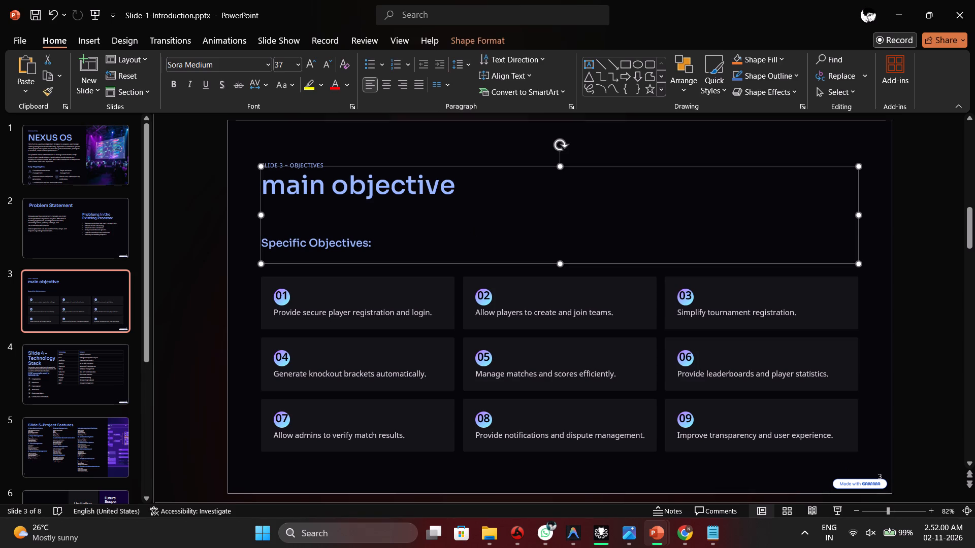
pyautogui.click(309, 163)
pyautogui.press('Delete')
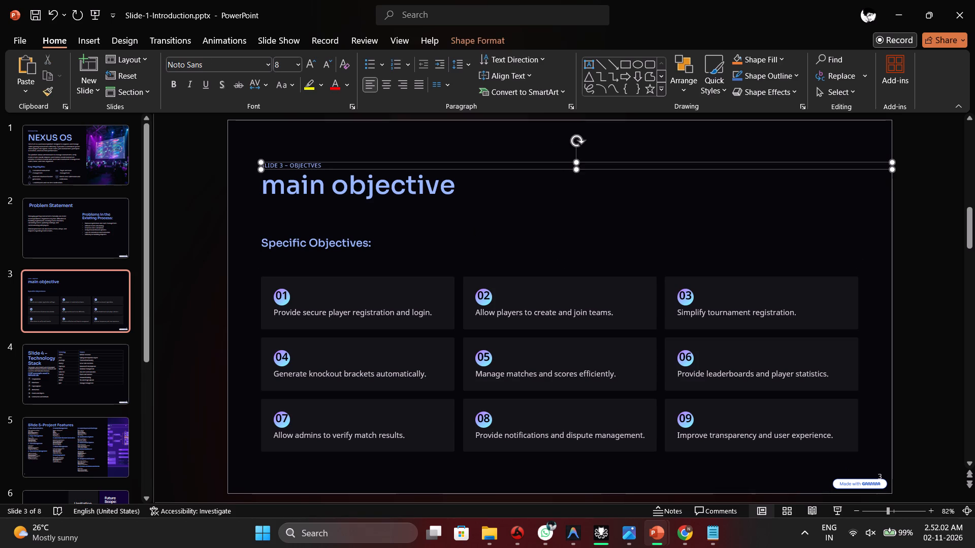
pyautogui.click(343, 169)
pyautogui.press('Delete')
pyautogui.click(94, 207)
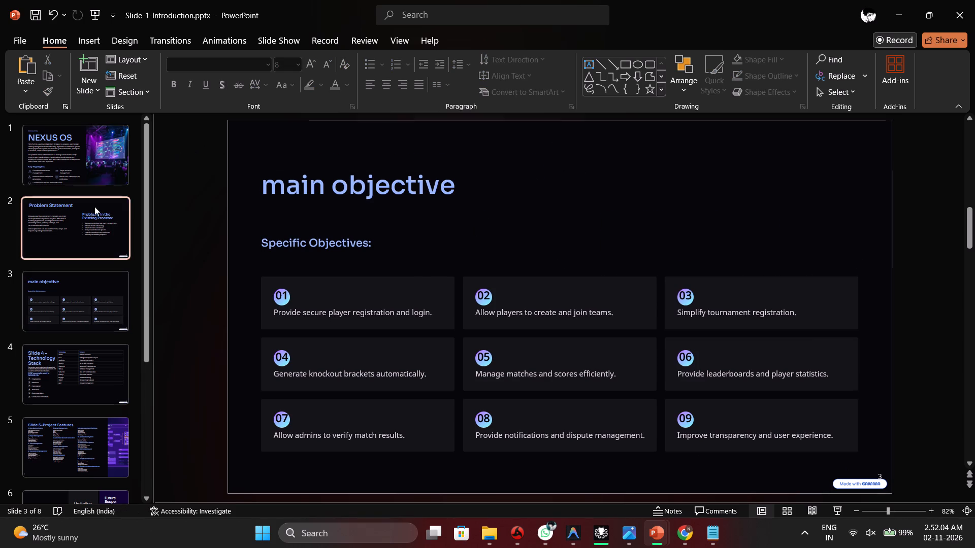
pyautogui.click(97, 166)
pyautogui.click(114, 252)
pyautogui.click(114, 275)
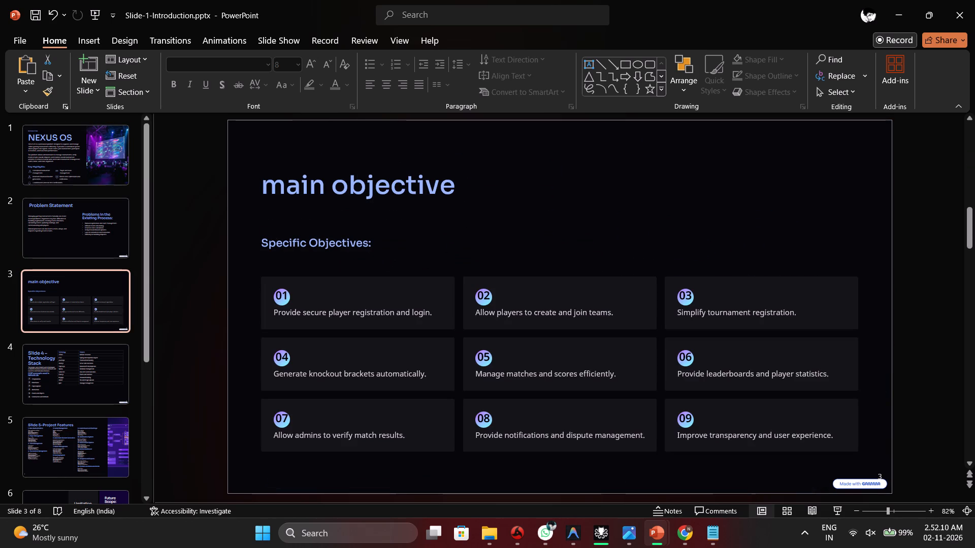
# Delete the "Slide 4 –" prefix from slide 4's title, keeping only "Technology Stack".
pyautogui.click(95, 365)
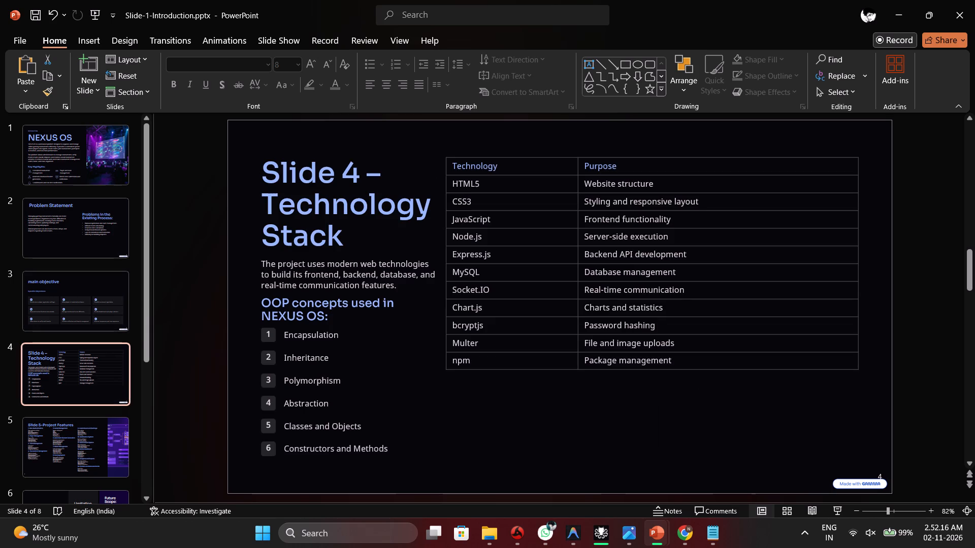
pyautogui.click(380, 176)
pyautogui.press('BackSpace')
pyautogui.press('BackSpace')
pyautogui.press('BackSpace')
pyautogui.press('BackSpace')
pyautogui.press('BackSpace')
pyautogui.press('BackSpace')
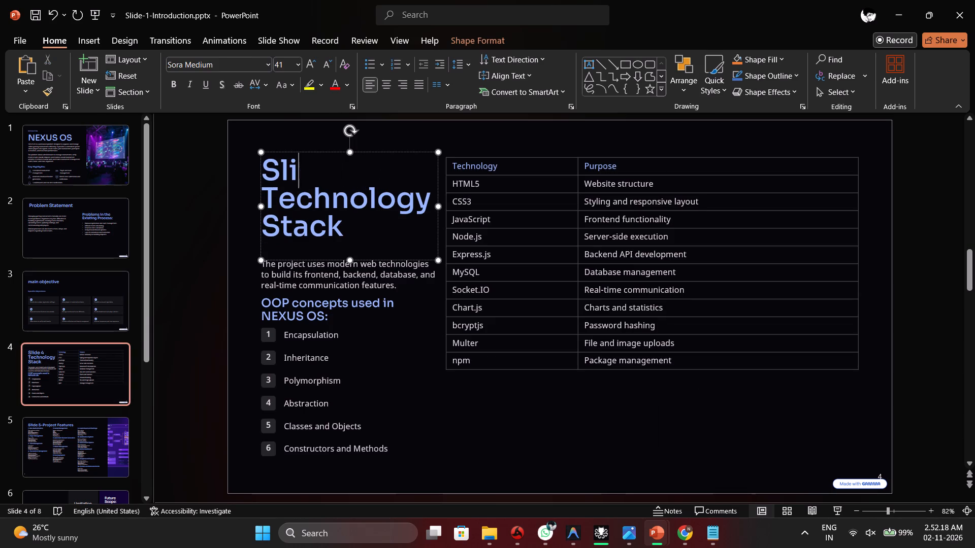
pyautogui.press('BackSpace')
pyautogui.press('BackSpace')
pyautogui.press('BackSpace')
pyautogui.click(360, 215)
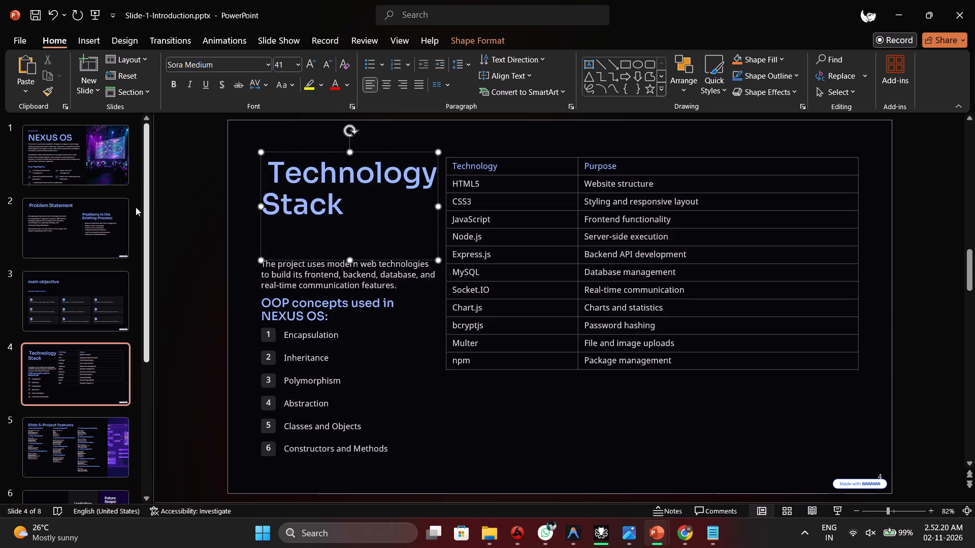
# Shift the technology and purpose table on slide 4 slightly sideways, away from the title and OOP concepts column.
pyautogui.click(361, 228)
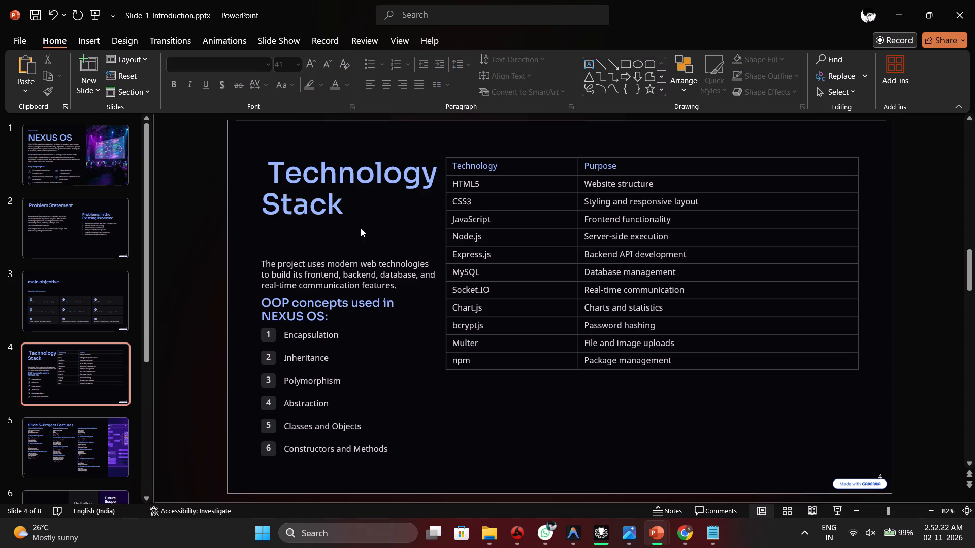
pyautogui.click(613, 173)
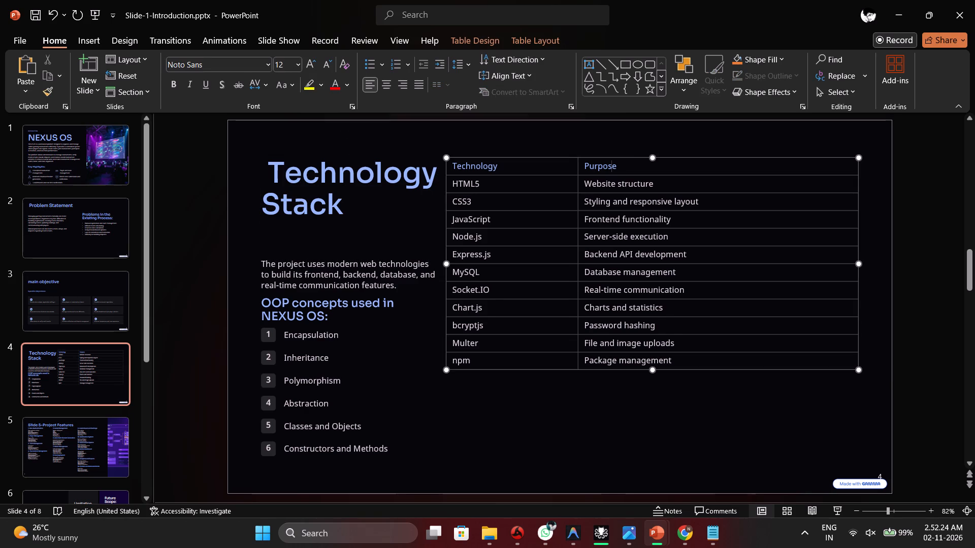
pyautogui.moveTo(615, 158); pyautogui.dragTo(632, 159)
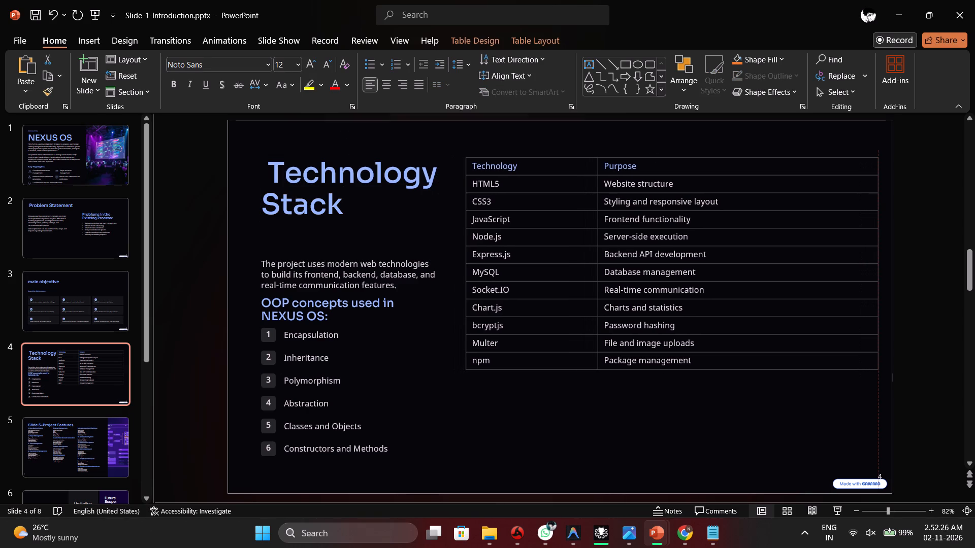
pyautogui.moveTo(632, 159); pyautogui.dragTo(630, 159)
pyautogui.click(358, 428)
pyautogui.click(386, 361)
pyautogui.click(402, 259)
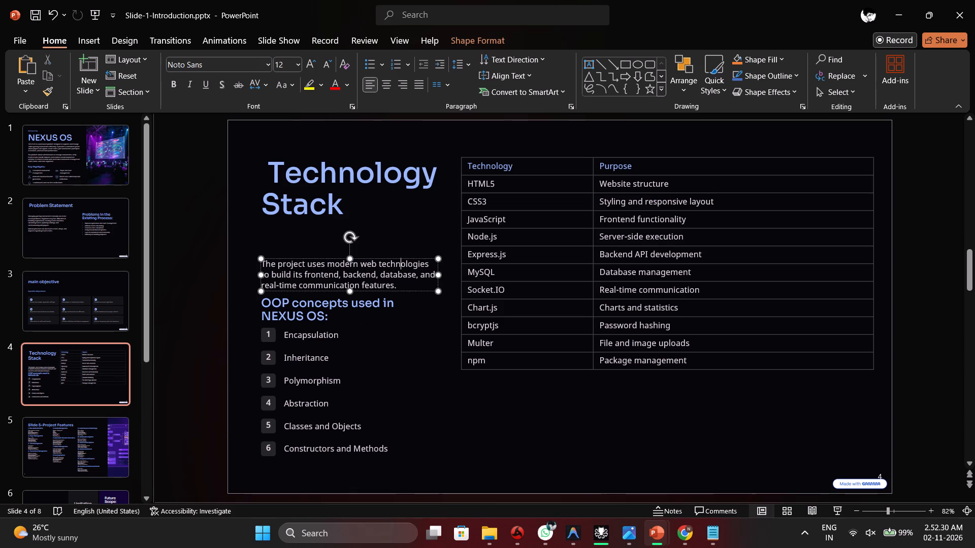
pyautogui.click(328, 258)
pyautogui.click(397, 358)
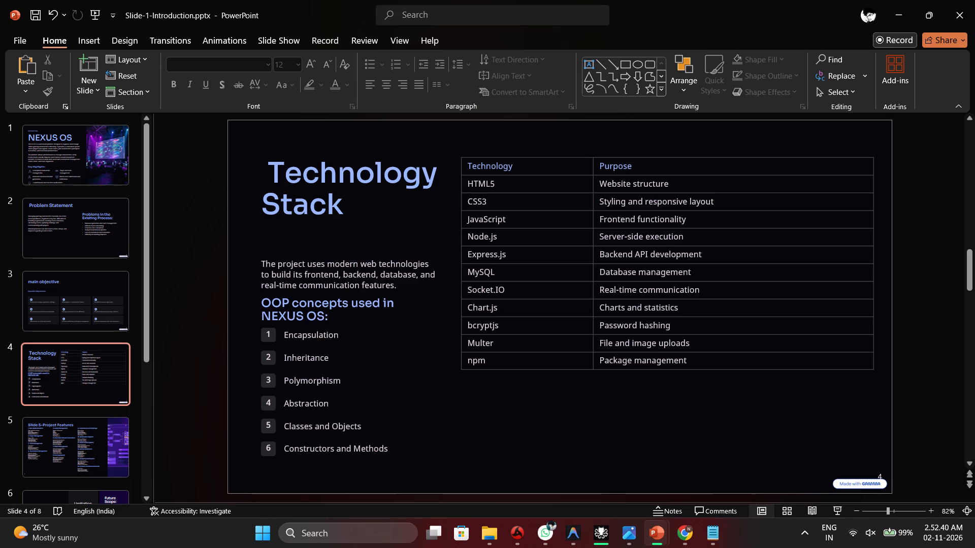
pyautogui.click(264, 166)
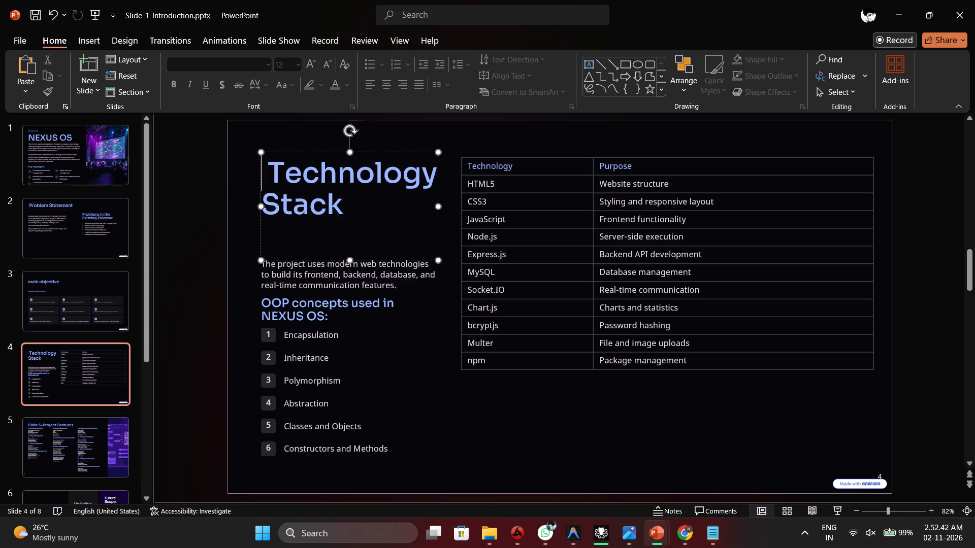
# Check the title sizes on the neighbouring slides and set both words of slide 3's "main objective" title to 40 pt.
pyautogui.click(120, 239)
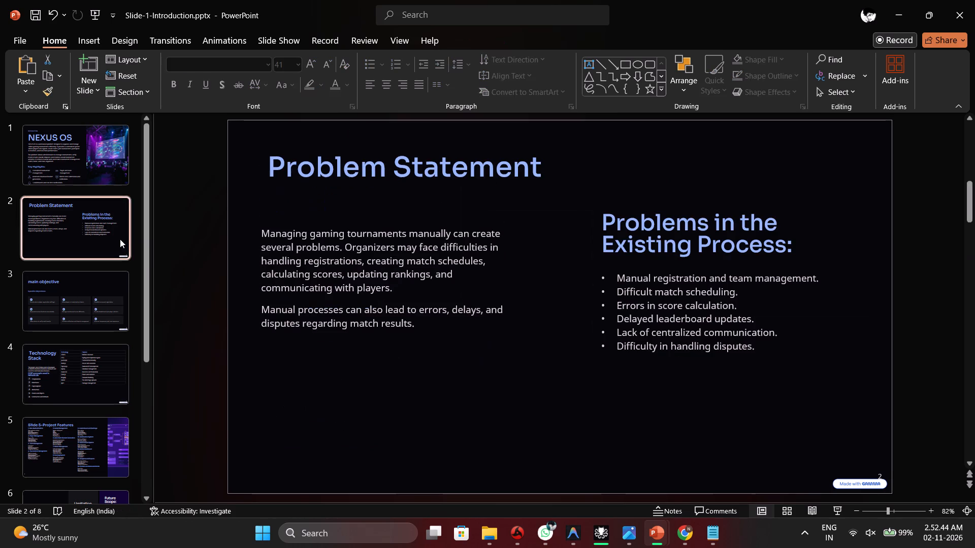
pyautogui.doubleClick(362, 163)
pyautogui.click(95, 290)
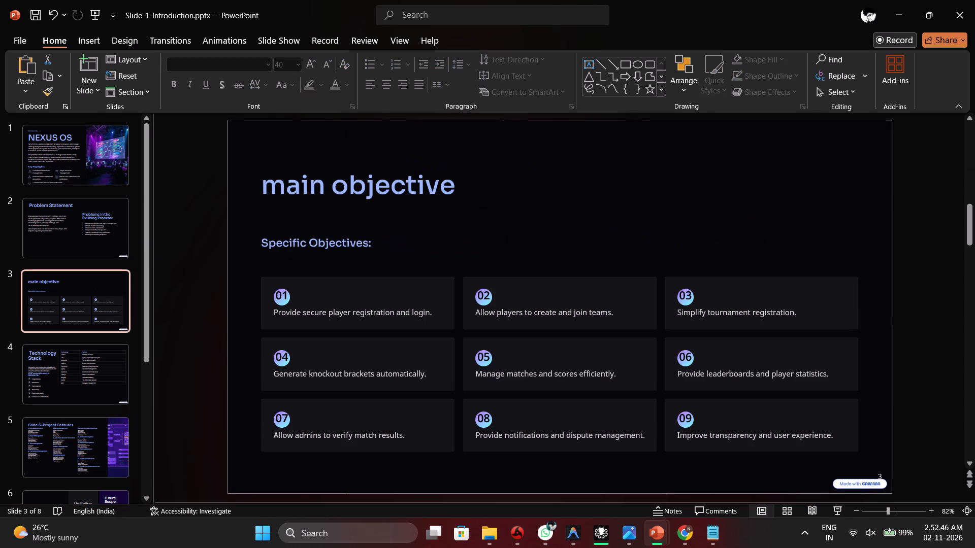
pyautogui.click(320, 173)
pyautogui.click(85, 370)
pyautogui.click(93, 294)
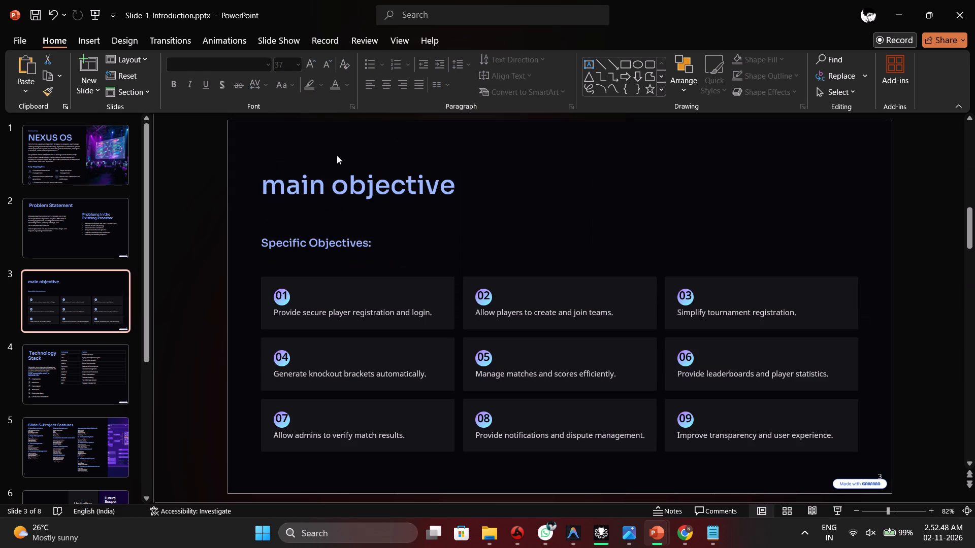
pyautogui.doubleClick(346, 175)
pyautogui.click(440, 132)
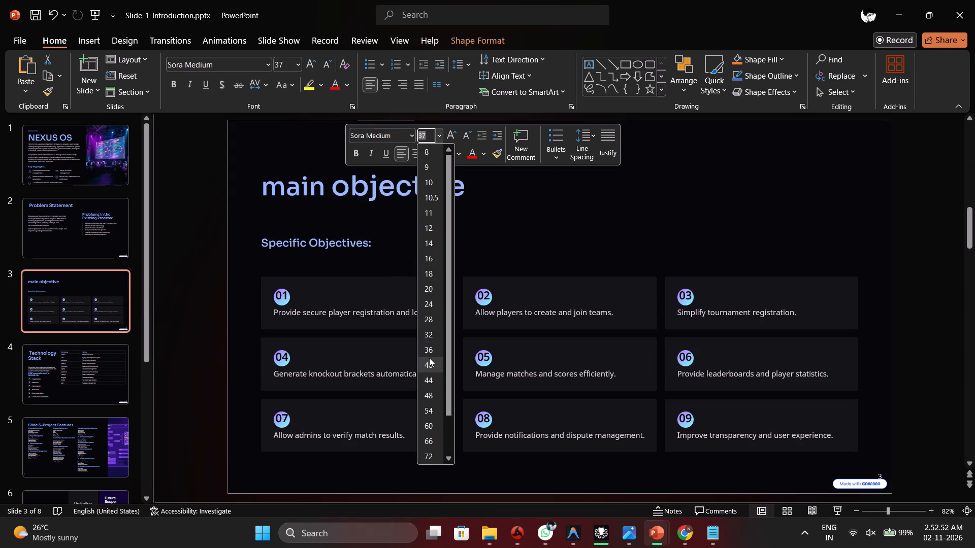
pyautogui.click(429, 358)
pyautogui.click(418, 242)
pyautogui.doubleClick(278, 195)
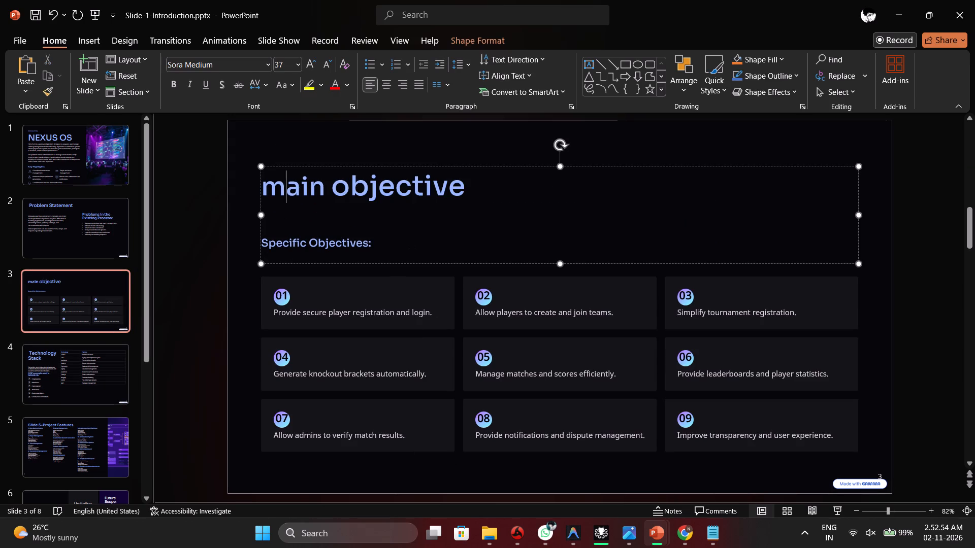
pyautogui.click(371, 155)
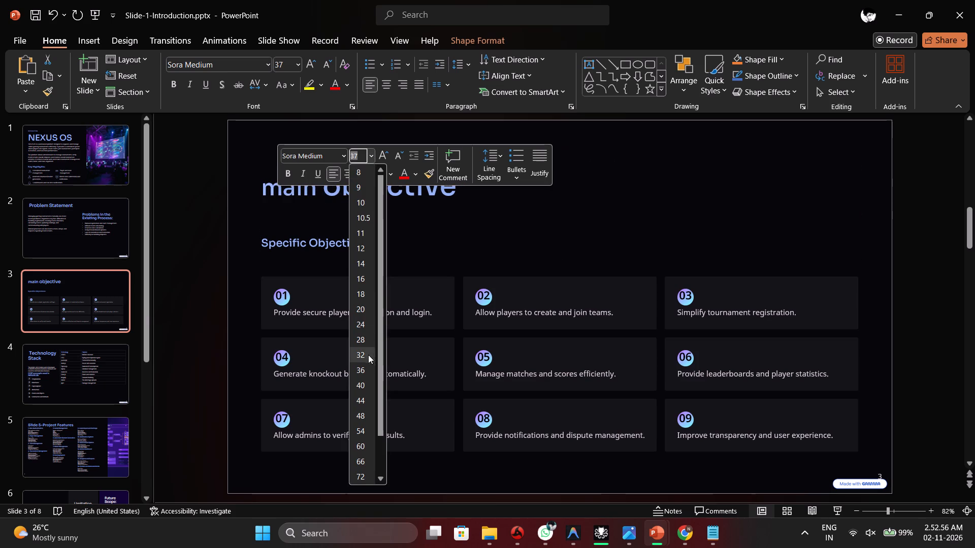
pyautogui.click(361, 381)
pyautogui.click(439, 251)
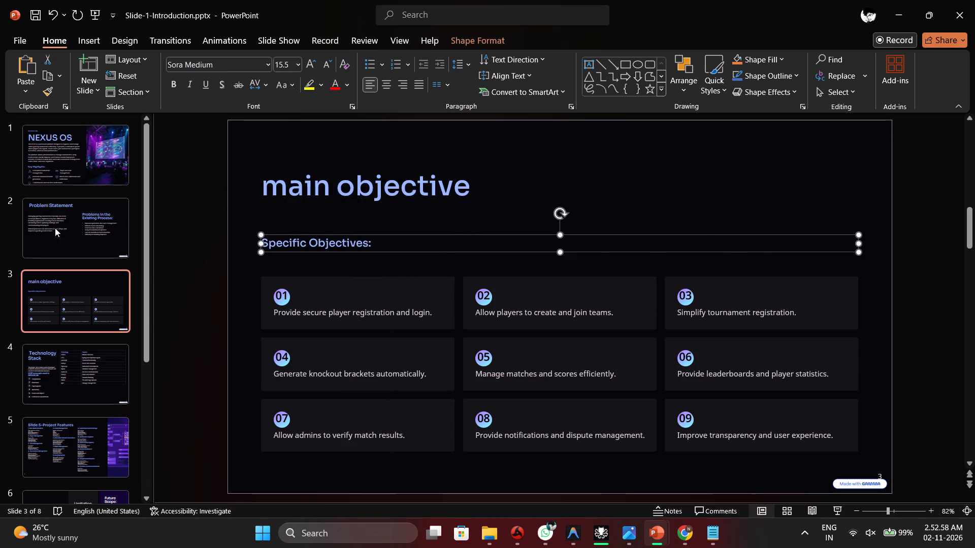
# Set the "Technology Stack" title on slide 4 to 40 pt, matching the other slide titles.
pyautogui.click(55, 228)
pyautogui.click(76, 305)
pyautogui.click(82, 372)
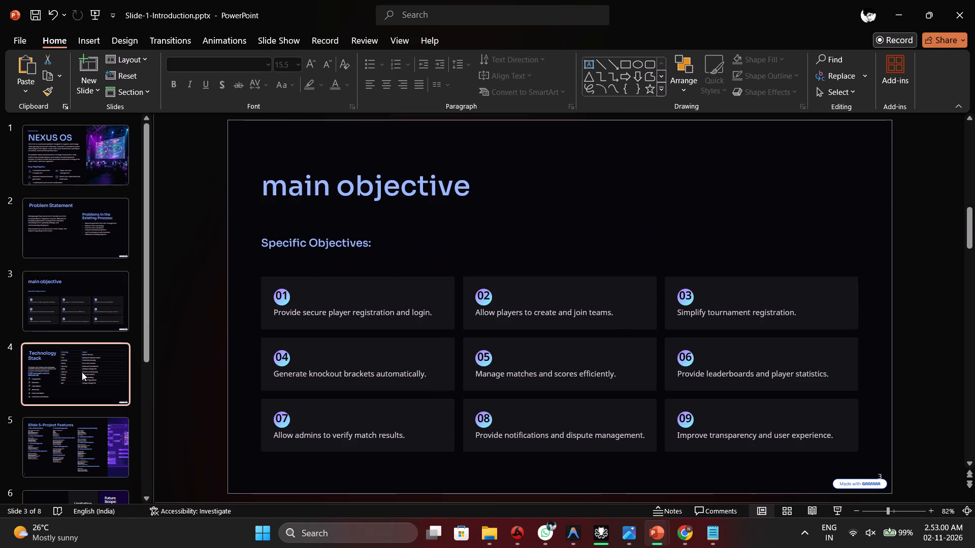
pyautogui.tripleClick(308, 161)
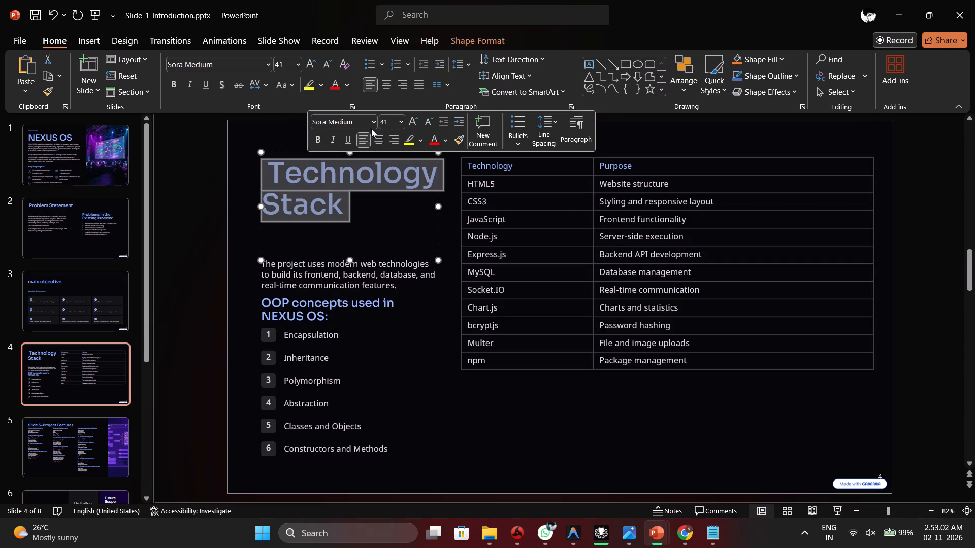
pyautogui.click(403, 122)
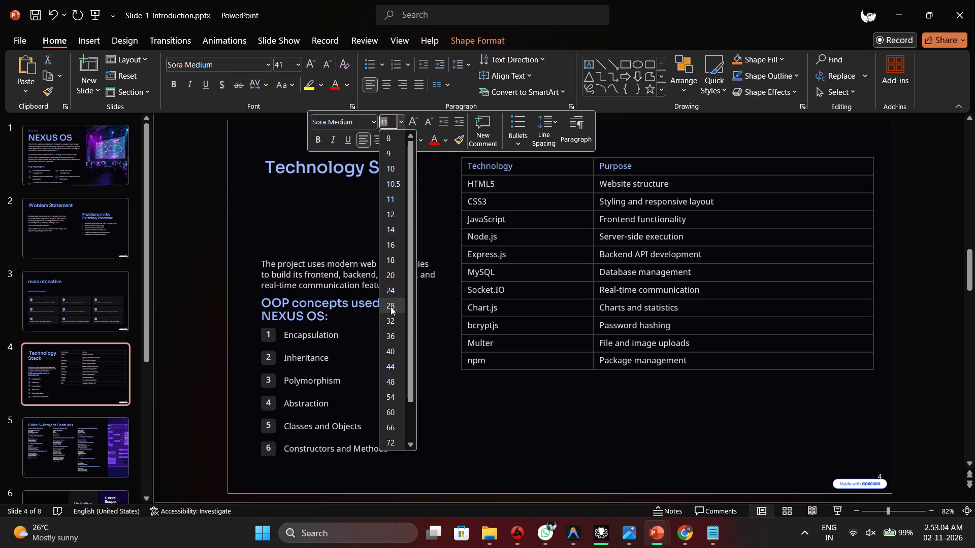
pyautogui.click(392, 348)
pyautogui.click(387, 209)
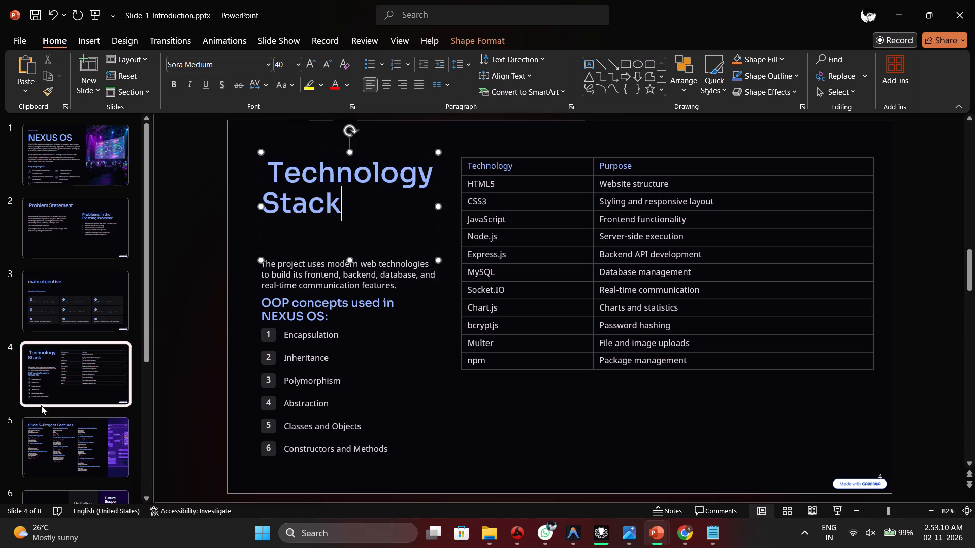
# Remove the purple tournament bracket picture from the edge of slide 5.
pyautogui.click(100, 441)
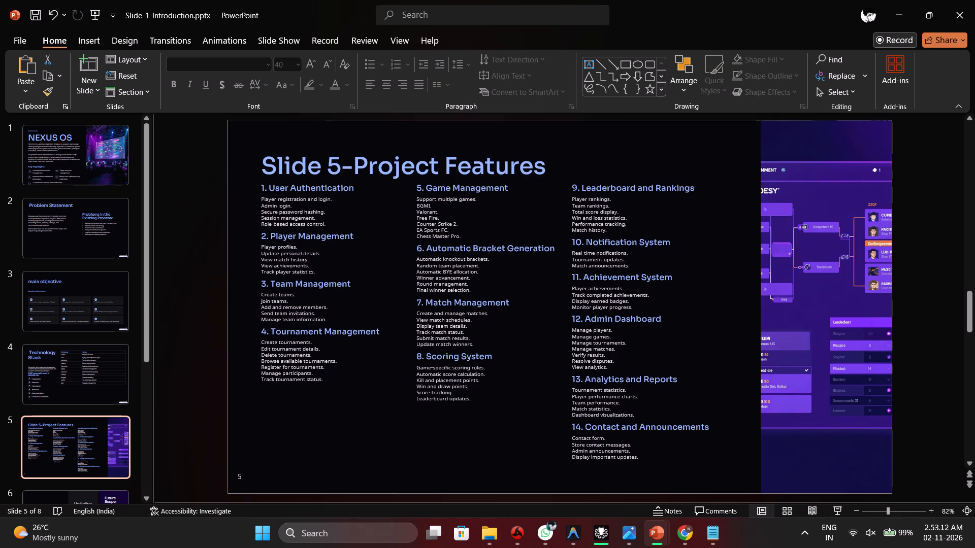
pyautogui.click(278, 356)
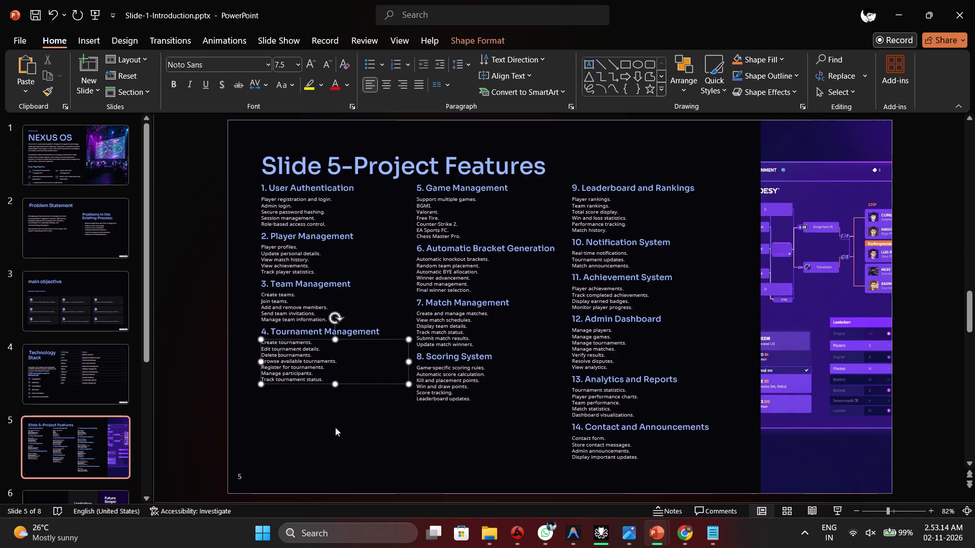
pyautogui.click(335, 427)
pyautogui.click(774, 267)
pyautogui.rightClick(787, 245)
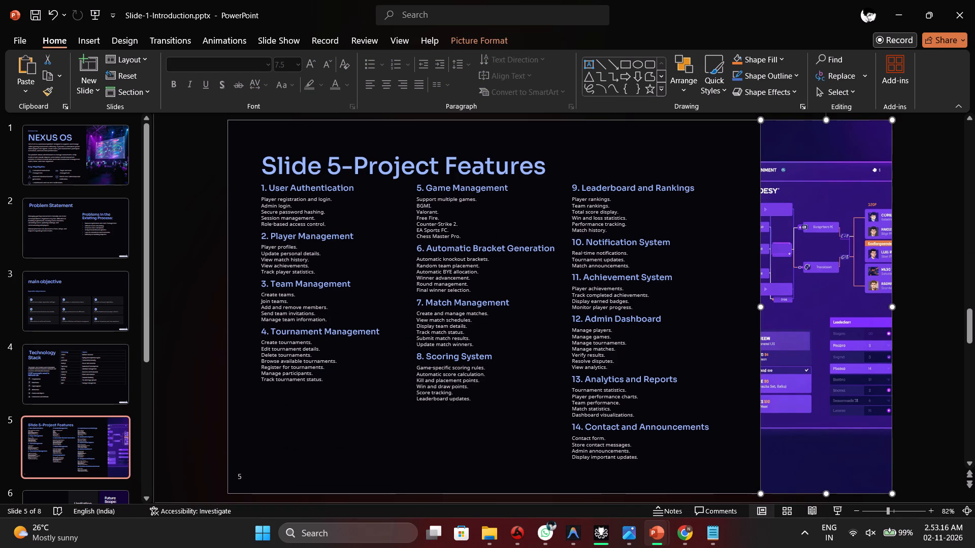
pyautogui.click(824, 239)
pyautogui.click(749, 253)
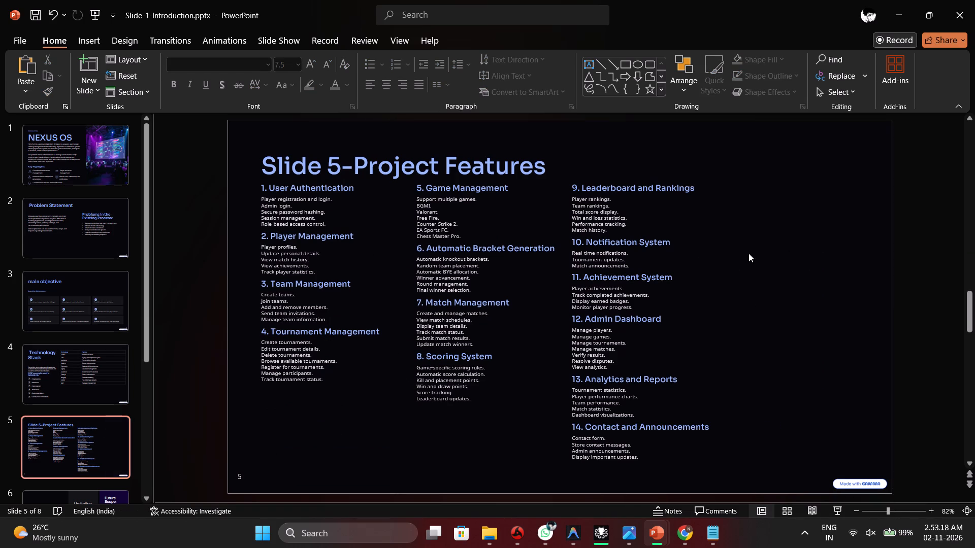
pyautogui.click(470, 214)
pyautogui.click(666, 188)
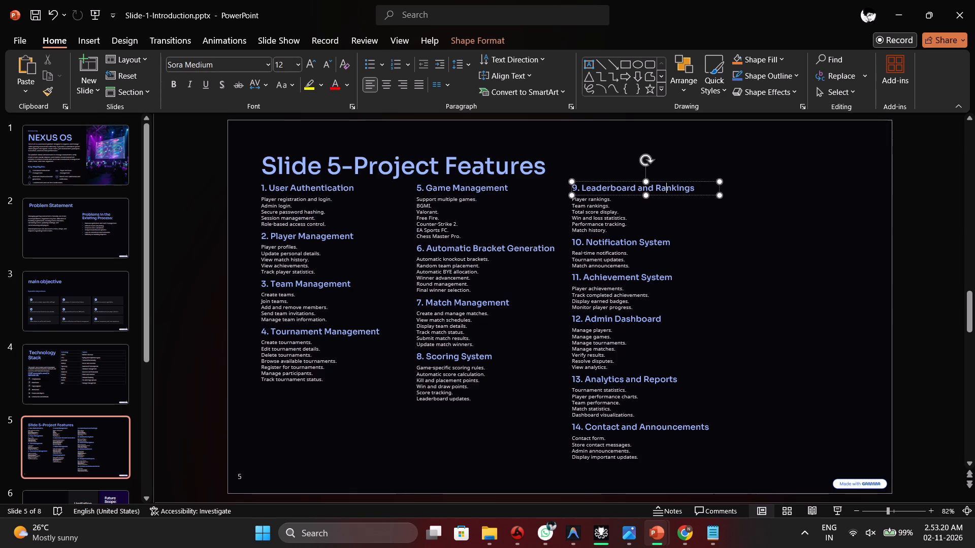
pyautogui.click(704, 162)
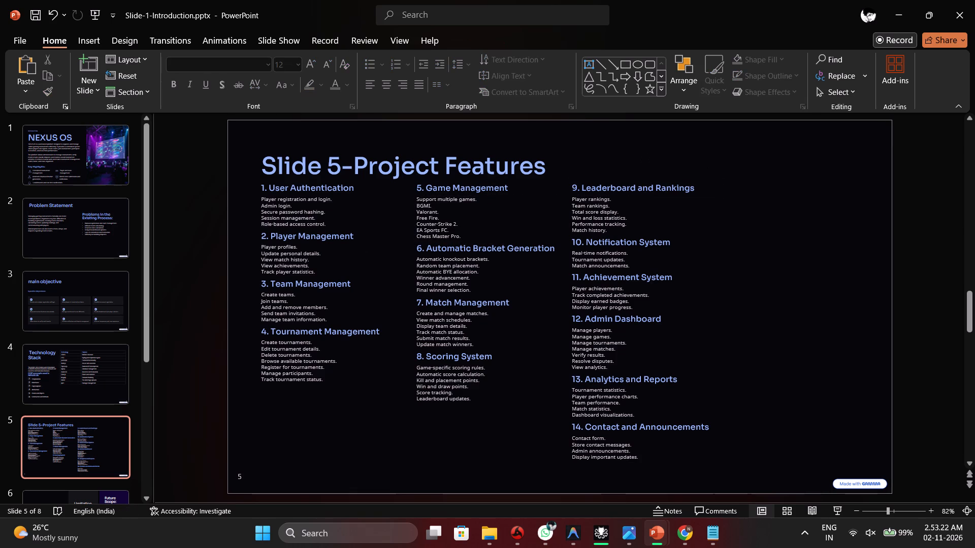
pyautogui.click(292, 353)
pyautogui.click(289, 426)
# Delete the "Slide 5-" prefix from slide 5's title, keeping only "Project Features".
pyautogui.click(350, 167)
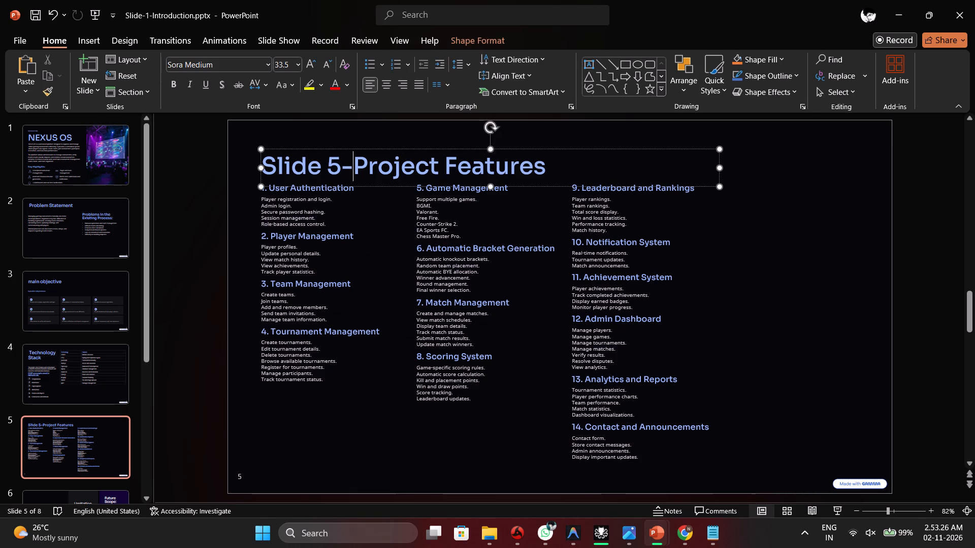
pyautogui.press('BackSpace')
pyautogui.press('BackSpace')
pyautogui.press('BackSpace')
pyautogui.press('BackSpace')
pyautogui.press('BackSpace')
pyautogui.press('BackSpace')
pyautogui.press('BackSpace')
pyautogui.press('BackSpace')
pyautogui.press('BackSpace')
pyautogui.press('BackSpace')
# Set the whole "Project Features" title on slide 5 to 40 pt.
pyautogui.tripleClick(352, 166)
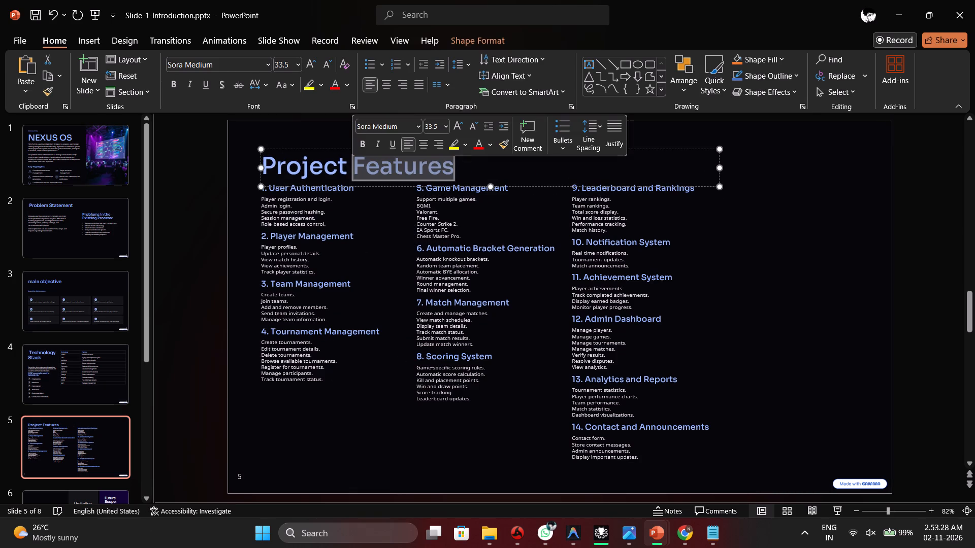
pyautogui.click(442, 127)
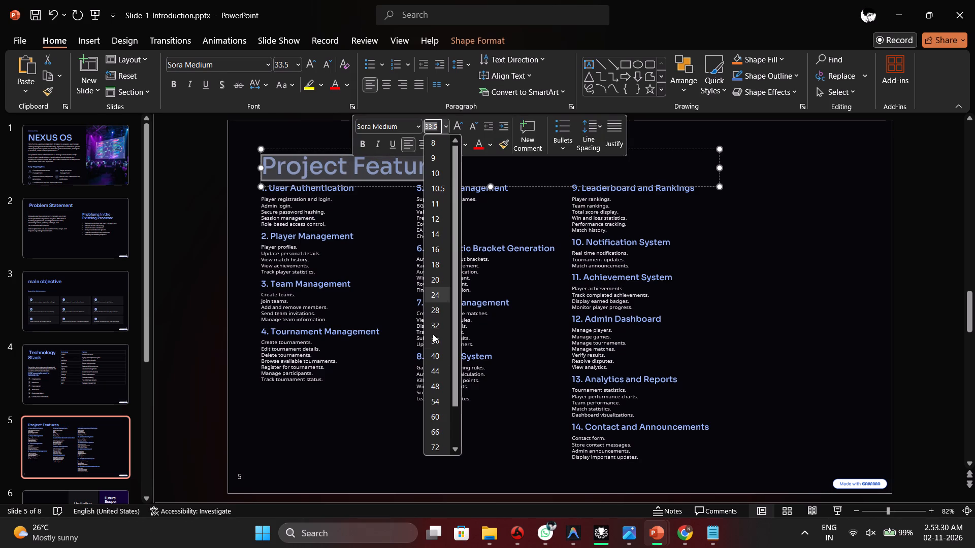
pyautogui.click(433, 355)
pyautogui.click(367, 245)
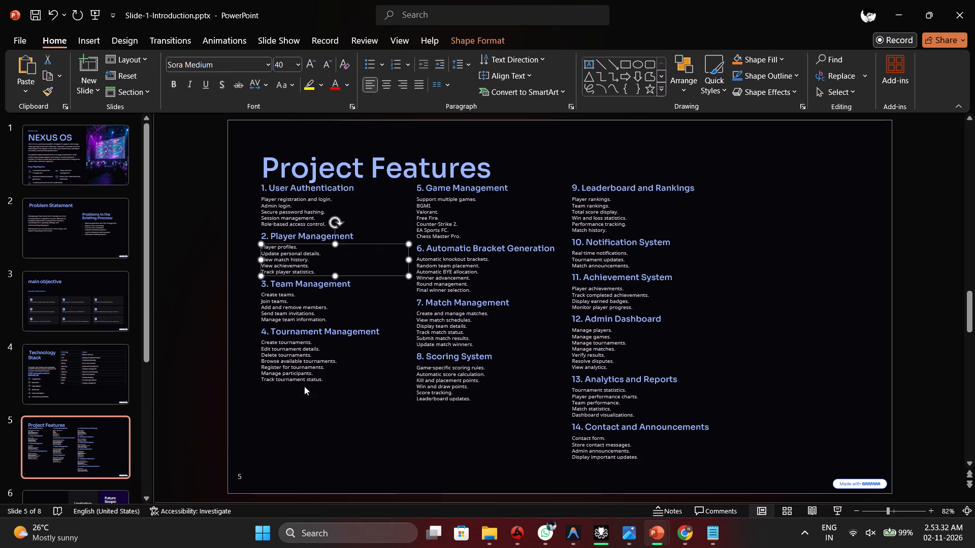
# Move the "4. Tournament Management" list and its heading down on slide 5, leaving space below the Team Management section.
pyautogui.click(299, 353)
pyautogui.moveTo(300, 339); pyautogui.dragTo(294, 382)
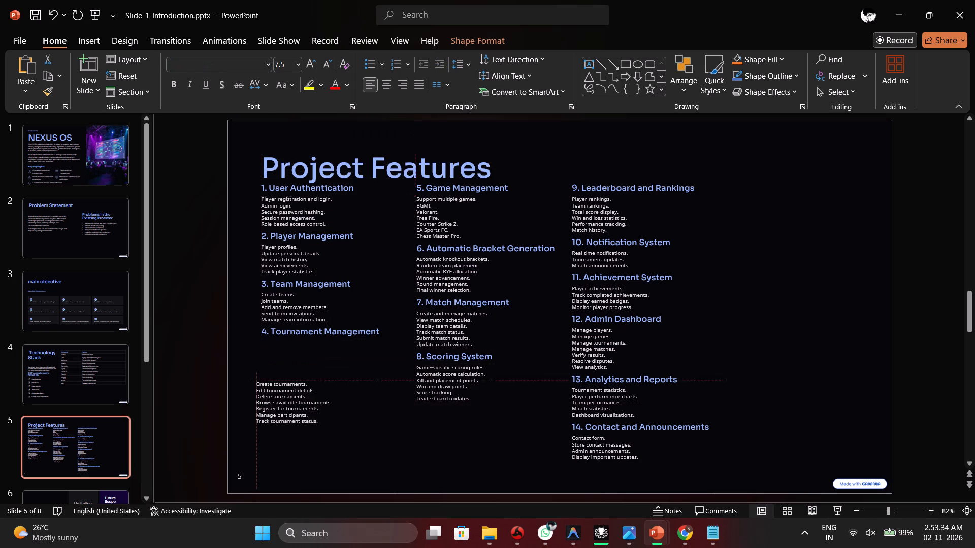
pyautogui.moveTo(294, 382); pyautogui.dragTo(299, 383)
pyautogui.click(305, 333)
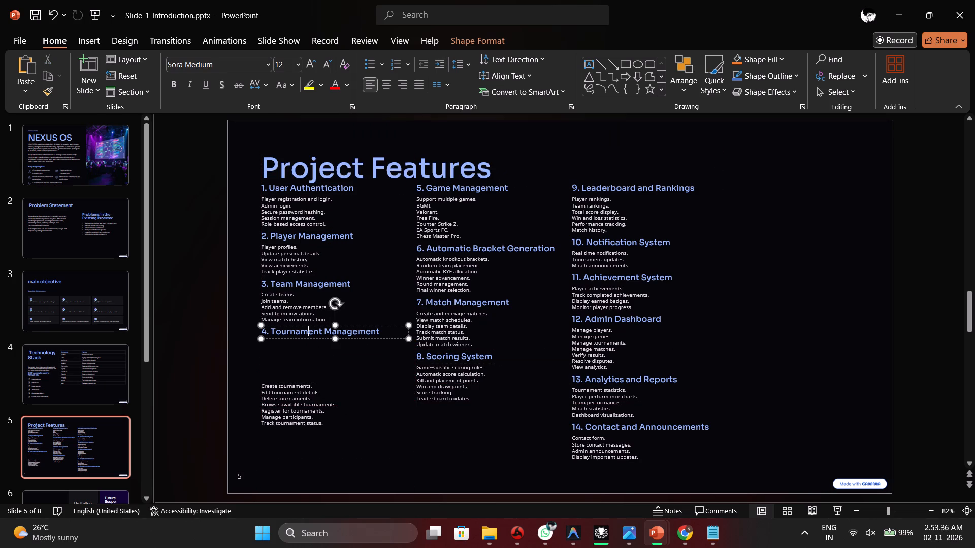
pyautogui.moveTo(310, 325); pyautogui.dragTo(310, 359)
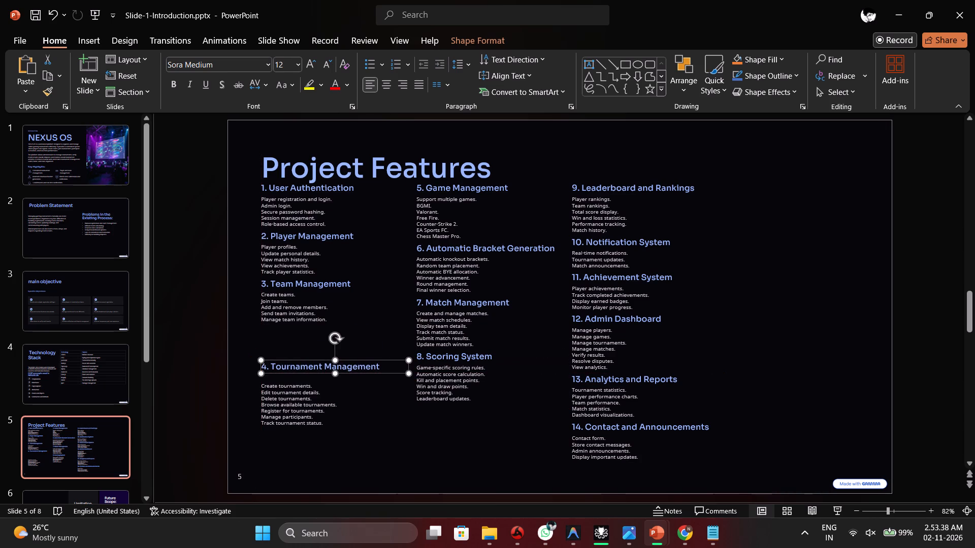
# Move the "3. Team Management" list and its heading down on slide 5, closer to the Tournament Management section.
pyautogui.click(306, 299)
pyautogui.moveTo(306, 291); pyautogui.dragTo(306, 322)
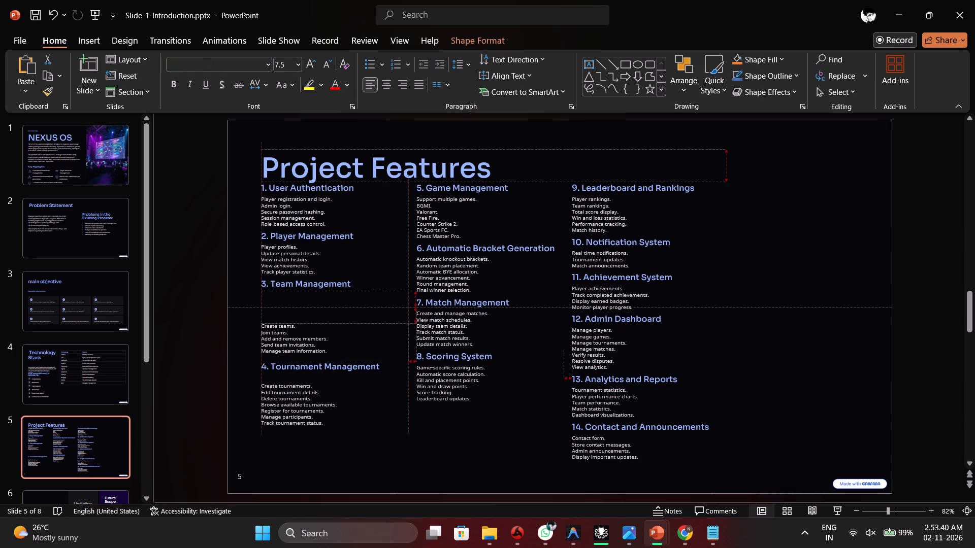
pyautogui.moveTo(306, 322); pyautogui.dragTo(306, 323)
pyautogui.click(306, 284)
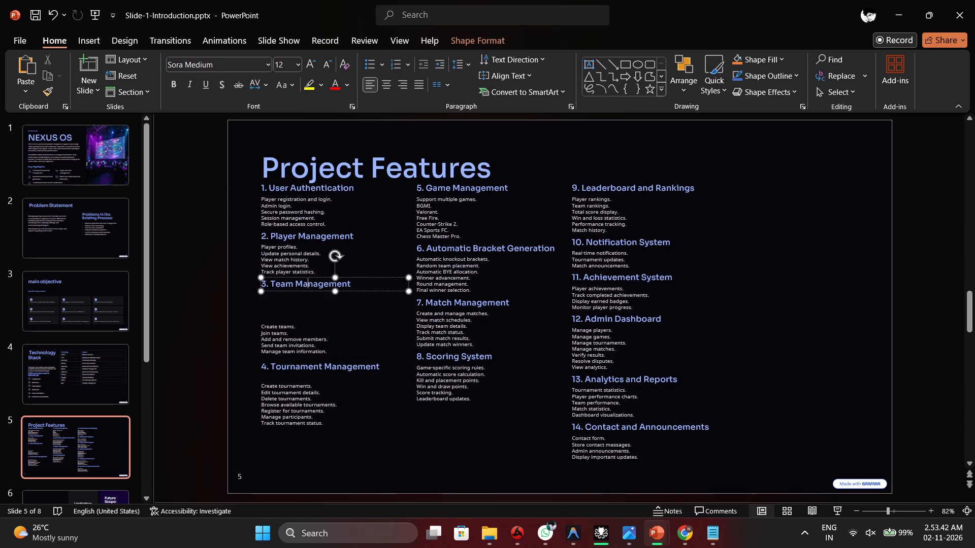
pyautogui.moveTo(306, 276); pyautogui.dragTo(306, 298)
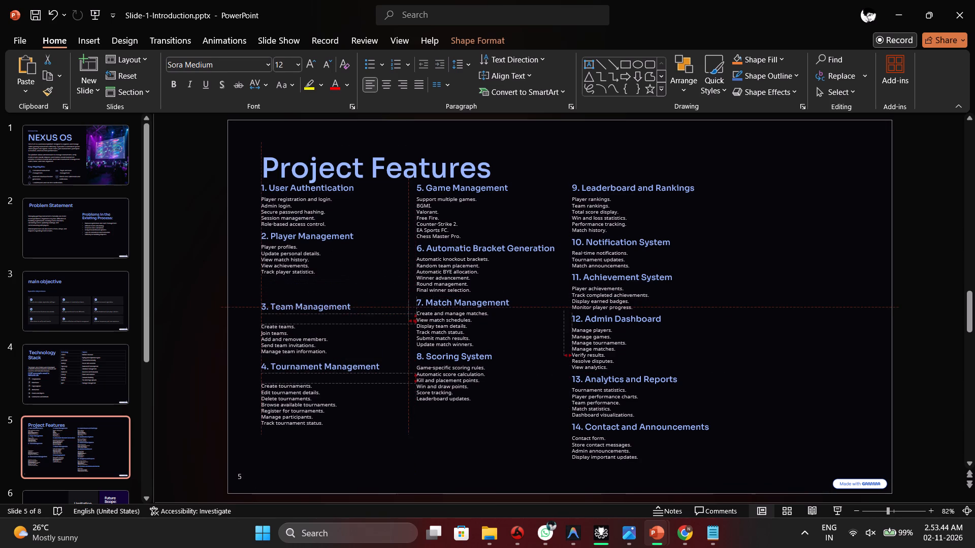
pyautogui.moveTo(306, 298); pyautogui.dragTo(306, 301)
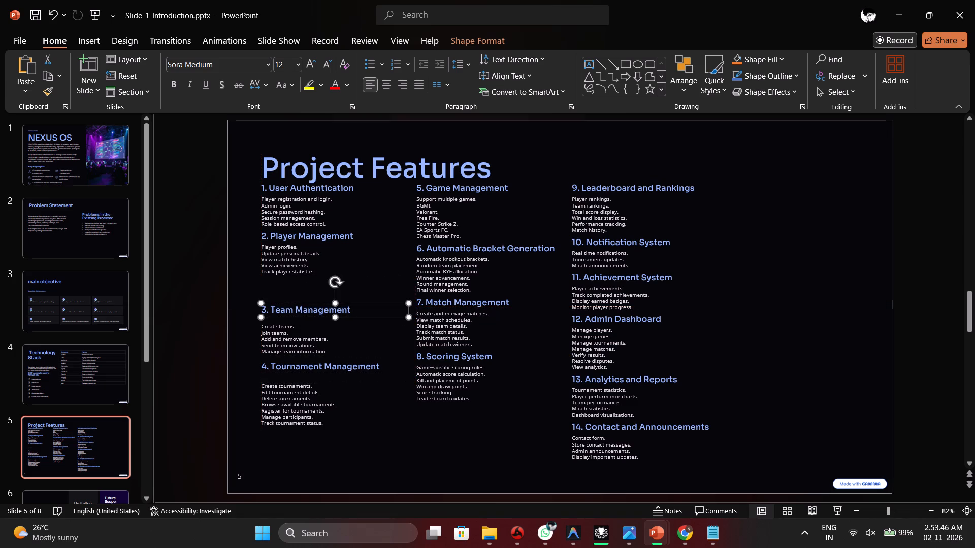
# Move the "2. Player Management" list and its heading down on slide 5, leaving space below the User Authentication list.
pyautogui.click(305, 263)
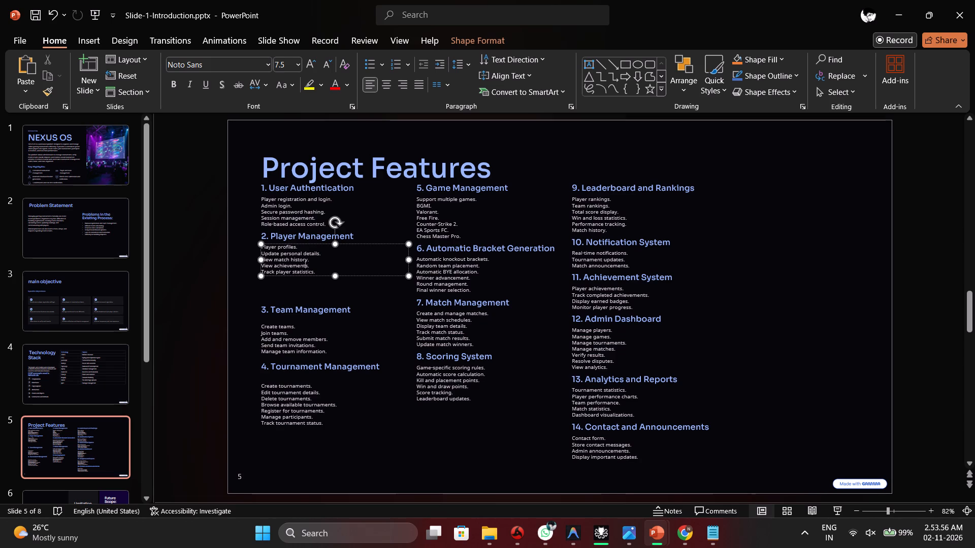
pyautogui.moveTo(289, 242); pyautogui.dragTo(289, 250)
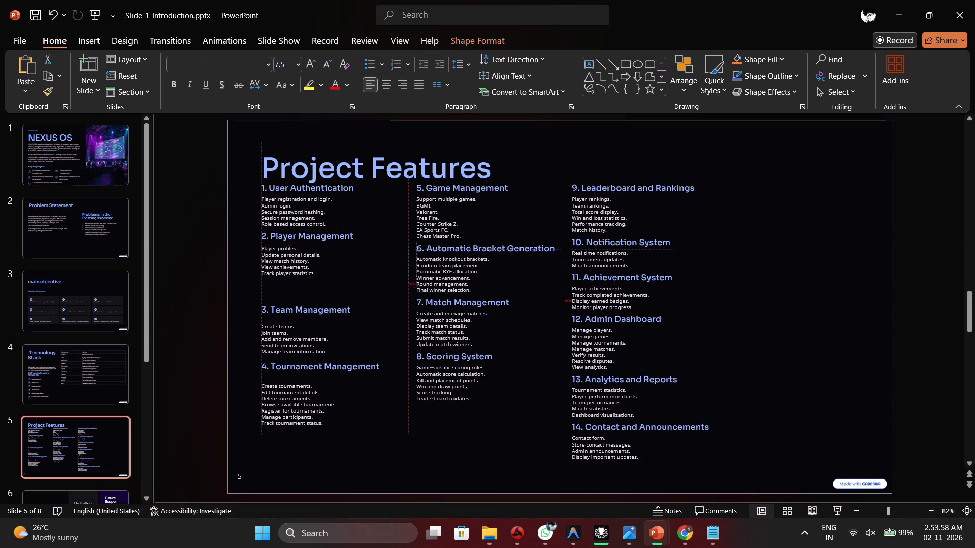
pyautogui.moveTo(289, 250); pyautogui.dragTo(289, 261)
pyautogui.click(288, 236)
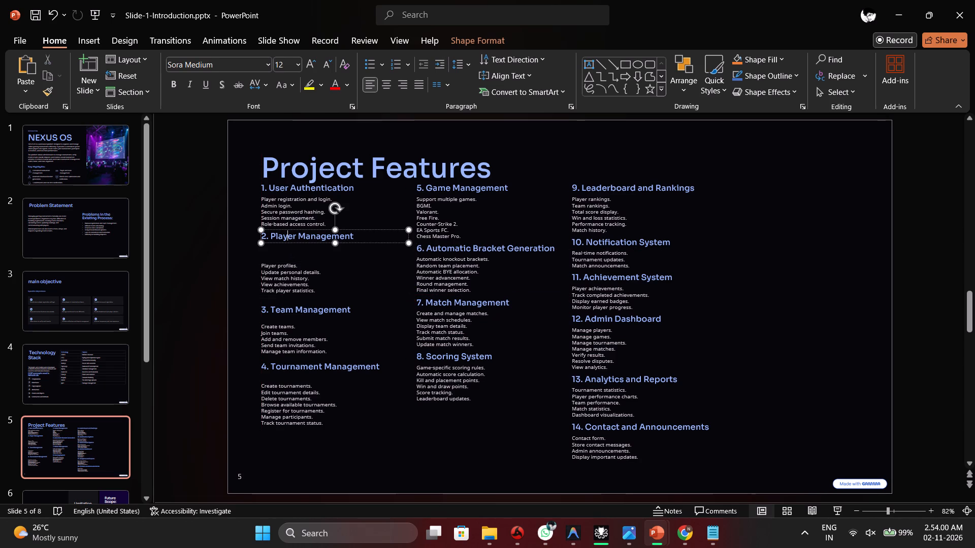
pyautogui.moveTo(288, 227); pyautogui.dragTo(289, 241)
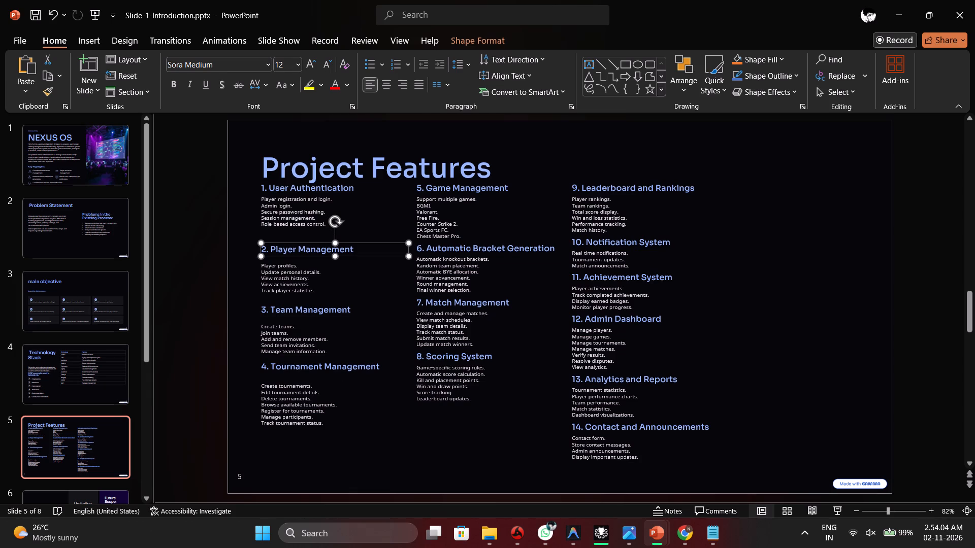
pyautogui.click(346, 250)
pyautogui.click(372, 209)
# Set the text of all fourteen feature sections below the "Project Features" title to 12 pt.
pyautogui.click(249, 186)
pyautogui.moveTo(250, 183); pyautogui.dragTo(568, 318)
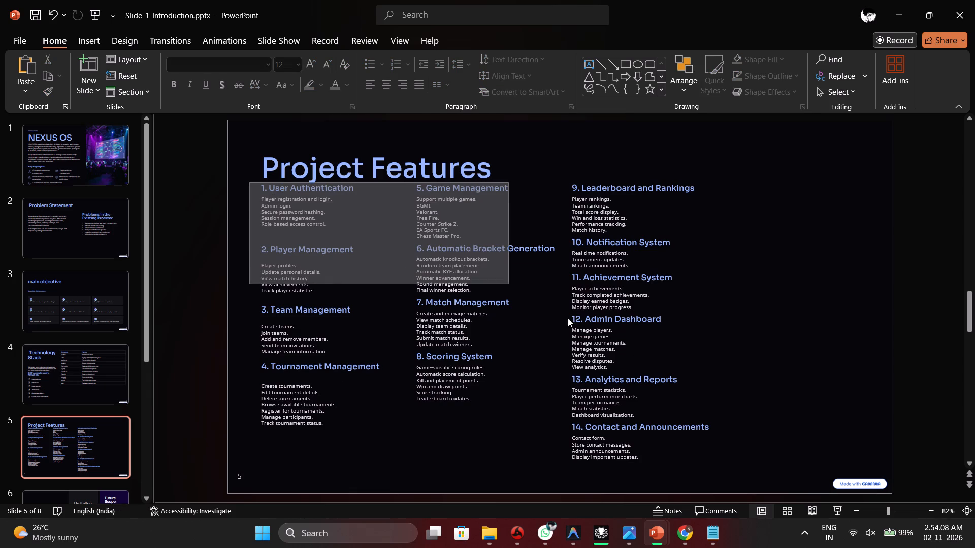
pyautogui.moveTo(568, 318); pyautogui.dragTo(758, 461)
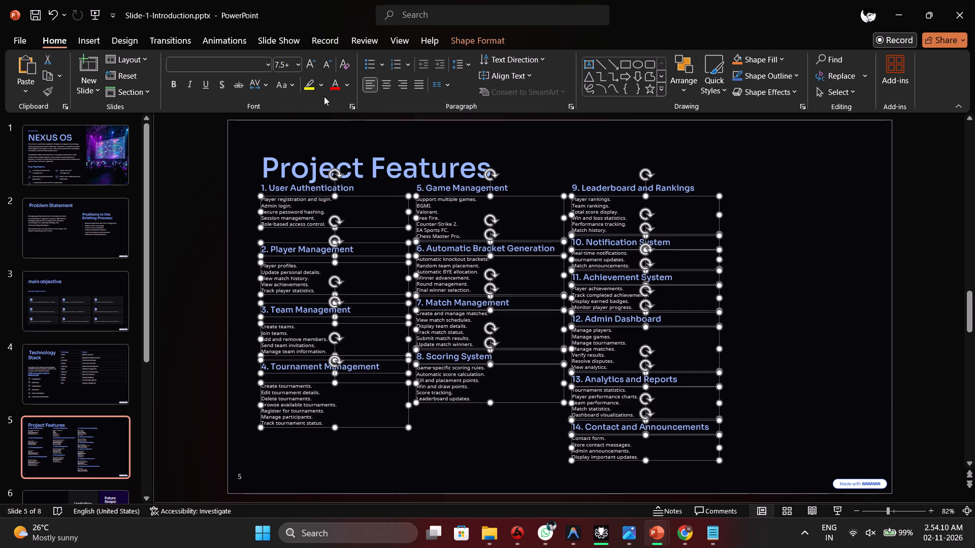
pyautogui.click(266, 66)
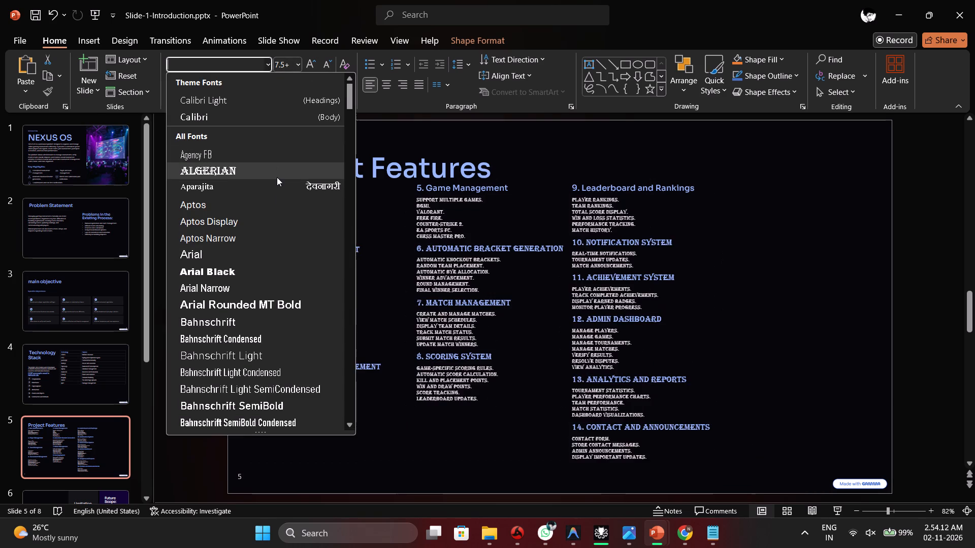
pyautogui.click(295, 60)
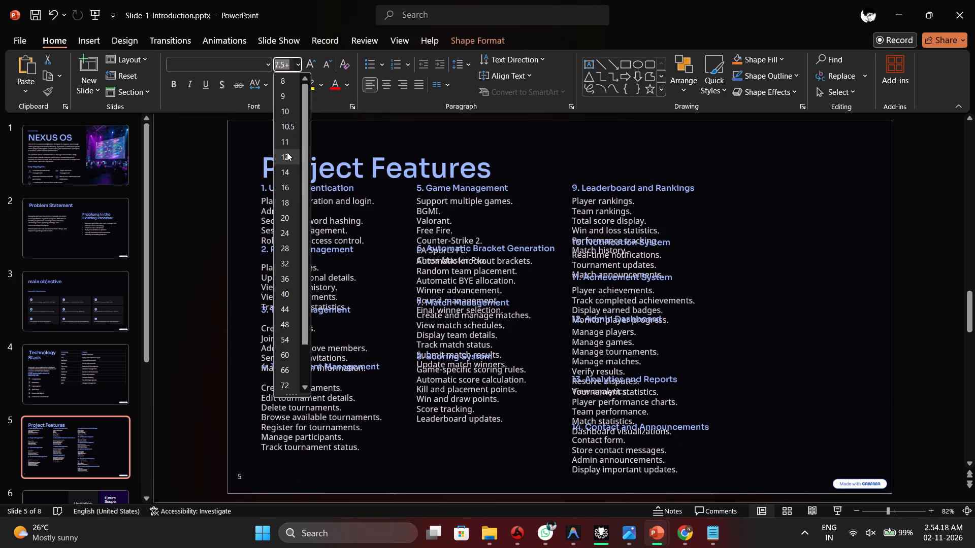
pyautogui.click(287, 152)
# Nudge the User Authentication list slightly up, closer to its heading.
pyautogui.click(632, 150)
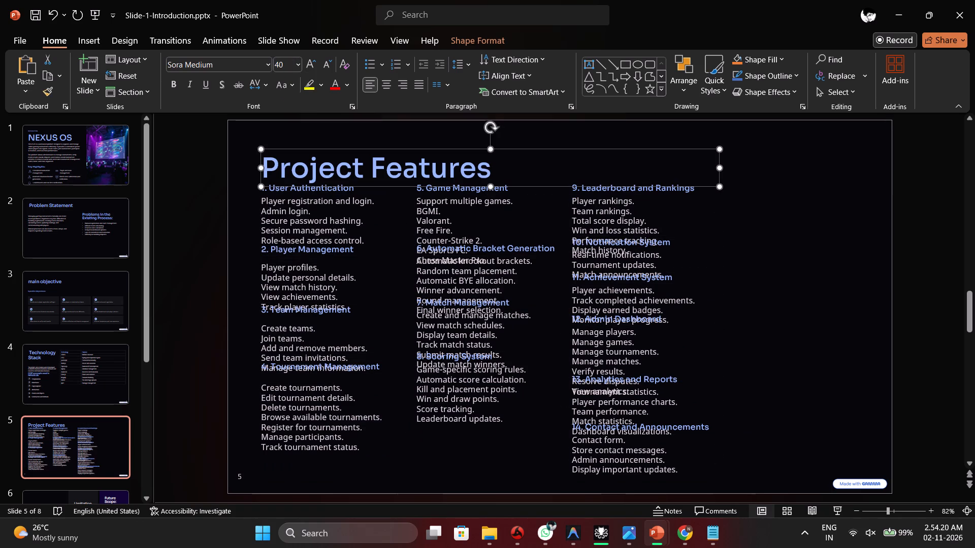
pyautogui.click(312, 209)
pyautogui.click(319, 262)
pyautogui.click(302, 211)
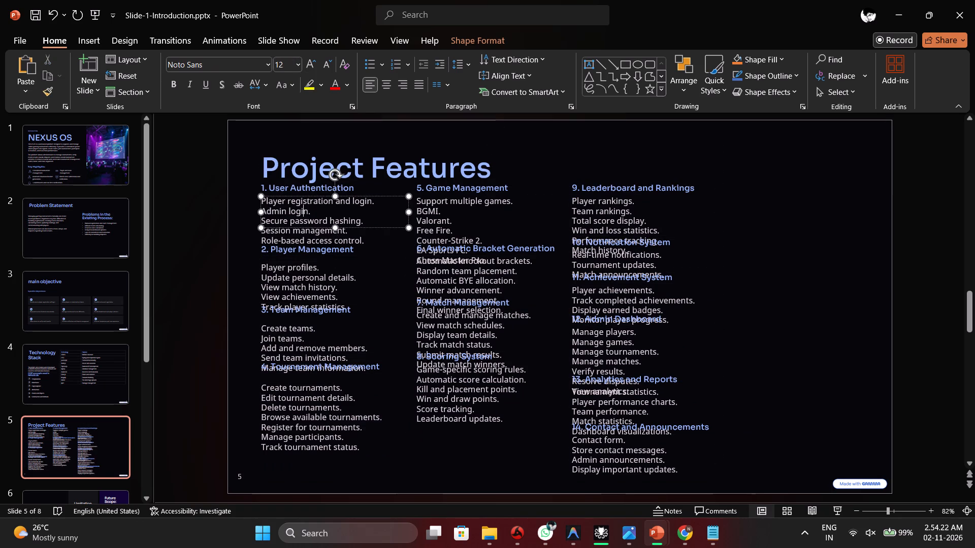
pyautogui.click(376, 229)
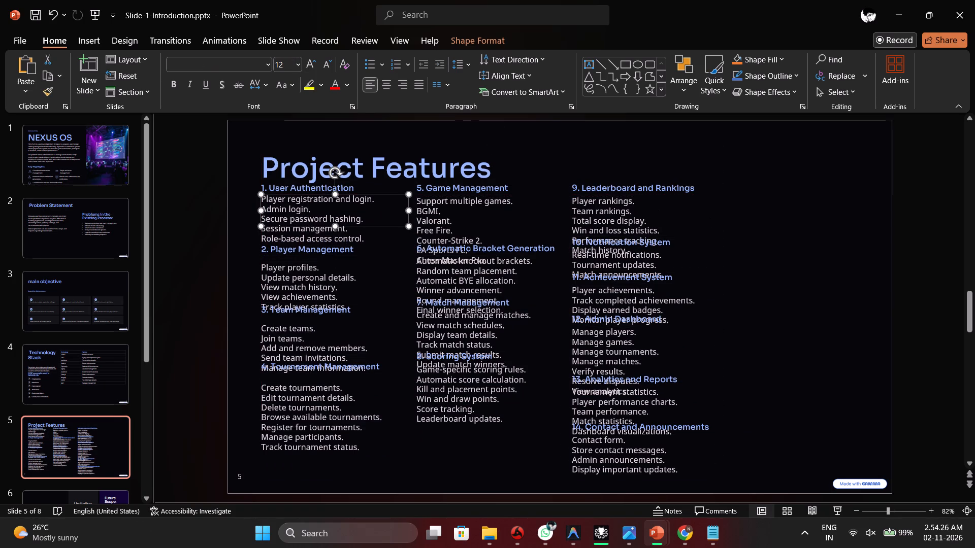
# Move the Tournament Management list and its heading down so they clear the enlarged Team Management list.
pyautogui.click(315, 419)
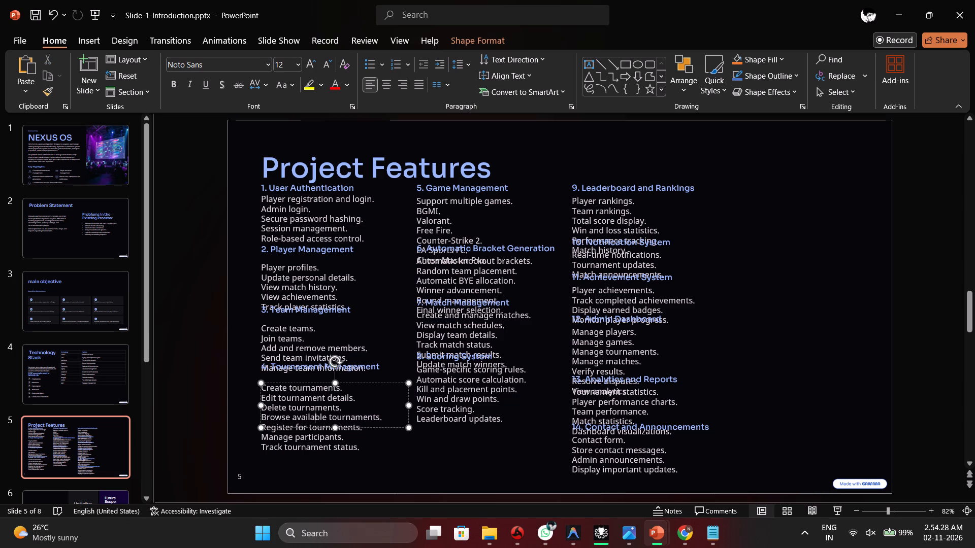
pyautogui.moveTo(371, 427); pyautogui.dragTo(371, 448)
pyautogui.click(371, 366)
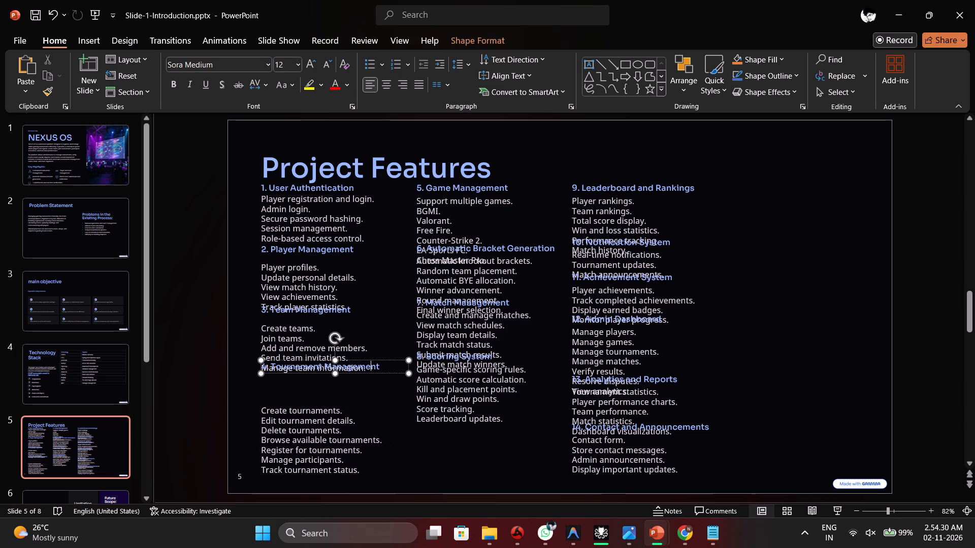
pyautogui.moveTo(384, 371); pyautogui.dragTo(386, 394)
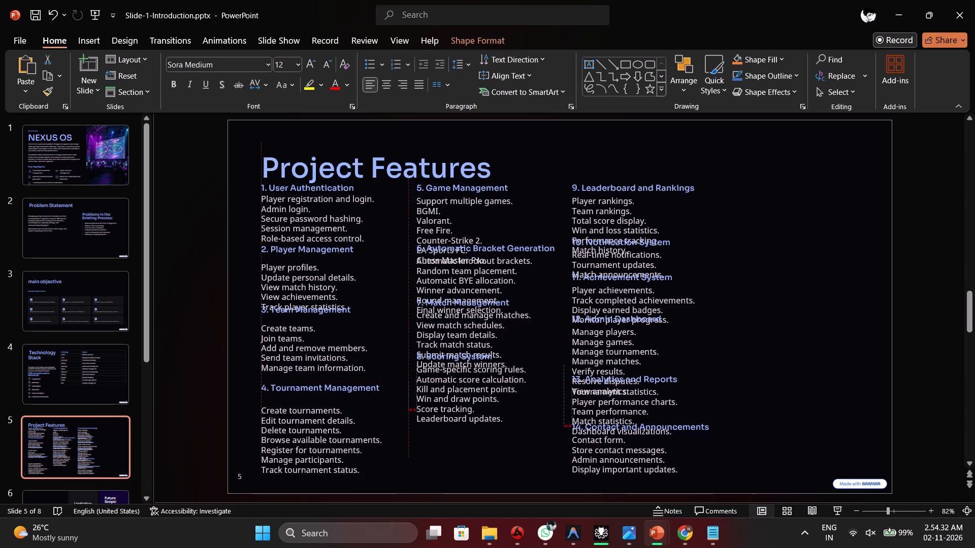
pyautogui.moveTo(386, 394); pyautogui.dragTo(384, 401)
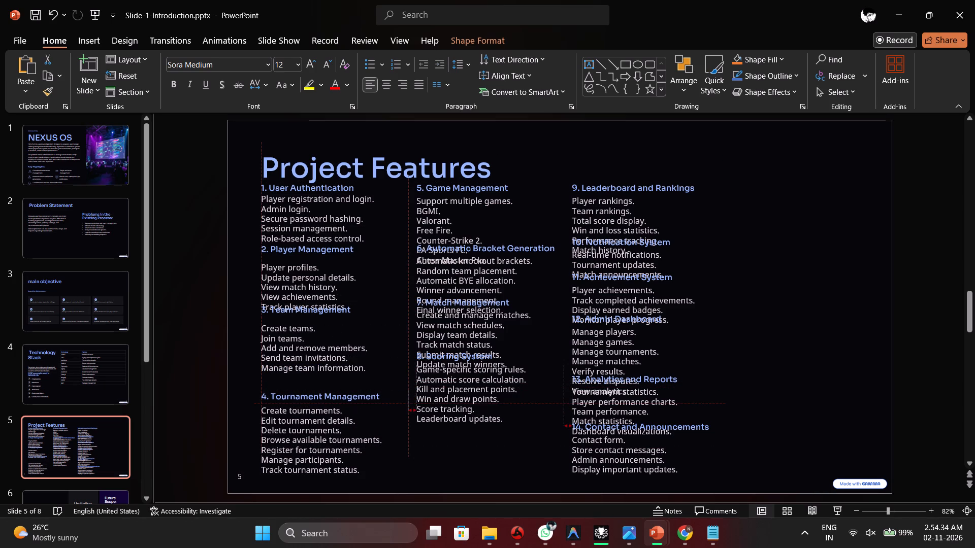
pyautogui.moveTo(384, 401); pyautogui.dragTo(382, 400)
# Move the Team Management list and its heading down slightly, clear of the Player Management list and aligned with the first column.
pyautogui.click(370, 358)
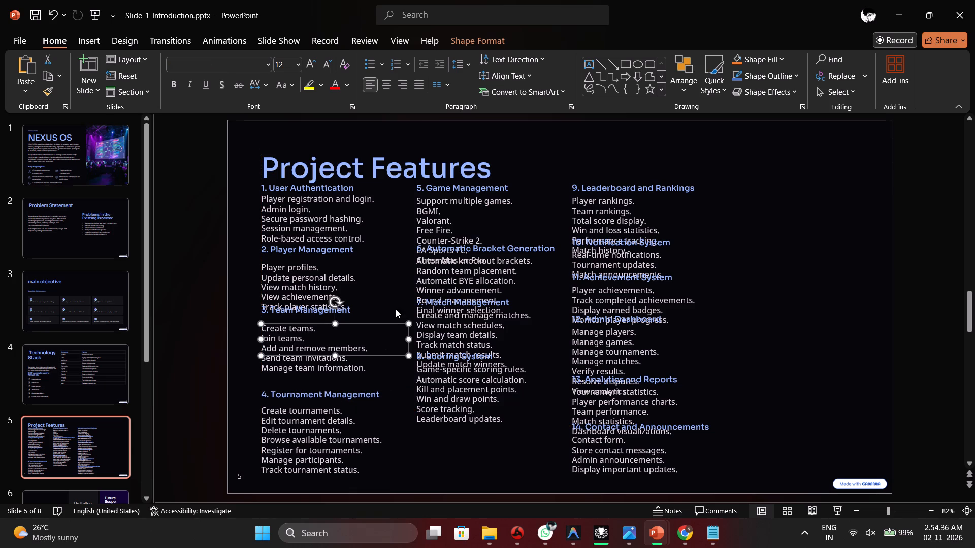
pyautogui.click(639, 213)
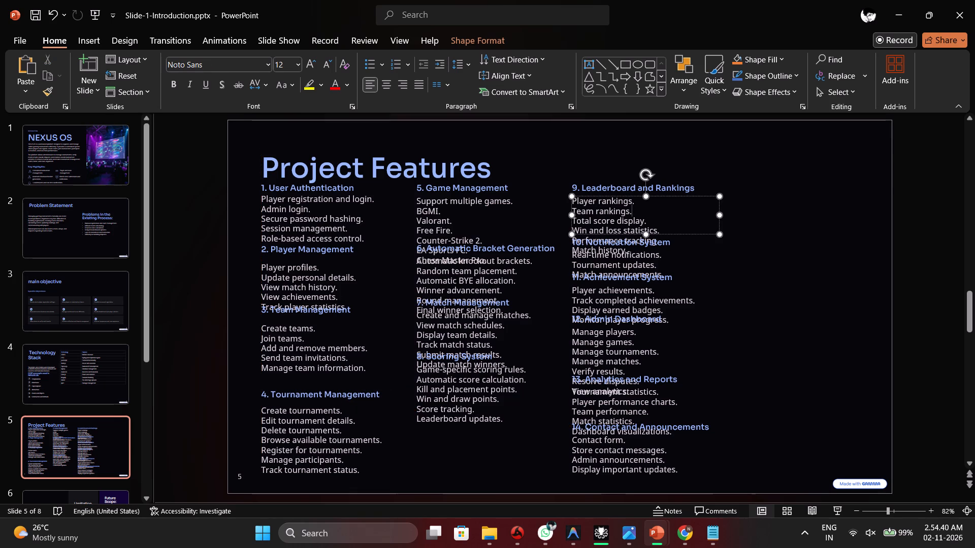
pyautogui.click(292, 196)
pyautogui.click(296, 187)
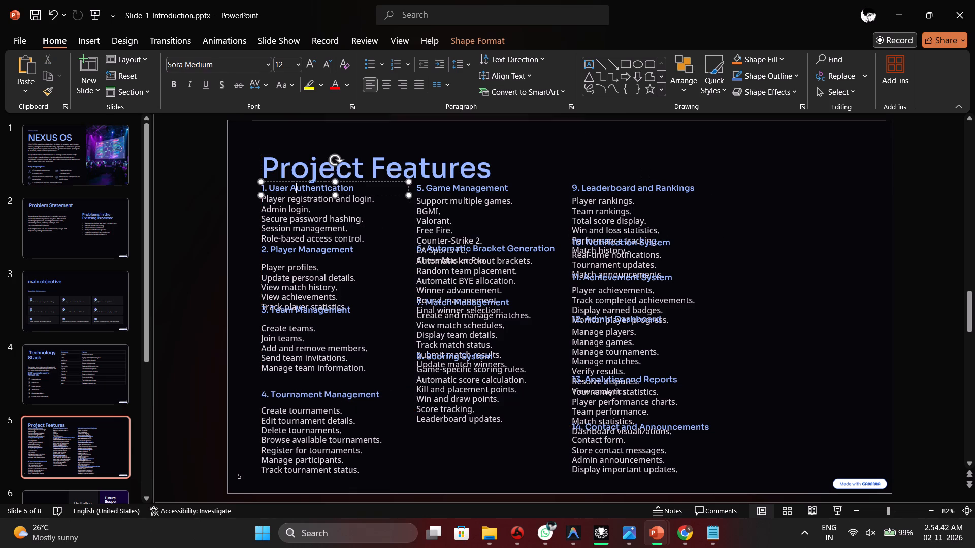
pyautogui.click(314, 213)
pyautogui.click(320, 361)
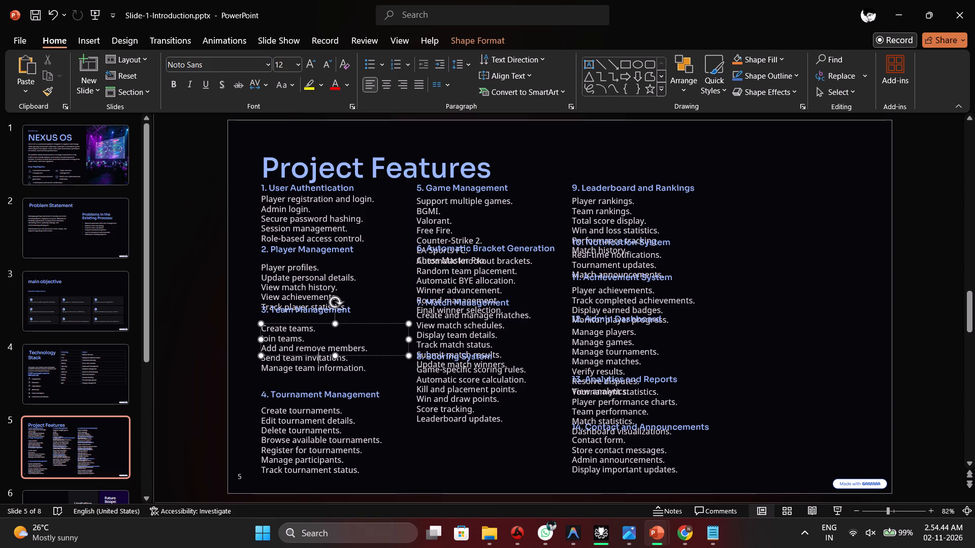
pyautogui.moveTo(373, 355); pyautogui.dragTo(374, 361)
pyautogui.click(356, 307)
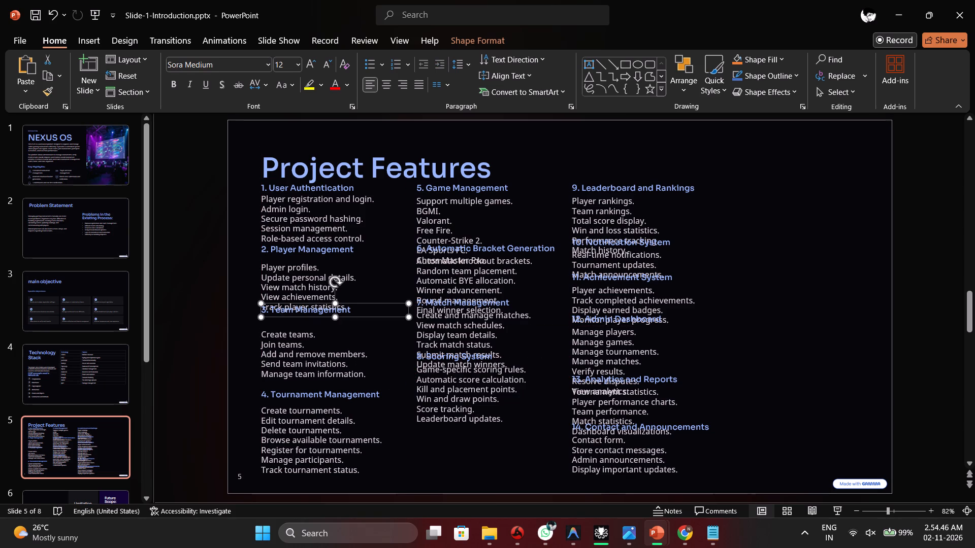
pyautogui.moveTo(368, 316); pyautogui.dragTo(365, 325)
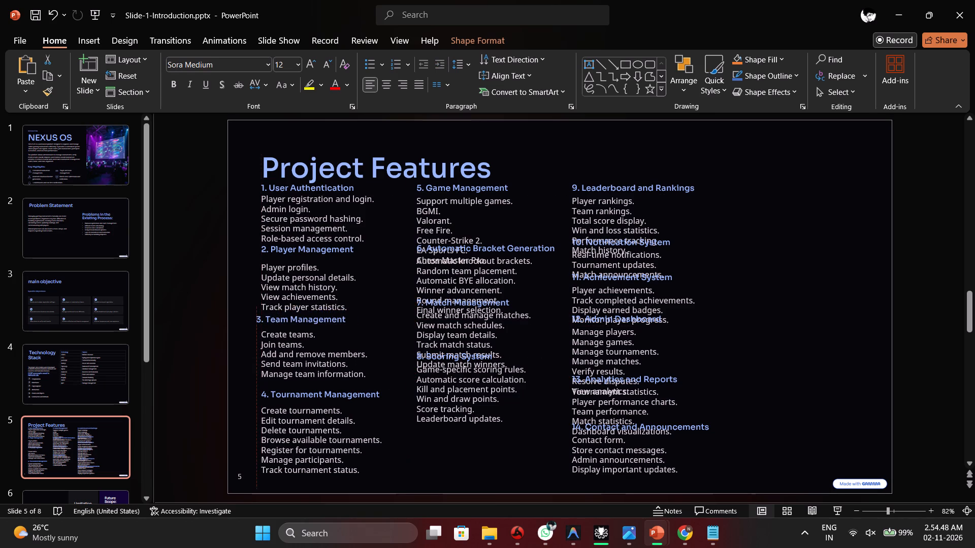
pyautogui.moveTo(365, 325); pyautogui.dragTo(368, 326)
# Move the "9. Leaderboard and Rankings" heading and its list right into the empty space beside the third column, with their left edges aligned.
pyautogui.click(608, 204)
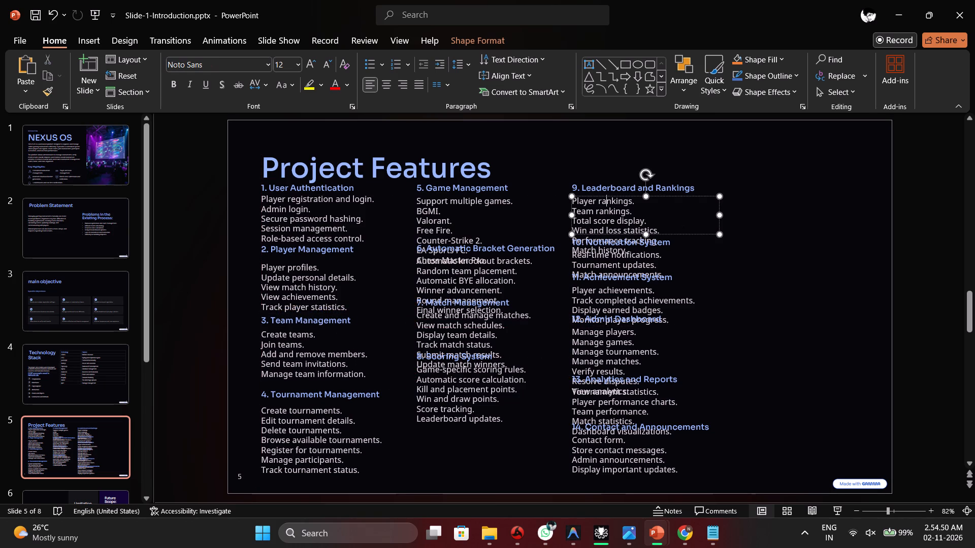
pyautogui.click(674, 187)
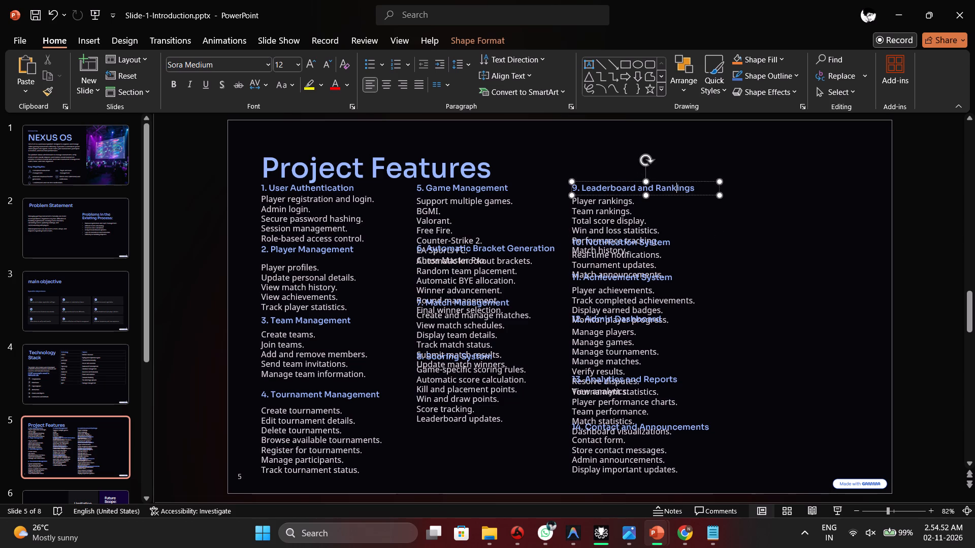
pyautogui.moveTo(679, 180); pyautogui.dragTo(802, 173)
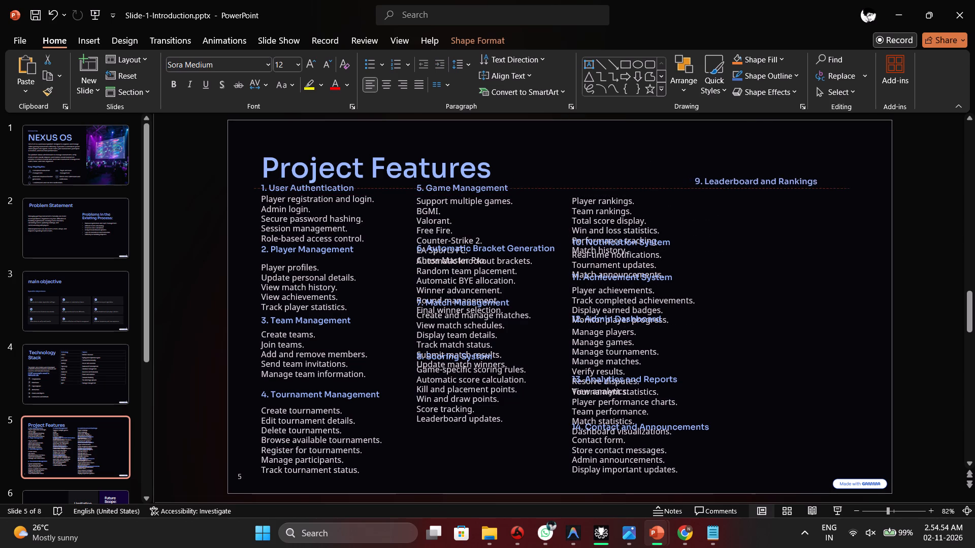
pyautogui.moveTo(802, 173); pyautogui.dragTo(775, 176)
pyautogui.click(623, 209)
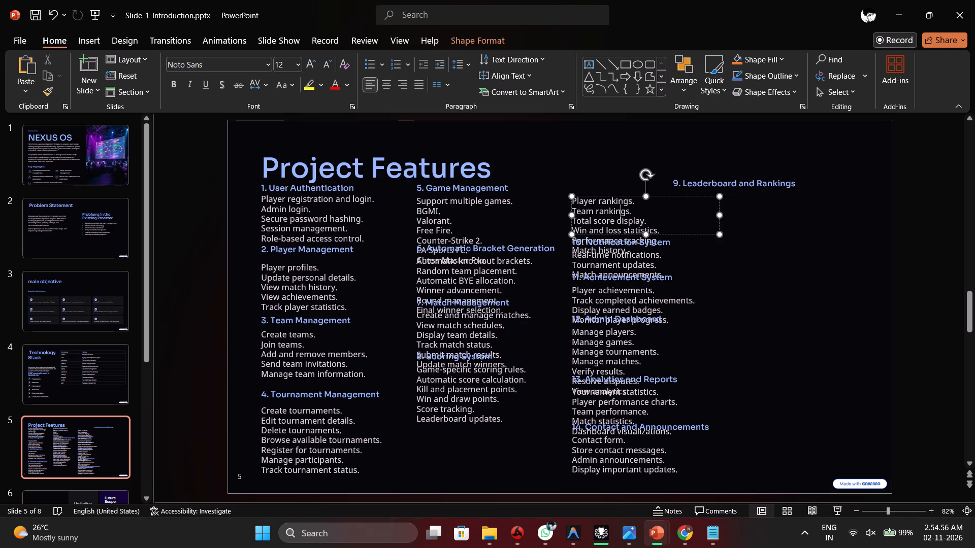
pyautogui.moveTo(678, 196); pyautogui.dragTo(779, 197)
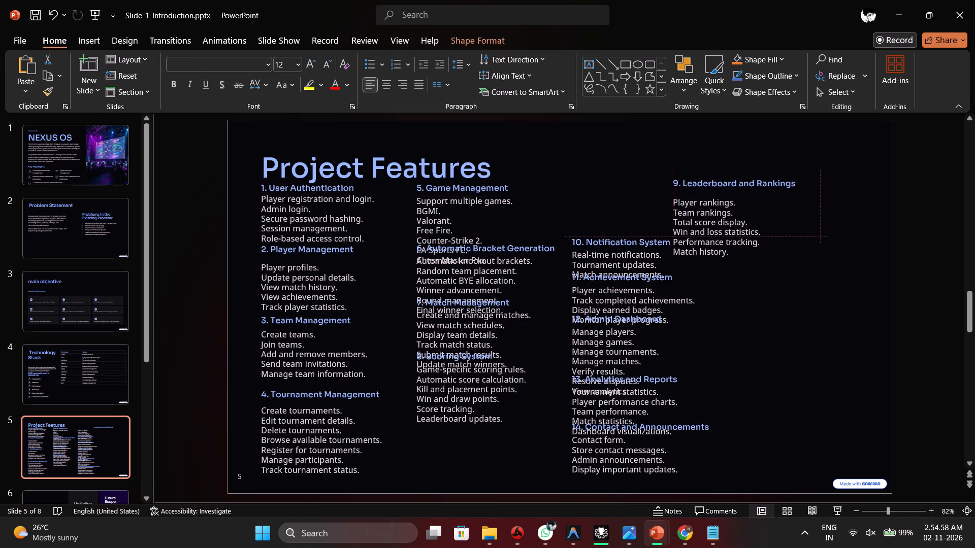
pyautogui.moveTo(779, 197); pyautogui.dragTo(786, 197)
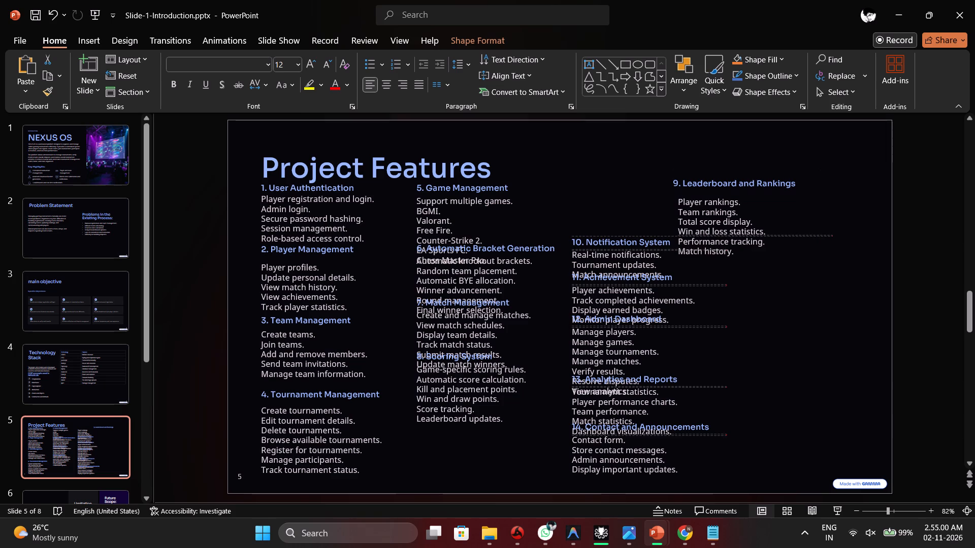
pyautogui.moveTo(786, 197); pyautogui.dragTo(782, 196)
# Move the "10. Notification System" heading and its list to the bottom of the second column, below the Scoring System section.
pyautogui.click(610, 253)
pyautogui.click(612, 242)
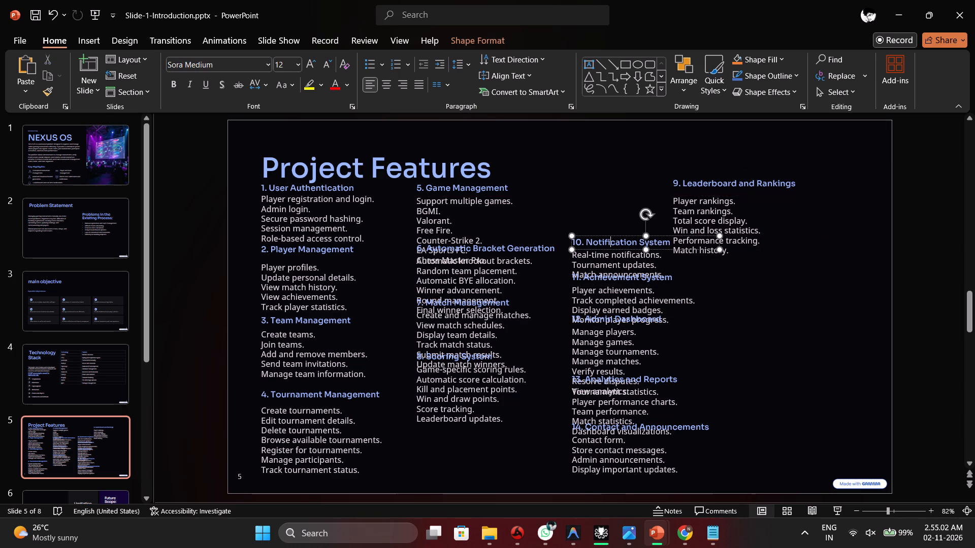
pyautogui.moveTo(612, 235); pyautogui.dragTo(457, 427)
pyautogui.click(612, 256)
pyautogui.moveTo(614, 249); pyautogui.dragTo(596, 260)
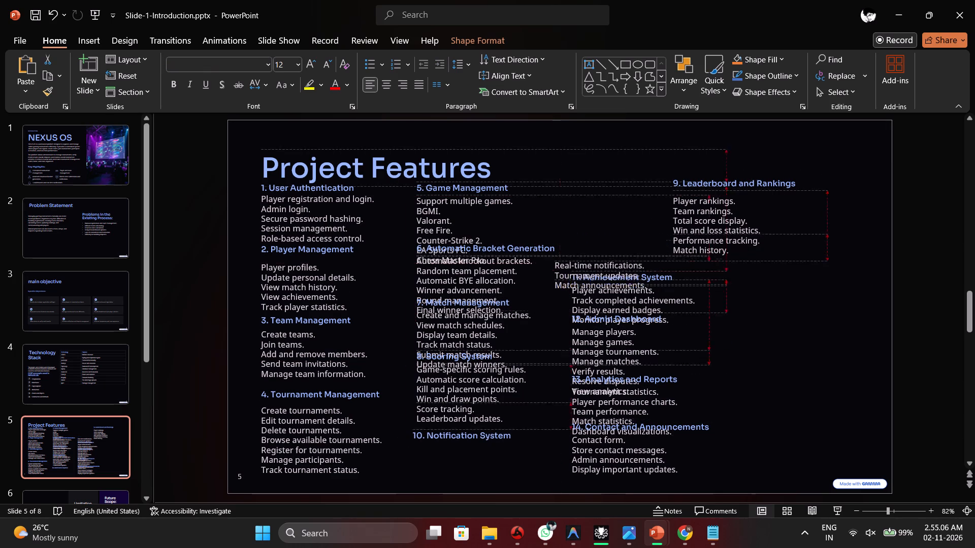
pyautogui.moveTo(596, 260); pyautogui.dragTo(459, 449)
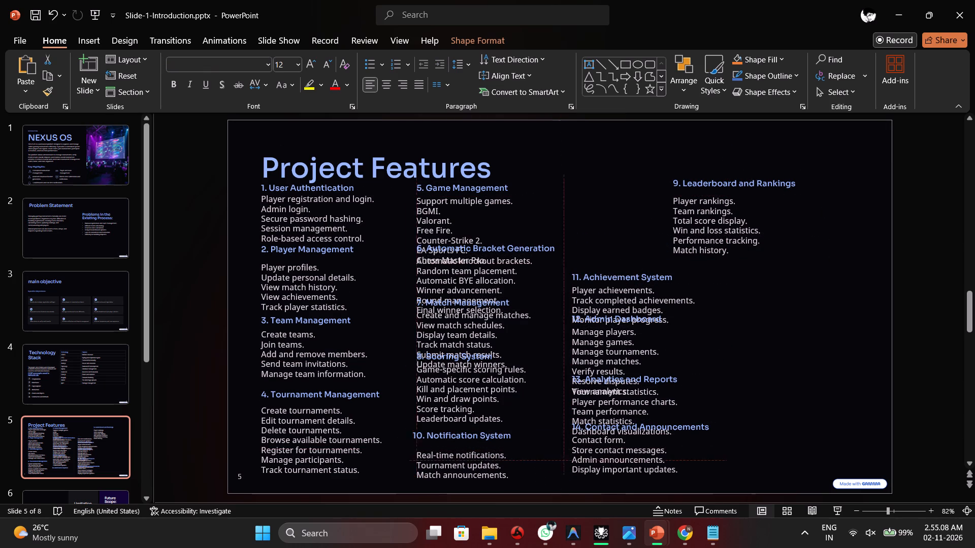
# Nudge the Notification System list slightly up, closer to its heading at the bottom of the second column.
pyautogui.moveTo(459, 449); pyautogui.dragTo(457, 448)
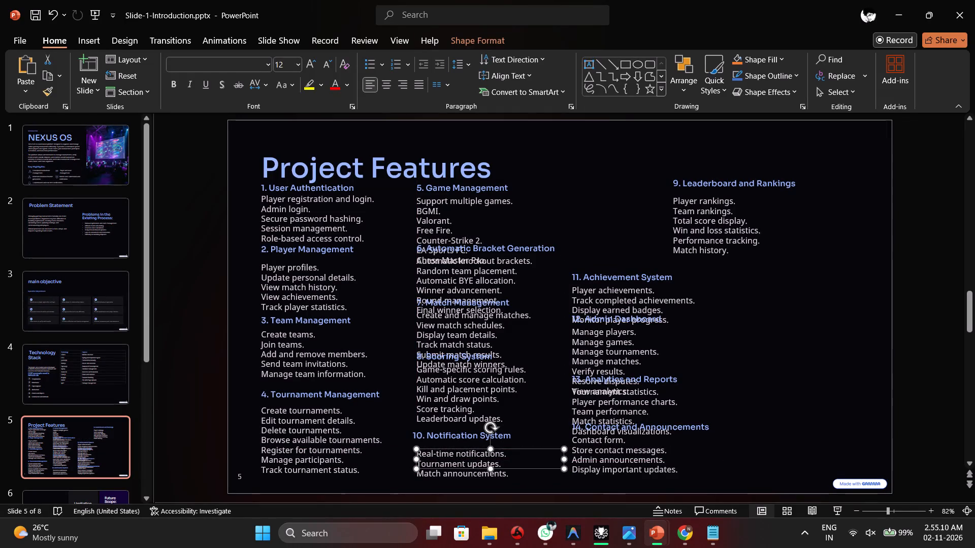
# Move the "11. Achievement System" heading and its list beneath the Leaderboard and Rankings section, with their left edges aligned.
pyautogui.click(643, 274)
pyautogui.moveTo(617, 269); pyautogui.dragTo(716, 266)
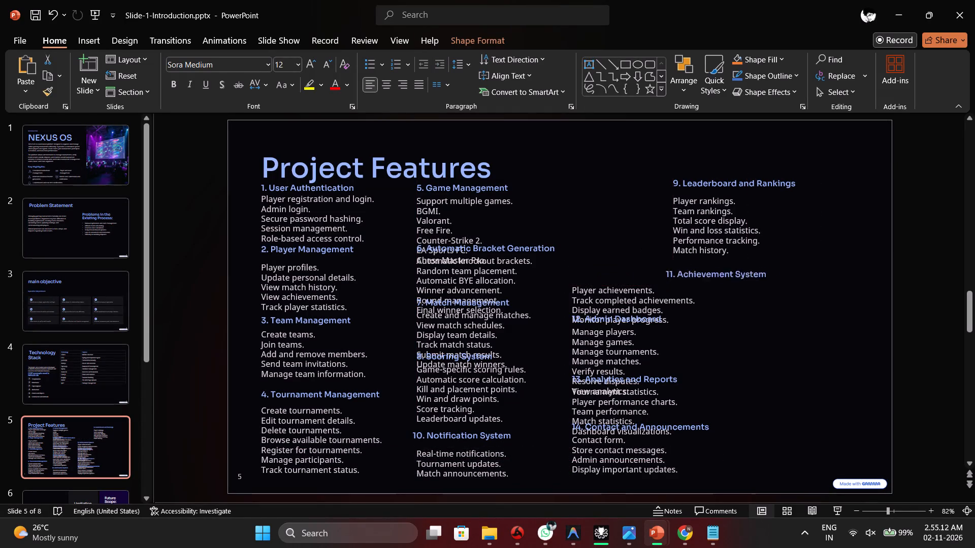
pyautogui.moveTo(716, 266); pyautogui.dragTo(720, 261)
pyautogui.click(598, 294)
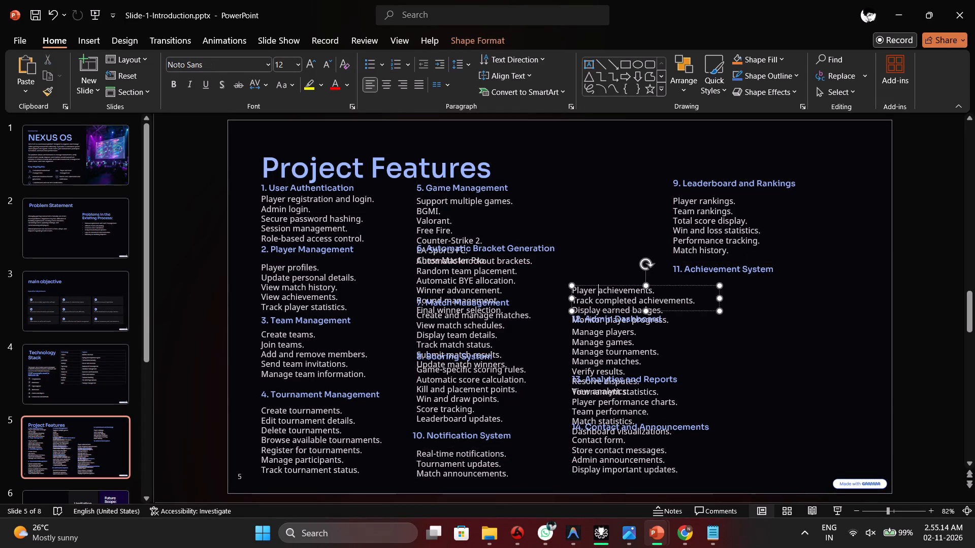
pyautogui.moveTo(600, 283); pyautogui.dragTo(699, 287)
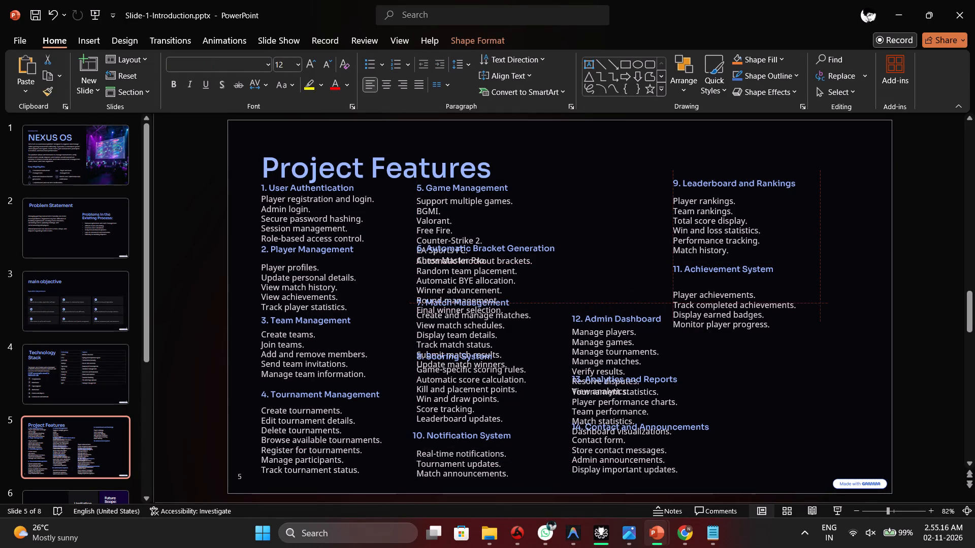
pyautogui.moveTo(699, 287); pyautogui.dragTo(699, 283)
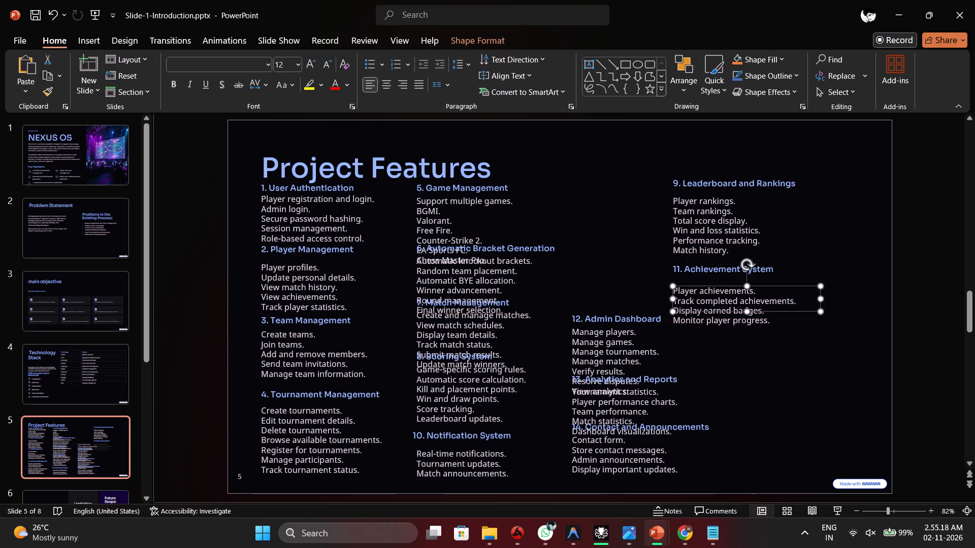
# Move the "12. Admin Dashboard" heading and its list beneath the Achievement System section, aligned with its left edge.
pyautogui.click(597, 315)
pyautogui.moveTo(598, 310); pyautogui.dragTo(707, 329)
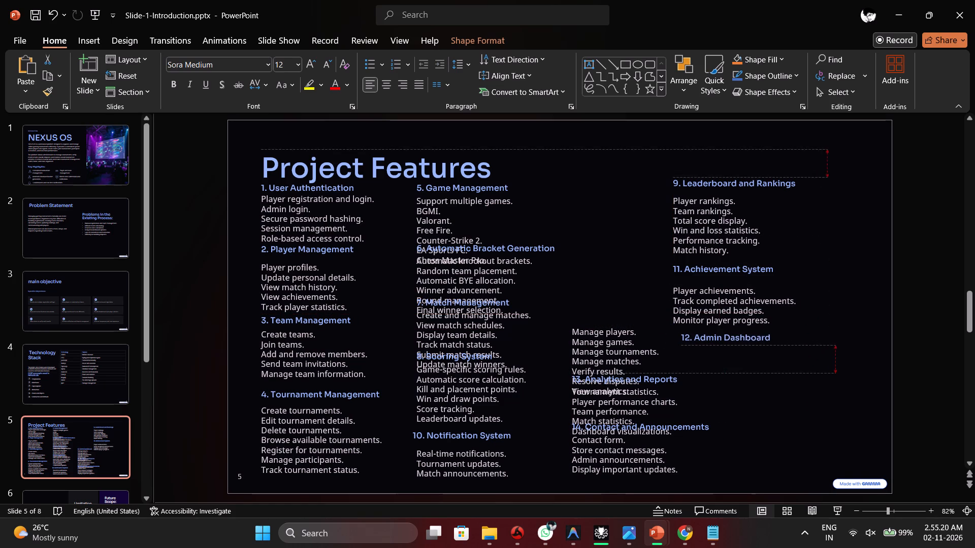
pyautogui.moveTo(707, 329); pyautogui.dragTo(698, 330)
pyautogui.click(598, 324)
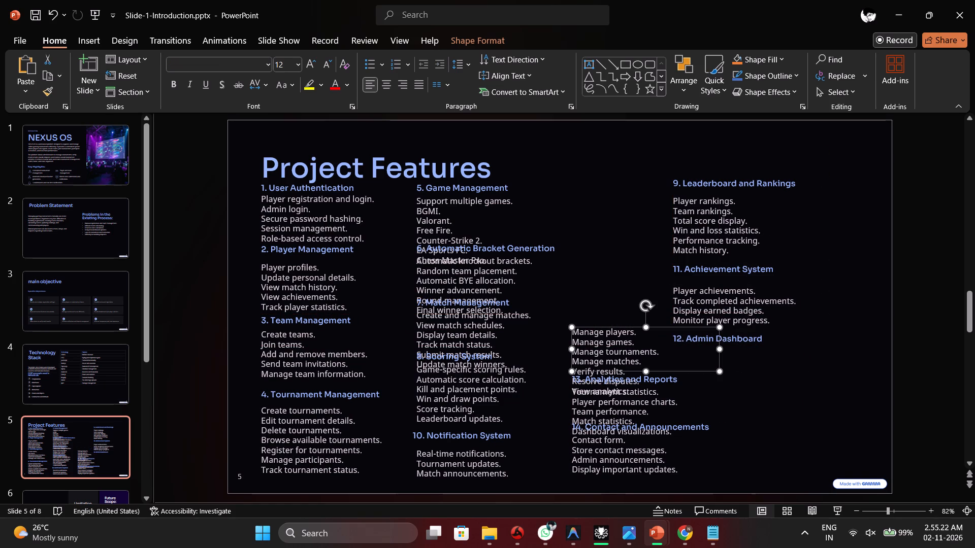
pyautogui.moveTo(598, 324); pyautogui.dragTo(700, 346)
pyautogui.click(627, 313)
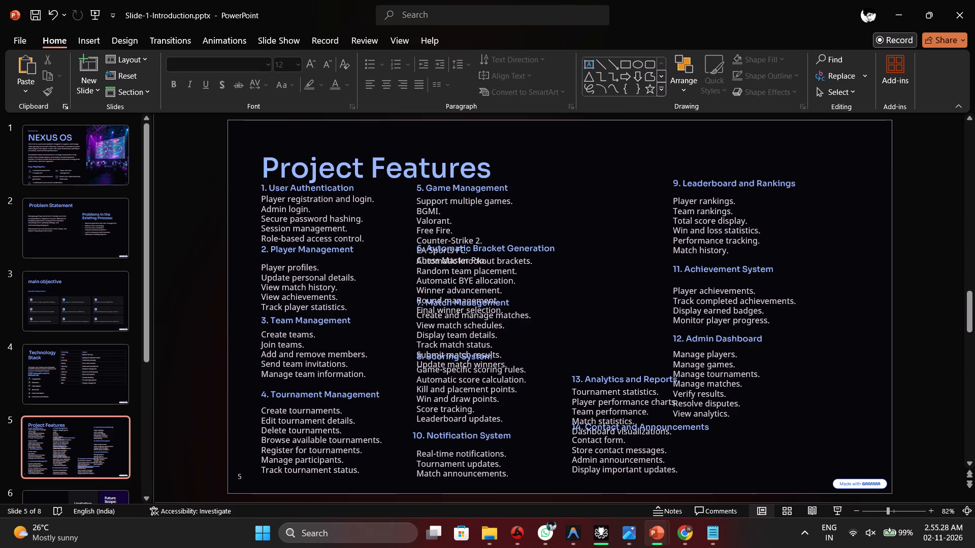
# Shift the "9. Leaderboard and Rankings" heading and its list further right on the slide, keeping their left edges aligned.
pyautogui.click(703, 206)
pyautogui.click(704, 180)
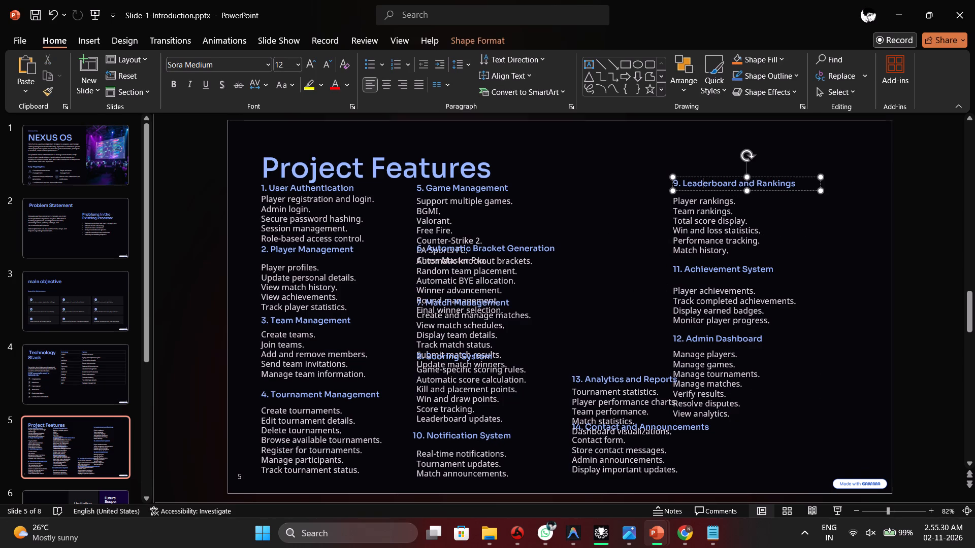
pyautogui.moveTo(712, 176); pyautogui.dragTo(756, 176)
pyautogui.click(700, 215)
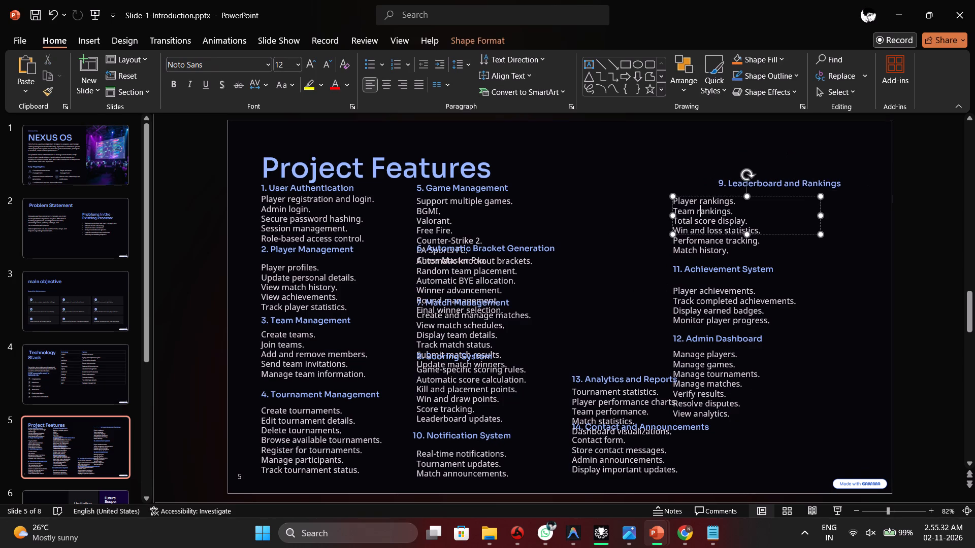
pyautogui.moveTo(692, 191); pyautogui.dragTo(741, 192)
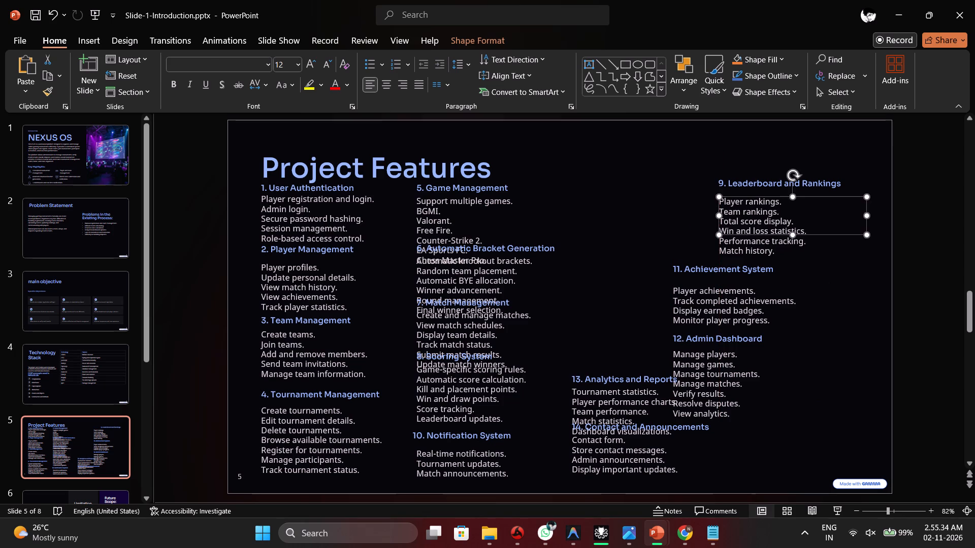
# Shift the "11. Achievement System" heading and its list right, aligned beneath the Leaderboard and Rankings section.
pyautogui.click(709, 261)
pyautogui.moveTo(704, 258); pyautogui.dragTo(747, 259)
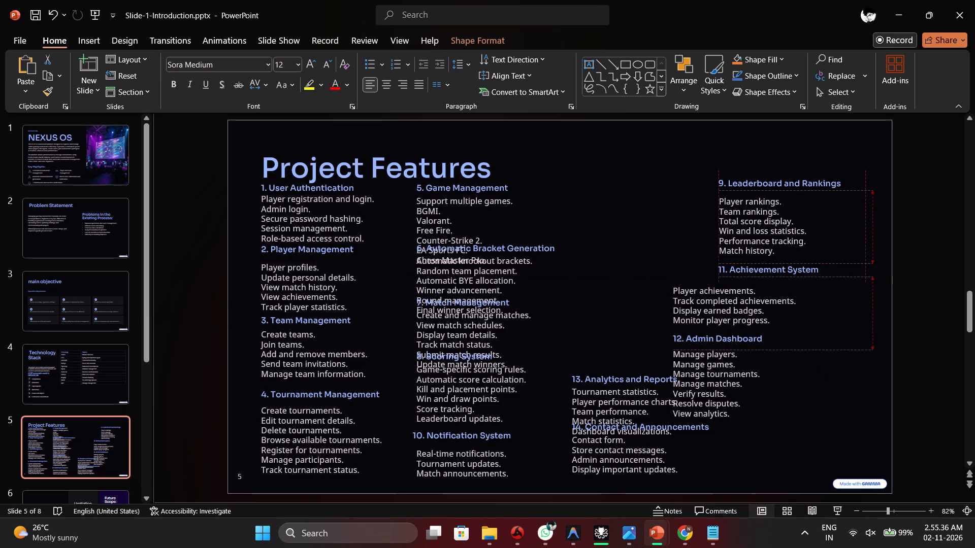
pyautogui.moveTo(747, 259); pyautogui.dragTo(747, 262)
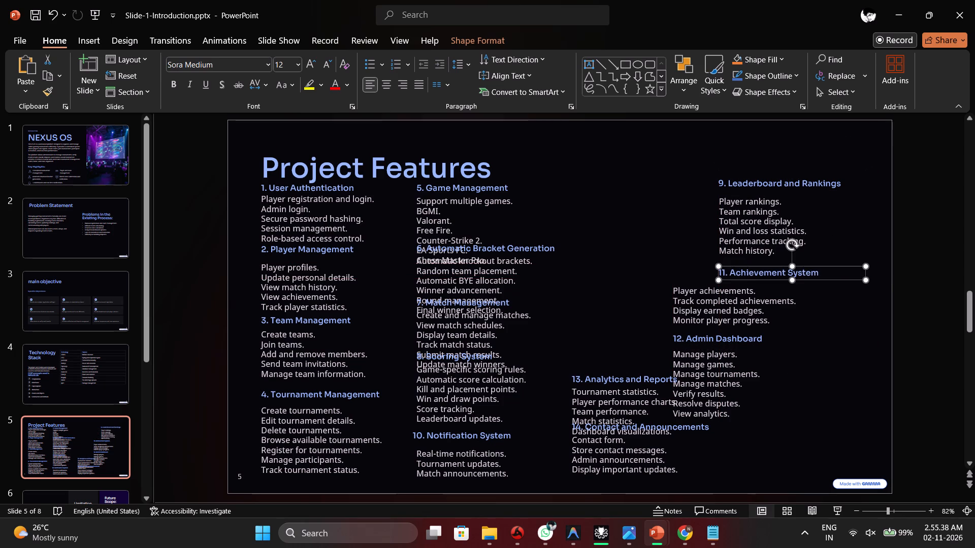
pyautogui.click(702, 288)
pyautogui.moveTo(693, 282); pyautogui.dragTo(740, 287)
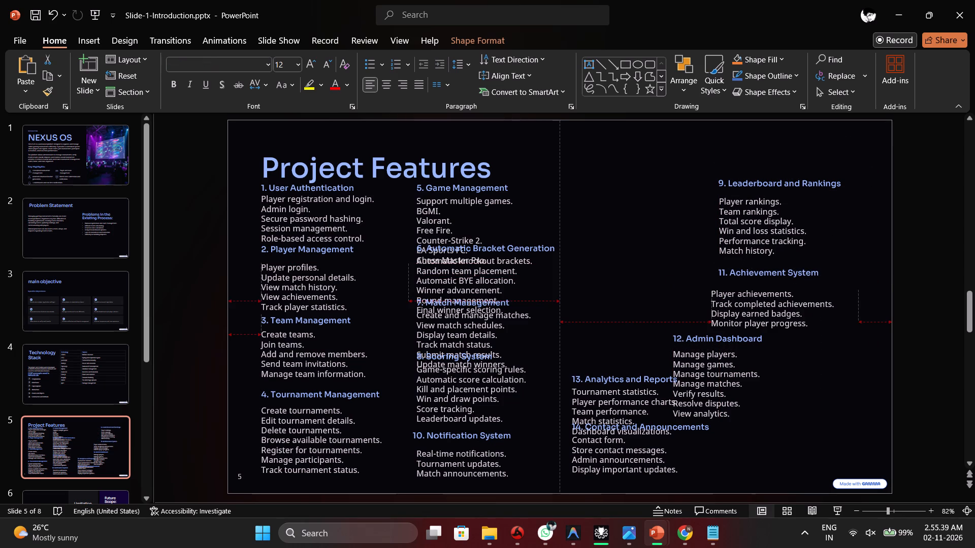
pyautogui.moveTo(740, 287); pyautogui.dragTo(740, 282)
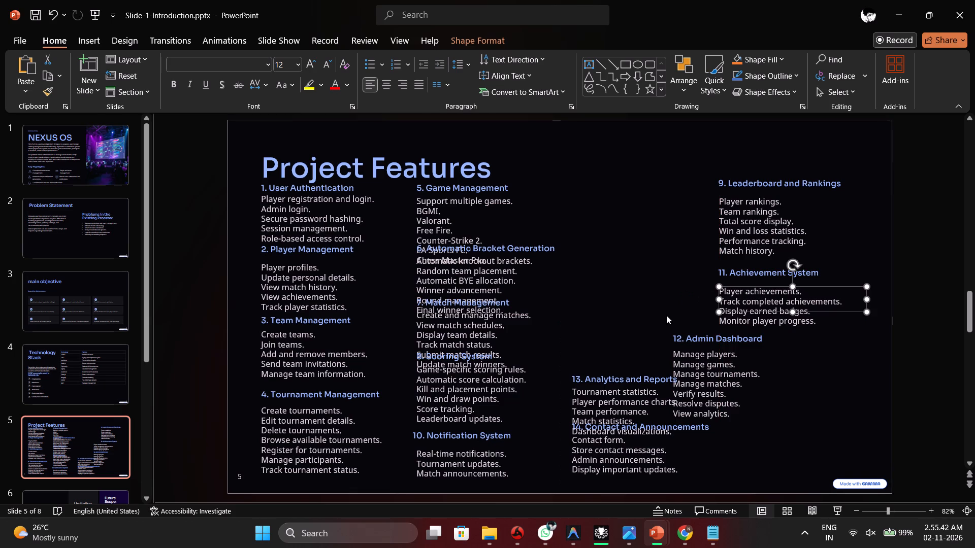
# Shift the "12. Admin Dashboard" heading and its list right and slightly down, aligned beneath the Achievement System section.
pyautogui.click(660, 321)
pyautogui.click(691, 330)
pyautogui.moveTo(694, 328); pyautogui.dragTo(716, 334)
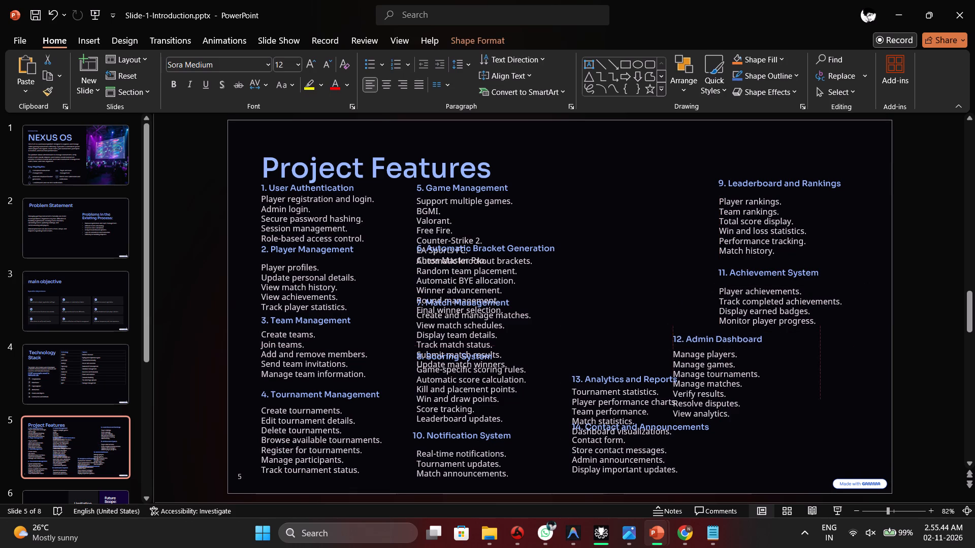
pyautogui.moveTo(716, 334); pyautogui.dragTo(743, 334)
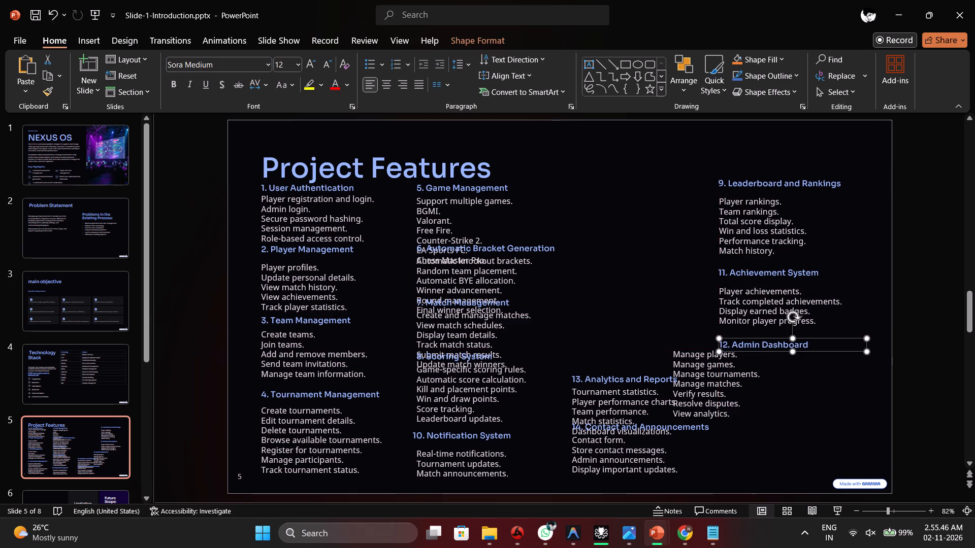
pyautogui.click(670, 374)
pyautogui.click(689, 352)
pyautogui.moveTo(689, 345); pyautogui.dragTo(739, 354)
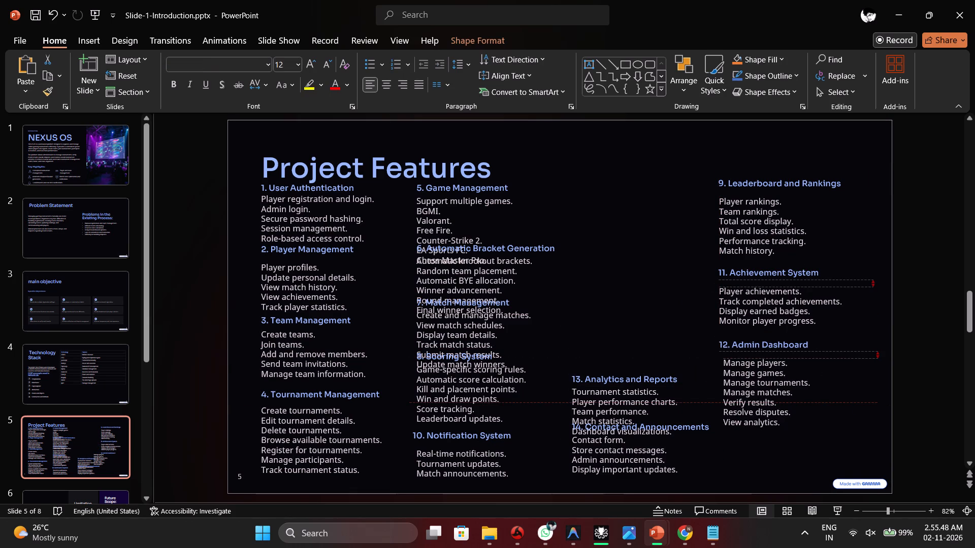
pyautogui.moveTo(739, 354); pyautogui.dragTo(736, 354)
pyautogui.click(649, 309)
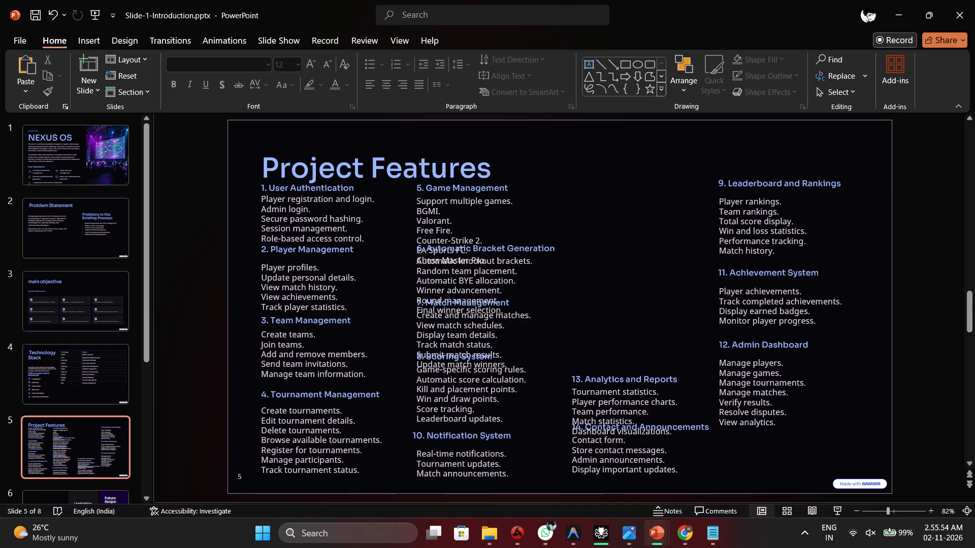
# Move the "13. Analytics and Reports" heading and its list to the top of the third column, level with Leaderboard and Rankings.
pyautogui.click(447, 327)
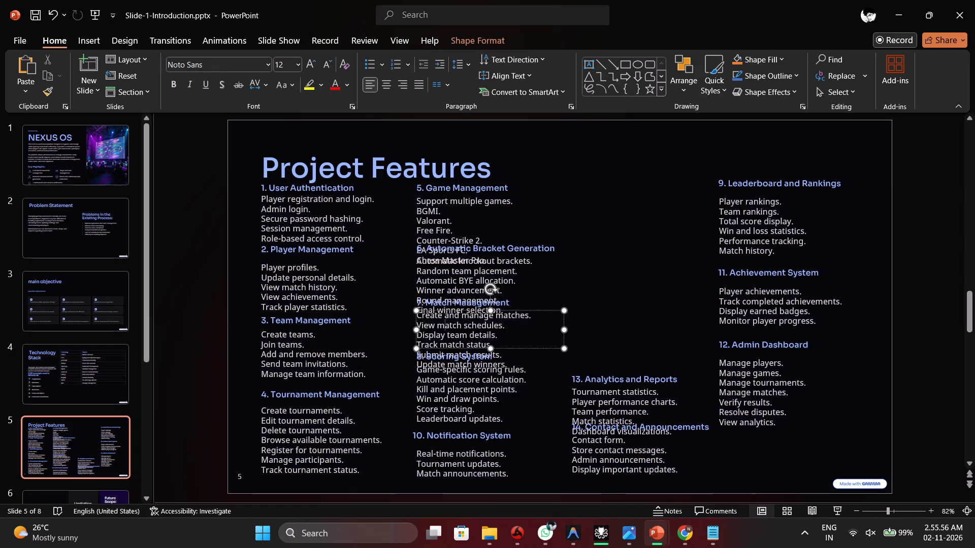
pyautogui.click(623, 379)
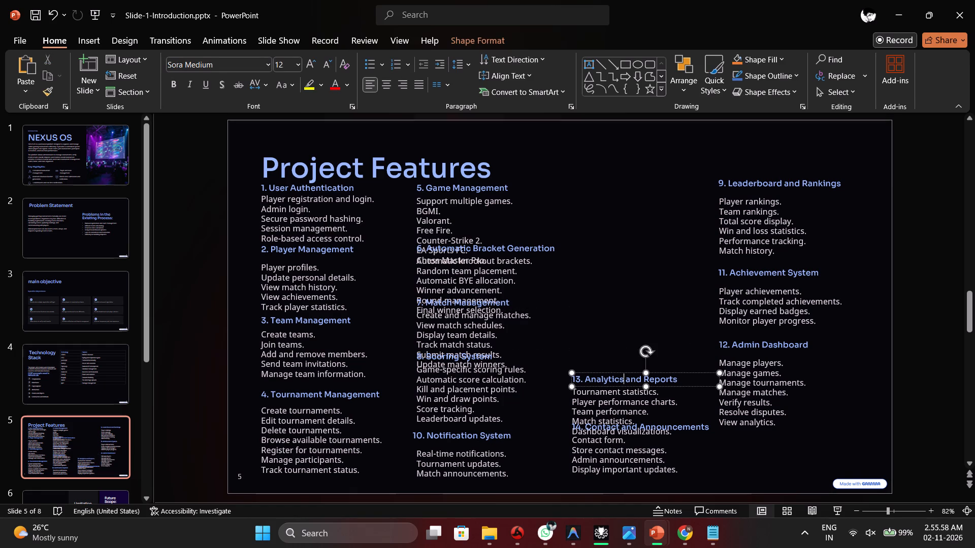
pyautogui.moveTo(614, 370); pyautogui.dragTo(770, 426)
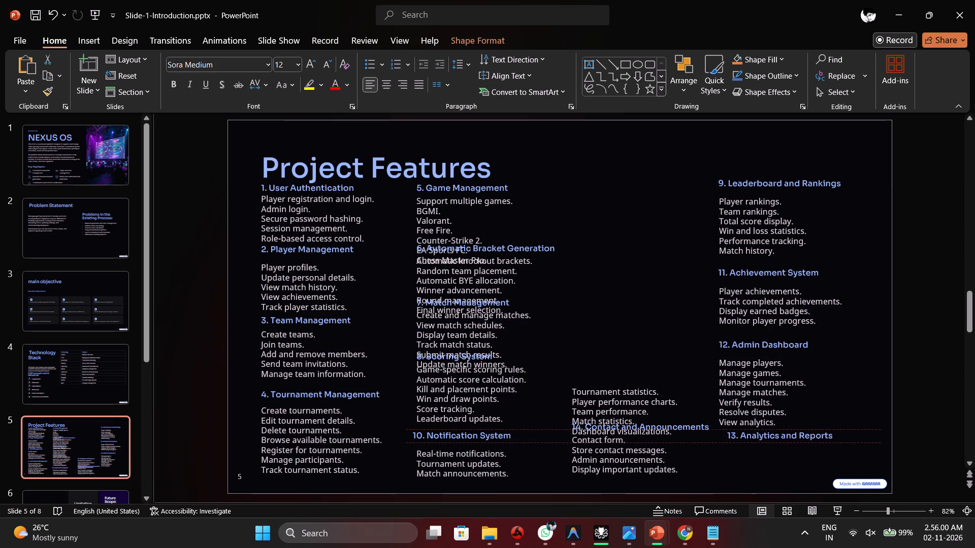
pyautogui.moveTo(770, 426); pyautogui.dragTo(658, 242)
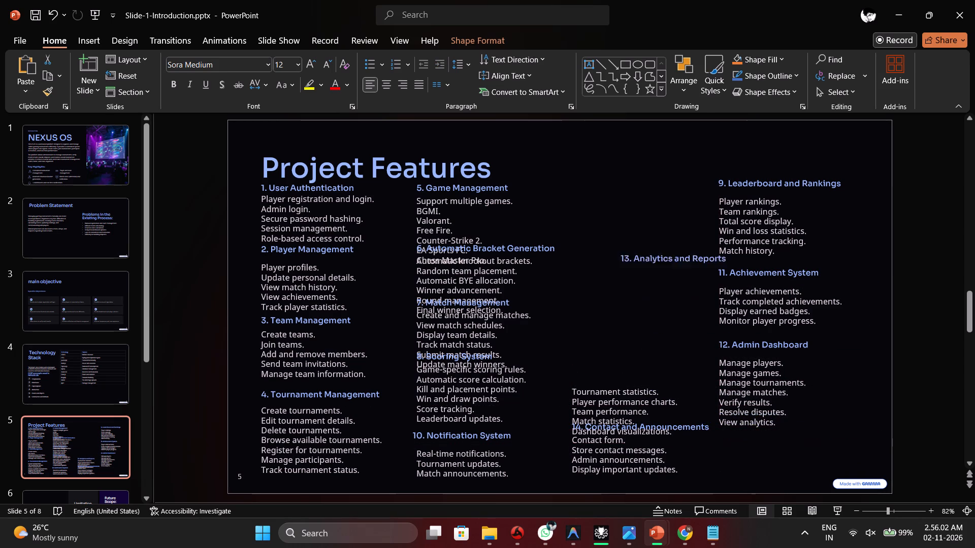
pyautogui.moveTo(658, 242); pyautogui.dragTo(626, 173)
pyautogui.click(622, 415)
pyautogui.moveTo(601, 384); pyautogui.dragTo(610, 358)
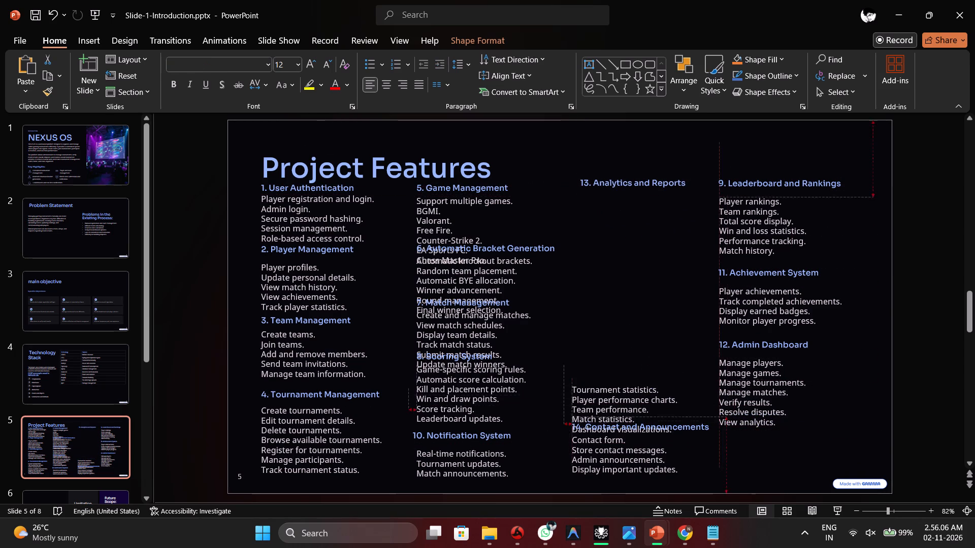
pyautogui.moveTo(610, 358); pyautogui.dragTo(607, 199)
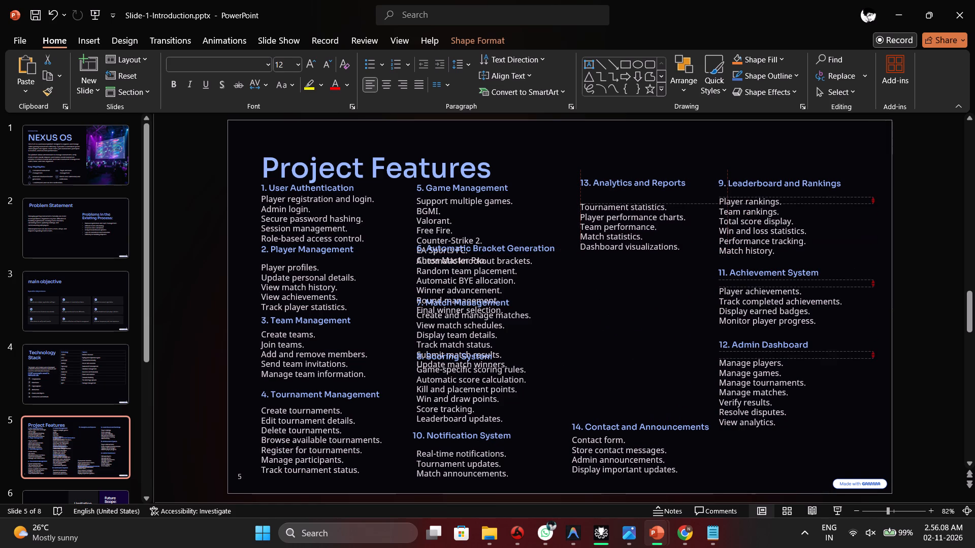
pyautogui.moveTo(607, 199); pyautogui.dragTo(607, 194)
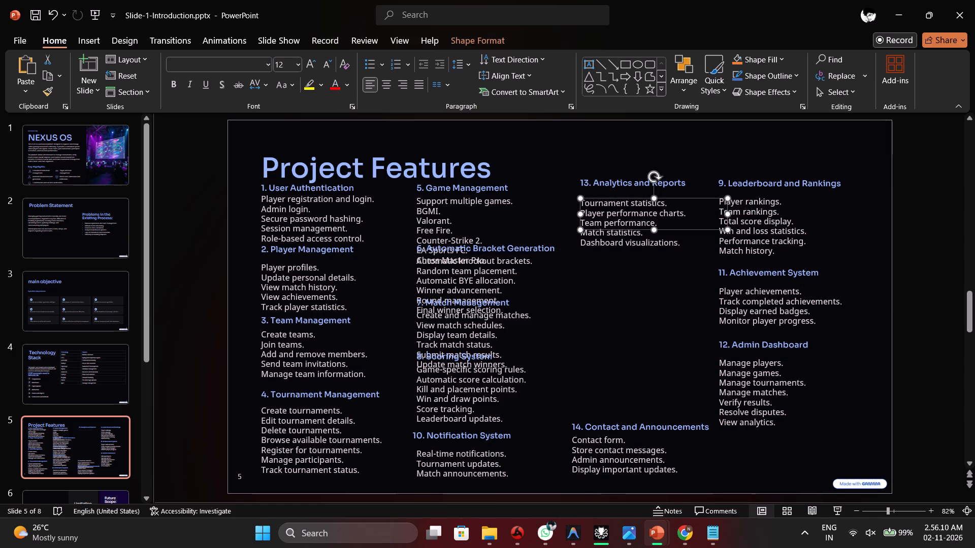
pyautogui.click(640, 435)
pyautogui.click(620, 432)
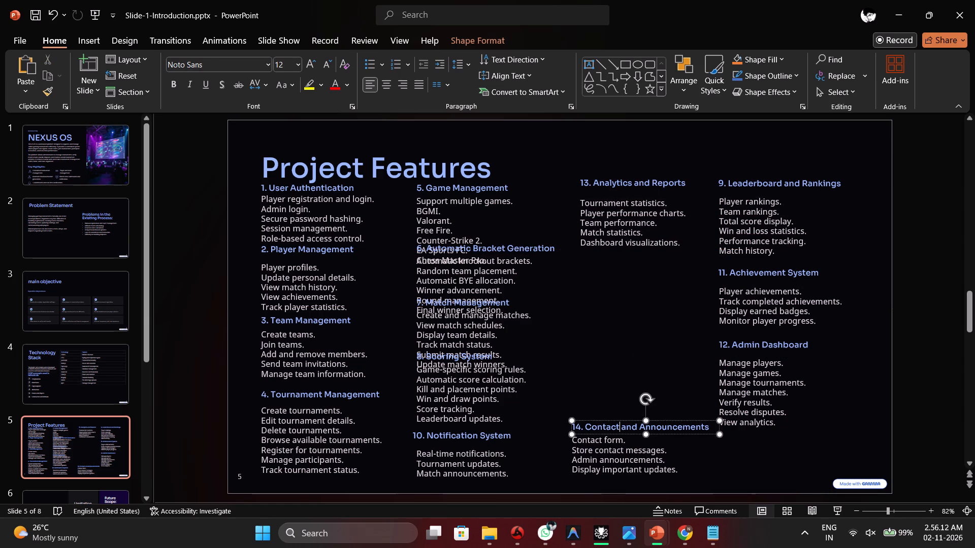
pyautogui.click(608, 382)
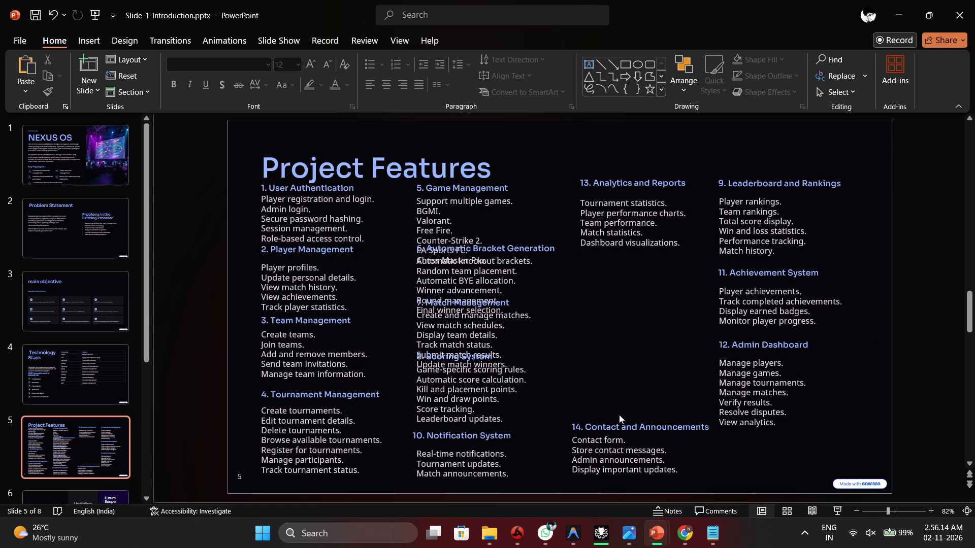
# Move the "7. Match Management" heading and its list into the third column beneath Analytics and Reports, with their left edges aligned.
pyautogui.click(456, 318)
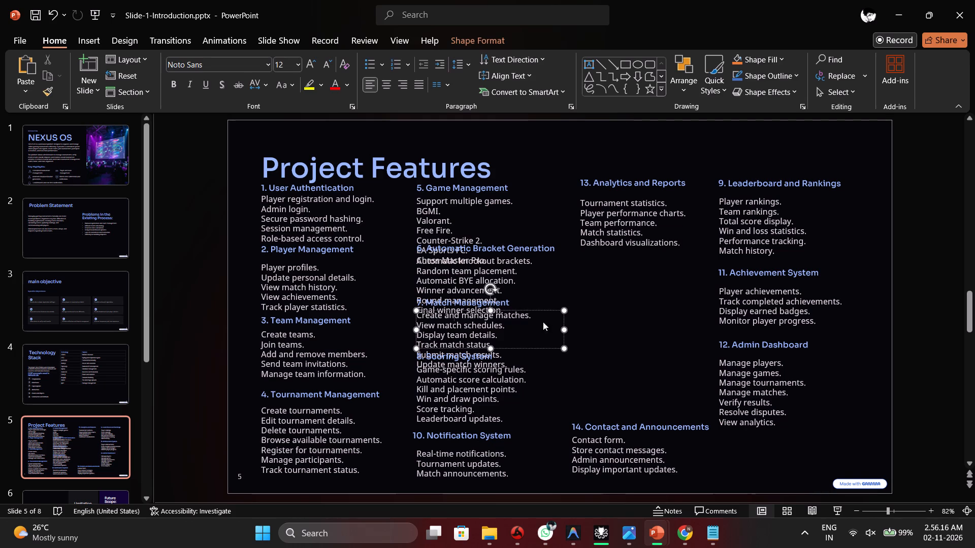
pyautogui.moveTo(545, 310); pyautogui.dragTo(703, 300)
pyautogui.click(491, 301)
pyautogui.moveTo(527, 297); pyautogui.dragTo(659, 266)
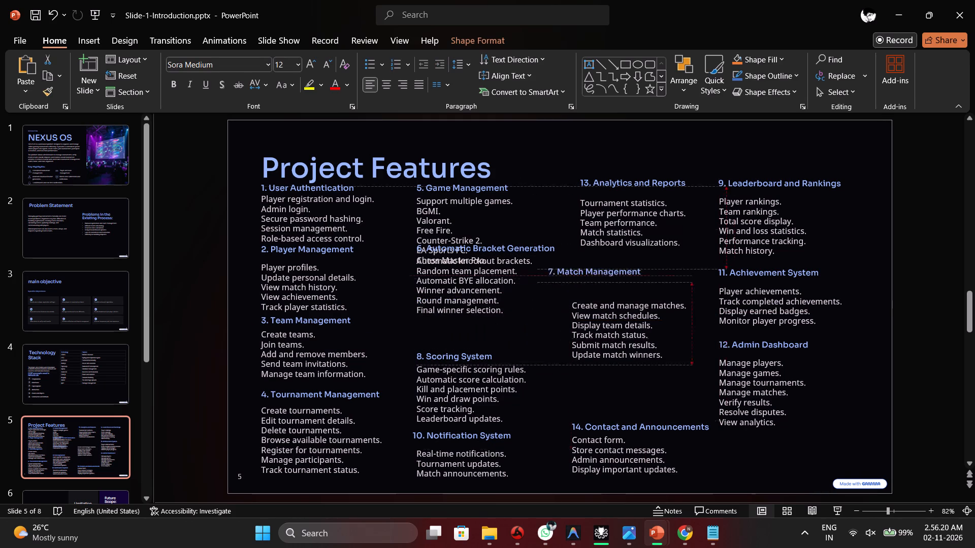
pyautogui.moveTo(659, 266); pyautogui.dragTo(692, 260)
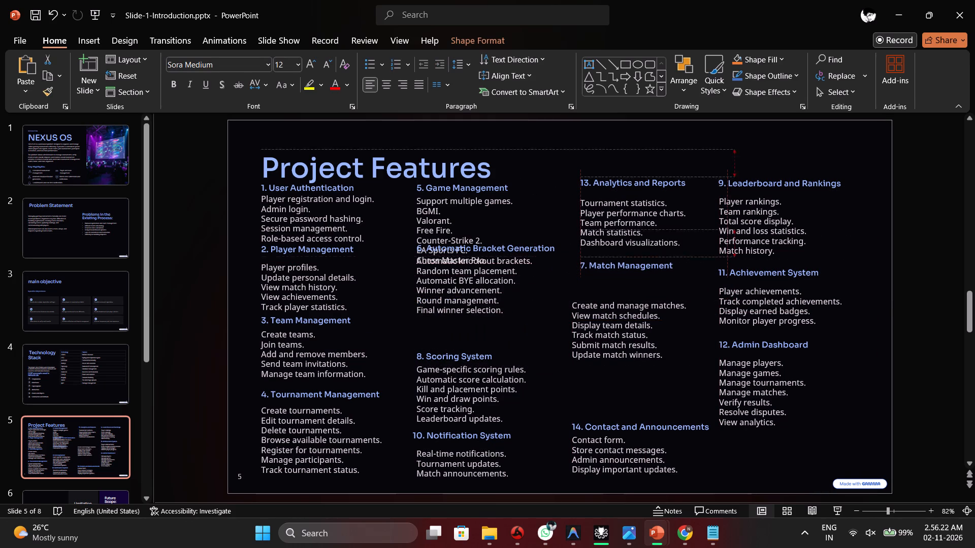
pyautogui.moveTo(692, 260); pyautogui.dragTo(692, 262)
pyautogui.click(642, 317)
pyautogui.moveTo(612, 299); pyautogui.dragTo(635, 291)
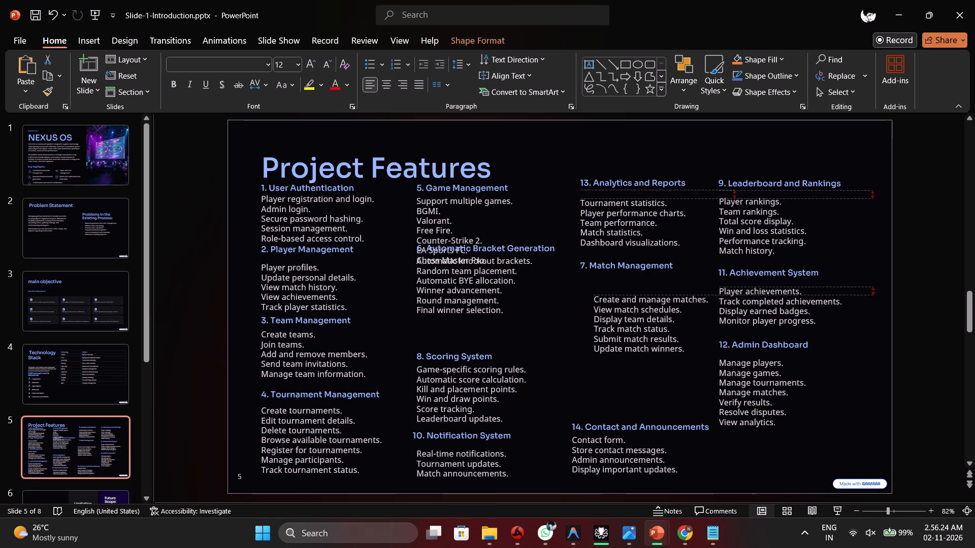
pyautogui.moveTo(635, 291); pyautogui.dragTo(620, 281)
pyautogui.click(628, 374)
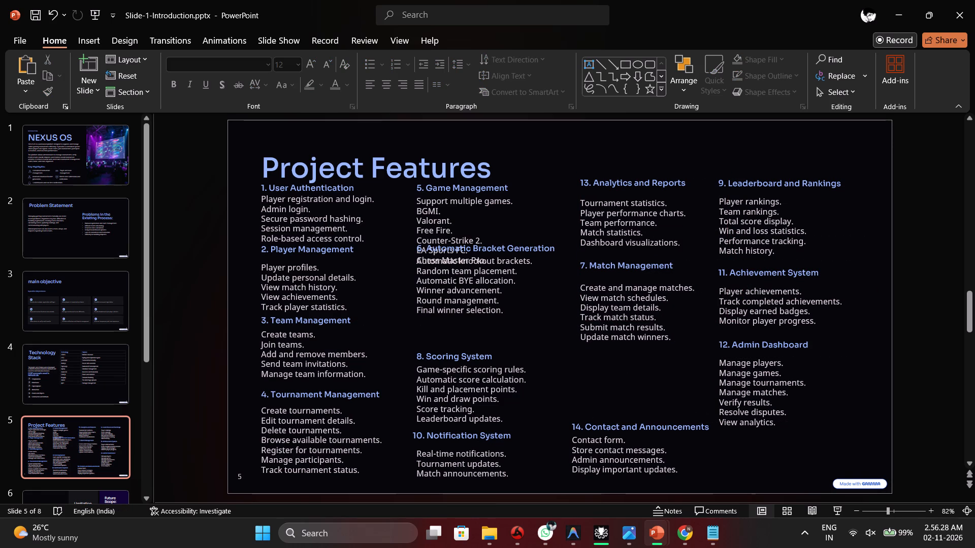
# Move the "5. Game Management" heading into the third column beneath Match Management and pull its list out of the second column.
pyautogui.click(445, 187)
pyautogui.moveTo(440, 179); pyautogui.dragTo(450, 181)
pyautogui.click(452, 200)
pyautogui.click(459, 191)
pyautogui.moveTo(469, 179); pyautogui.dragTo(478, 185)
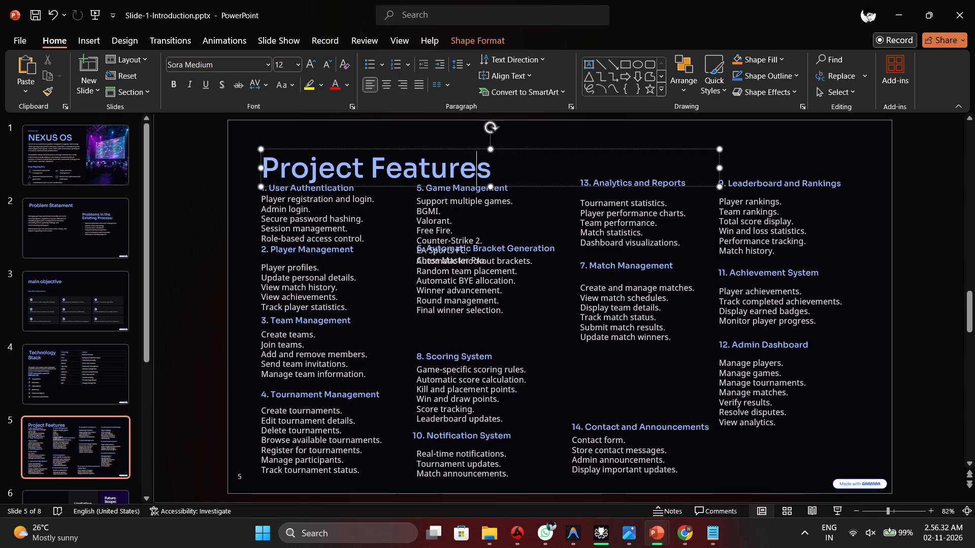
pyautogui.moveTo(478, 185); pyautogui.dragTo(570, 296)
pyautogui.click(510, 229)
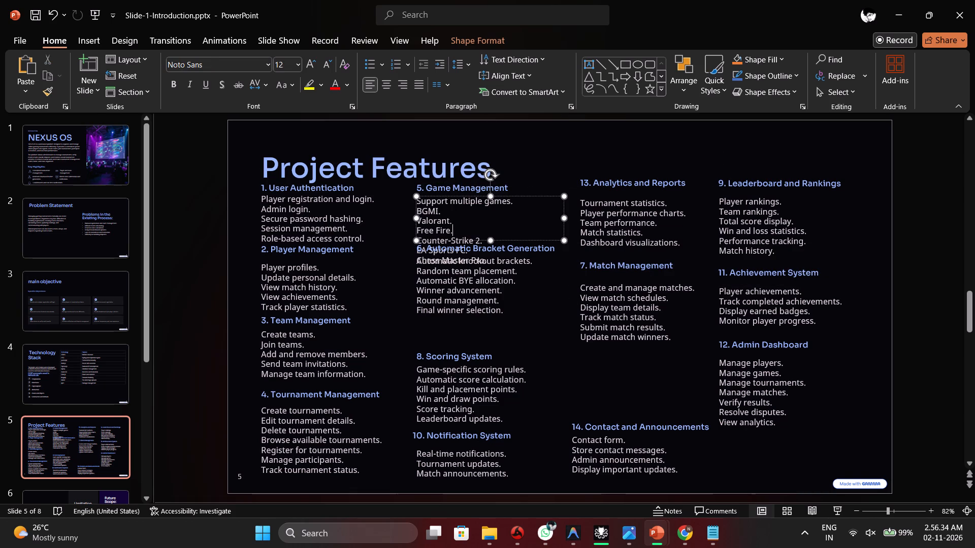
pyautogui.click(507, 190)
pyautogui.moveTo(517, 180); pyautogui.dragTo(671, 348)
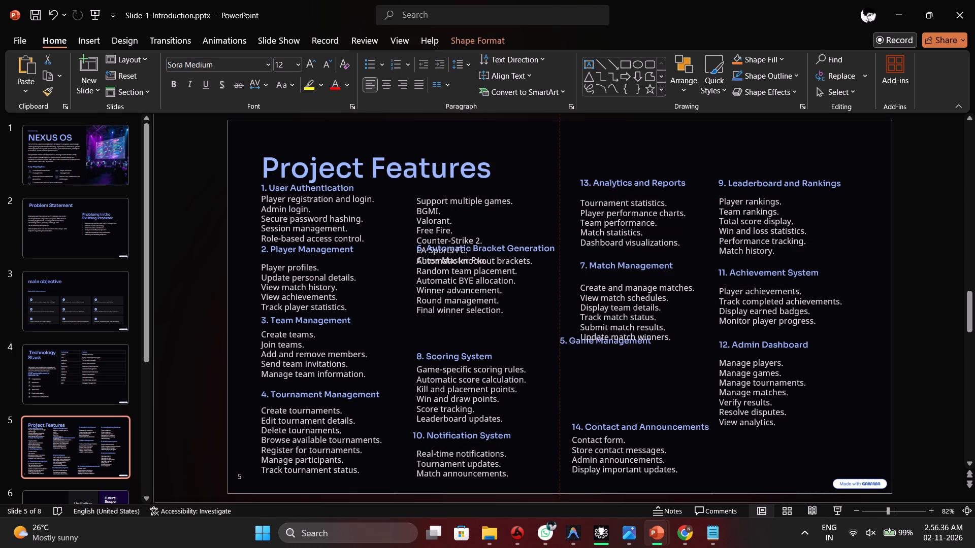
pyautogui.moveTo(671, 348); pyautogui.dragTo(681, 350)
pyautogui.click(452, 198)
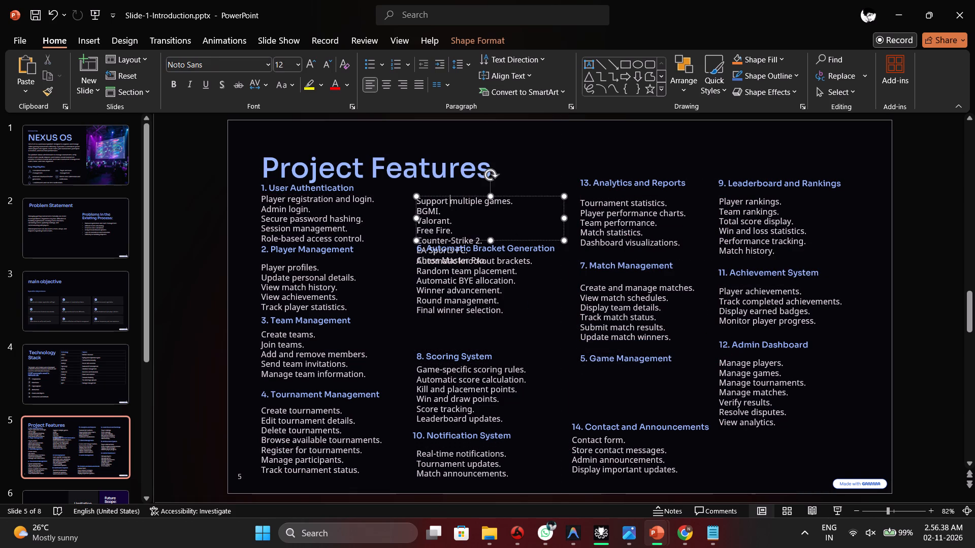
pyautogui.moveTo(464, 193); pyautogui.dragTo(608, 345)
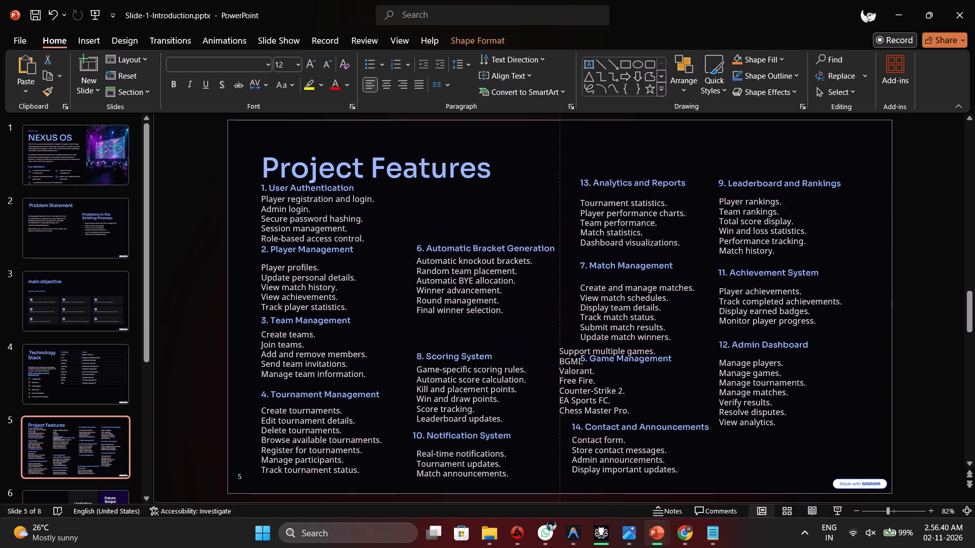
pyautogui.moveTo(608, 345); pyautogui.dragTo(564, 293)
# Lower the "14. Contact and Announcements" heading and its list to make room above them in the third column.
pyautogui.click(619, 433)
pyautogui.click(619, 424)
pyautogui.click(620, 442)
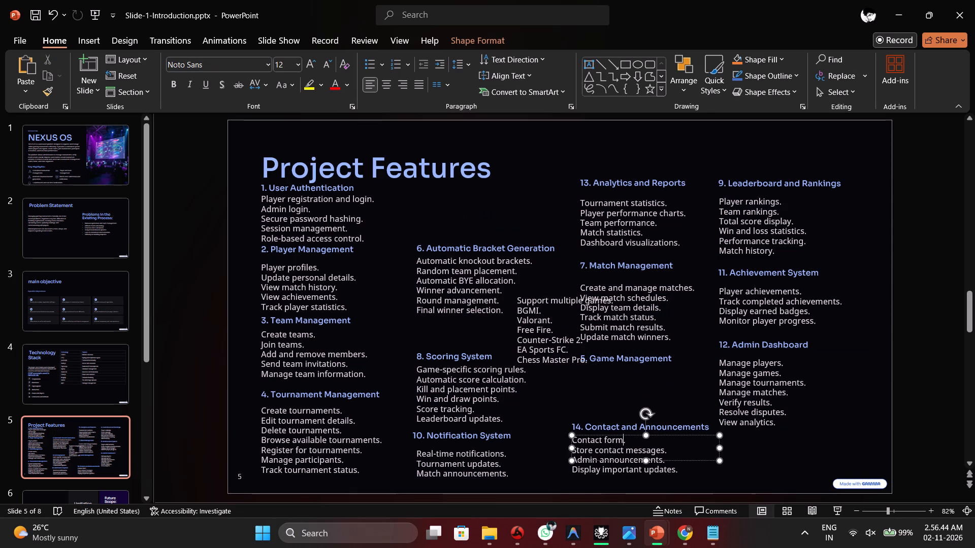
pyautogui.moveTo(630, 435); pyautogui.dragTo(632, 464)
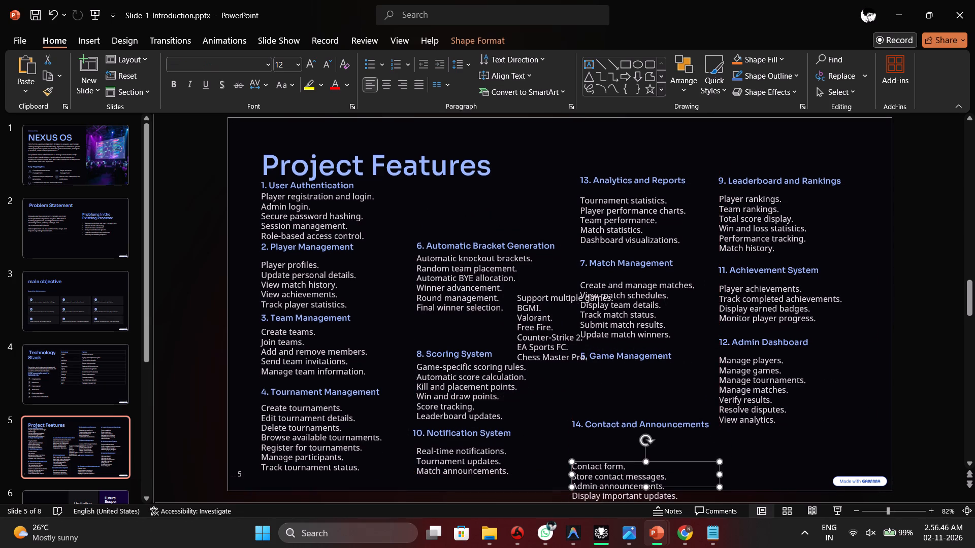
pyautogui.click(619, 426)
pyautogui.moveTo(617, 414); pyautogui.dragTo(620, 442)
# Place the supported games list directly beneath the "5. Game Management" heading, with their left edges aligned.
pyautogui.click(532, 290)
pyautogui.click(540, 301)
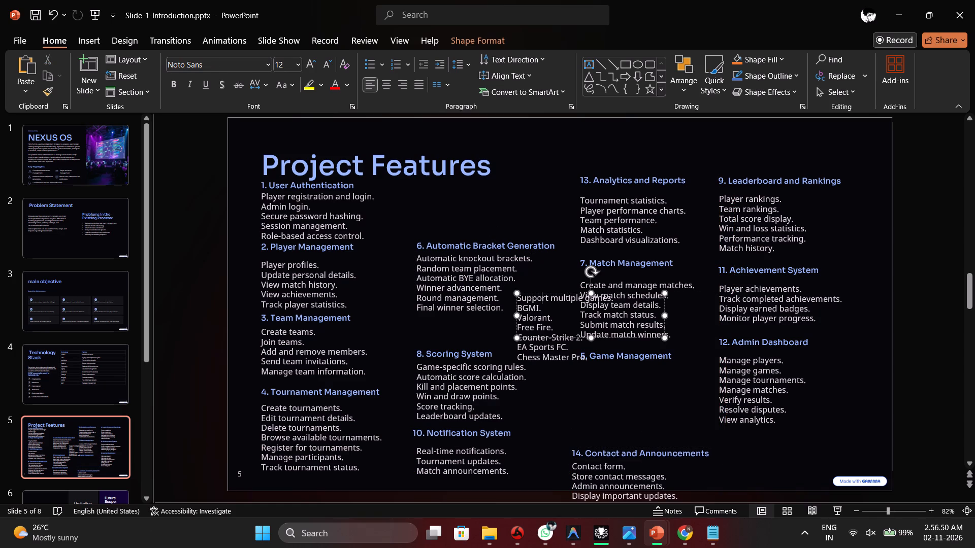
pyautogui.moveTo(540, 290); pyautogui.dragTo(604, 364)
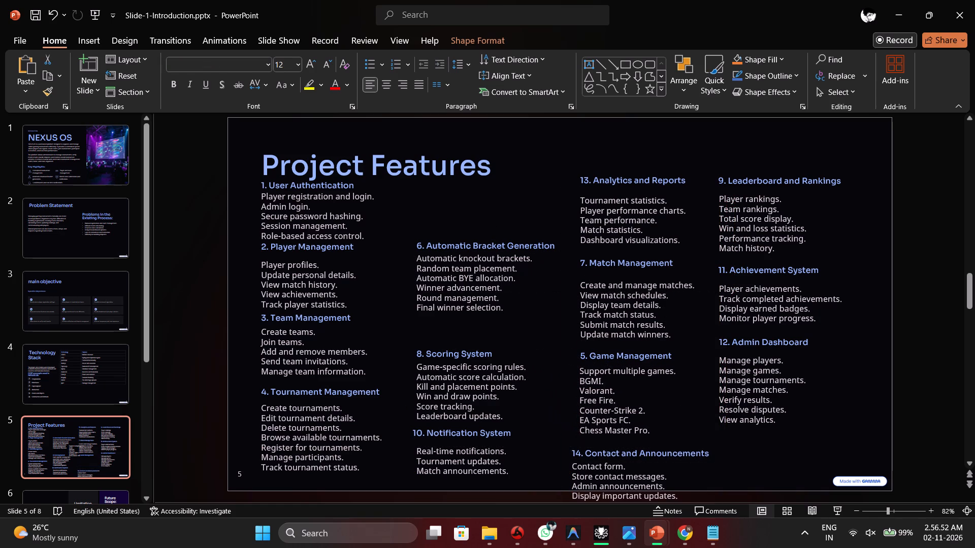
pyautogui.moveTo(604, 364); pyautogui.dragTo(604, 367)
pyautogui.click(539, 335)
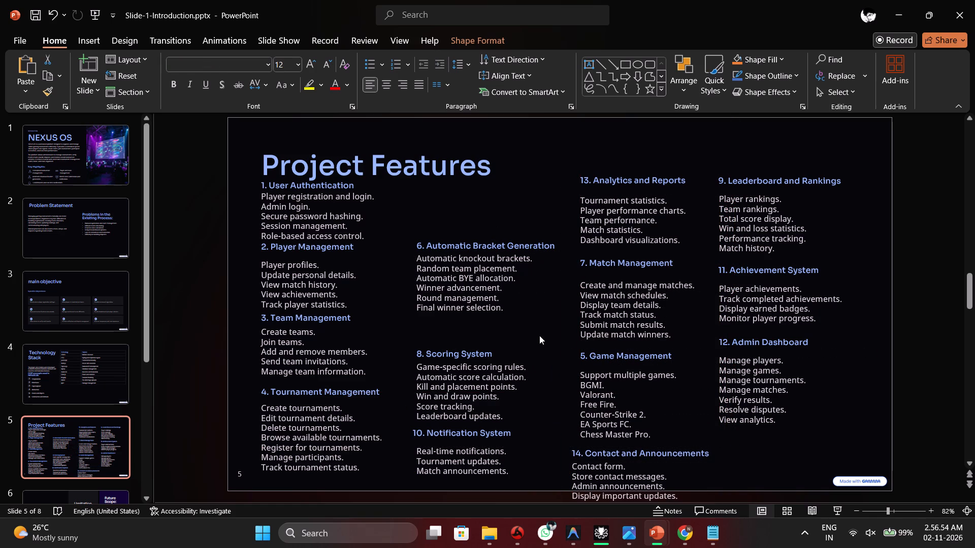
# Move the "6. Automatic Bracket Generation" heading and its list up into the free space atop the second column.
pyautogui.click(482, 241)
pyautogui.moveTo(469, 236); pyautogui.dragTo(469, 232)
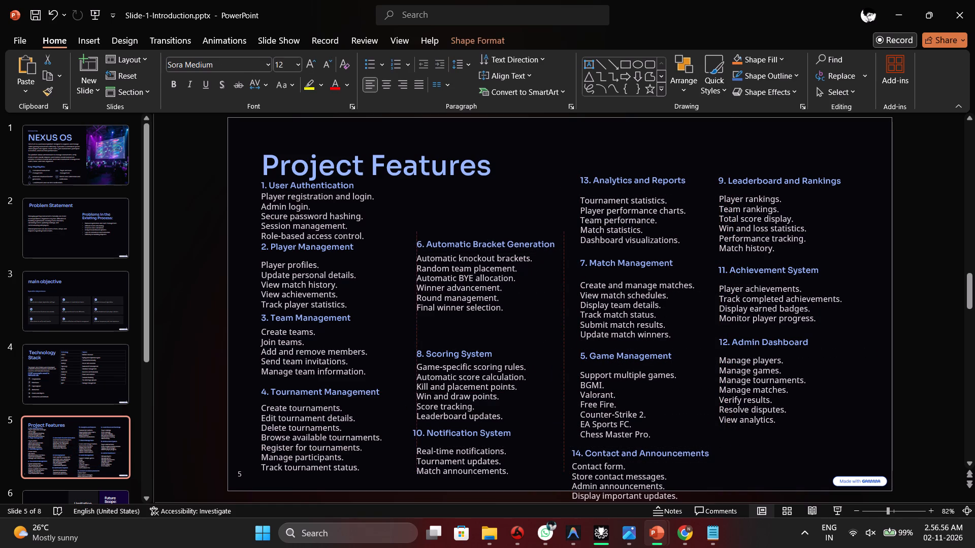
pyautogui.moveTo(469, 232); pyautogui.dragTo(470, 187)
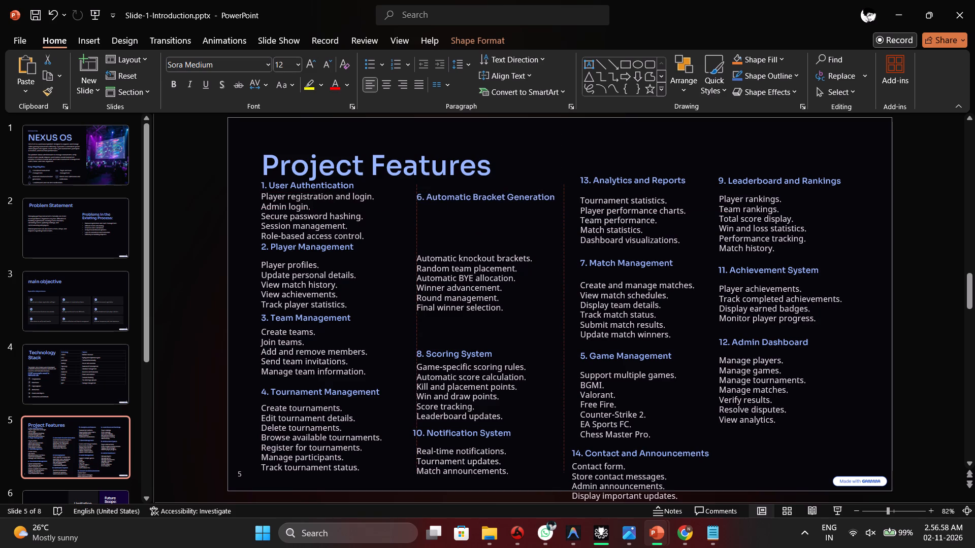
pyautogui.moveTo(470, 187); pyautogui.dragTo(471, 193)
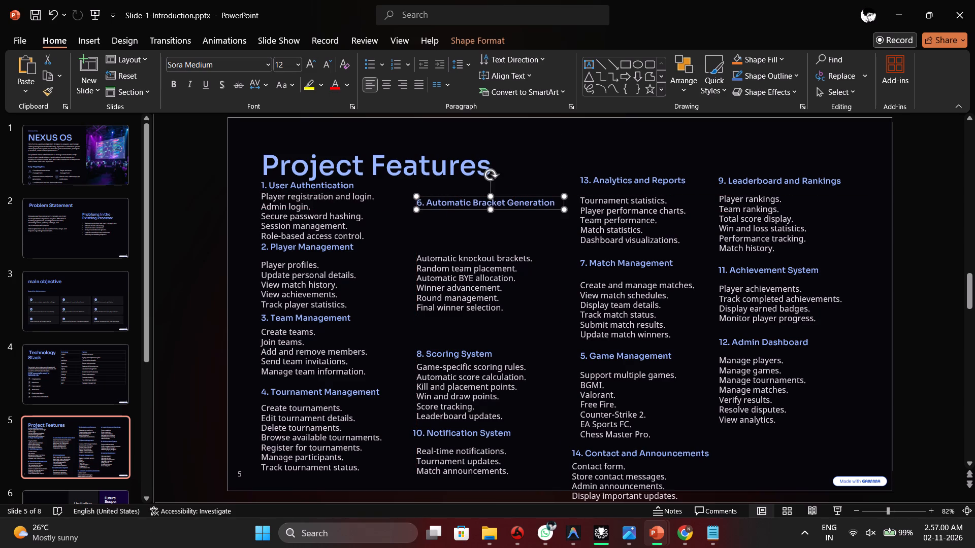
pyautogui.click(465, 258)
pyautogui.moveTo(460, 250); pyautogui.dragTo(460, 216)
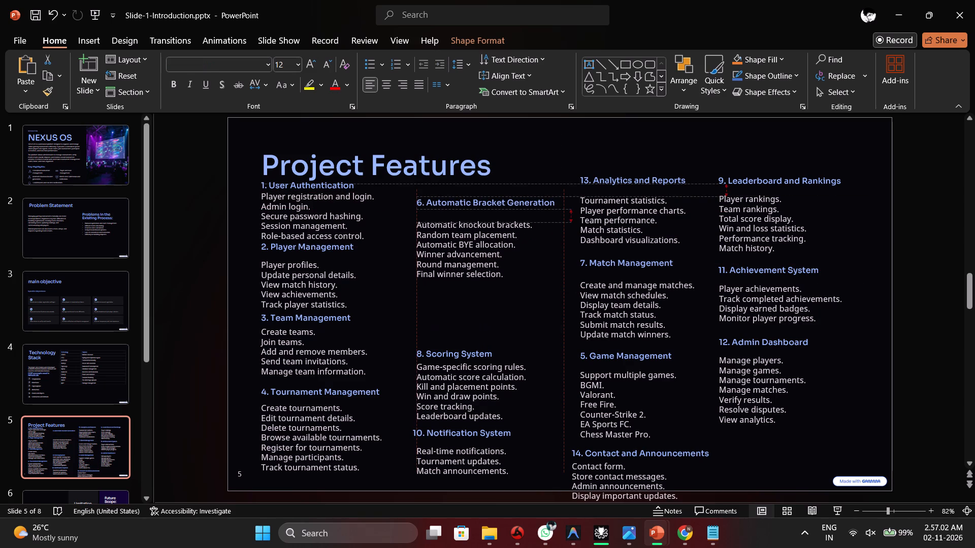
pyautogui.moveTo(460, 216); pyautogui.dragTo(460, 213)
# Move the "8. Scoring System" heading and its list up beneath the Automatic Bracket Generation section, with their left edges aligned.
pyautogui.click(459, 346)
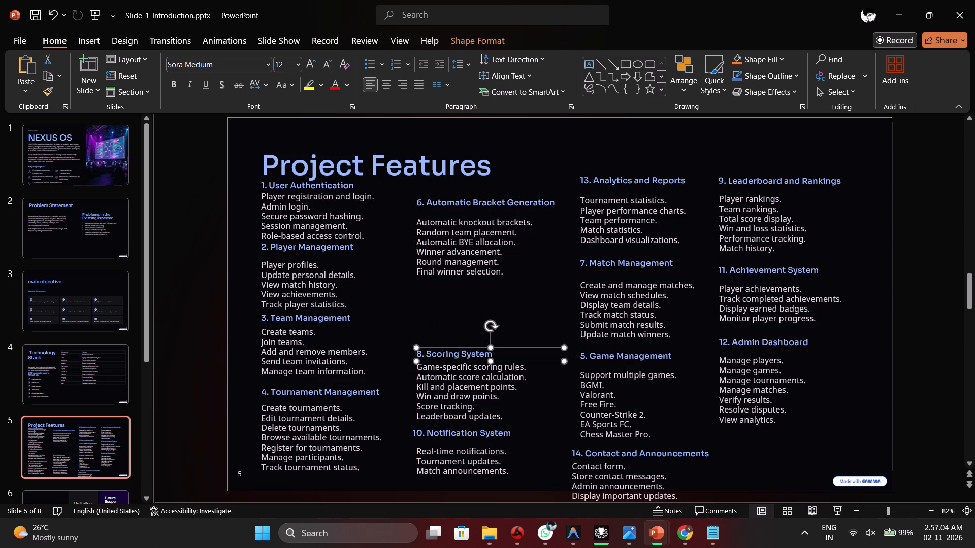
pyautogui.moveTo(458, 344); pyautogui.dragTo(456, 285)
pyautogui.click(459, 376)
pyautogui.moveTo(454, 359); pyautogui.dragTo(454, 304)
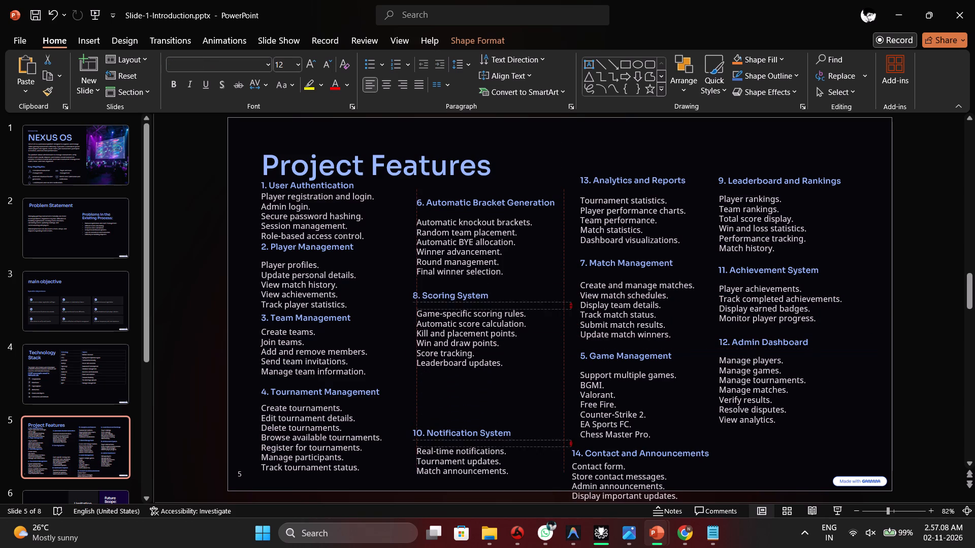
pyautogui.moveTo(454, 304); pyautogui.dragTo(450, 303)
# Move the "10. Notification System" heading and its list up beneath the Scoring System section, with their left edges aligned.
pyautogui.click(456, 431)
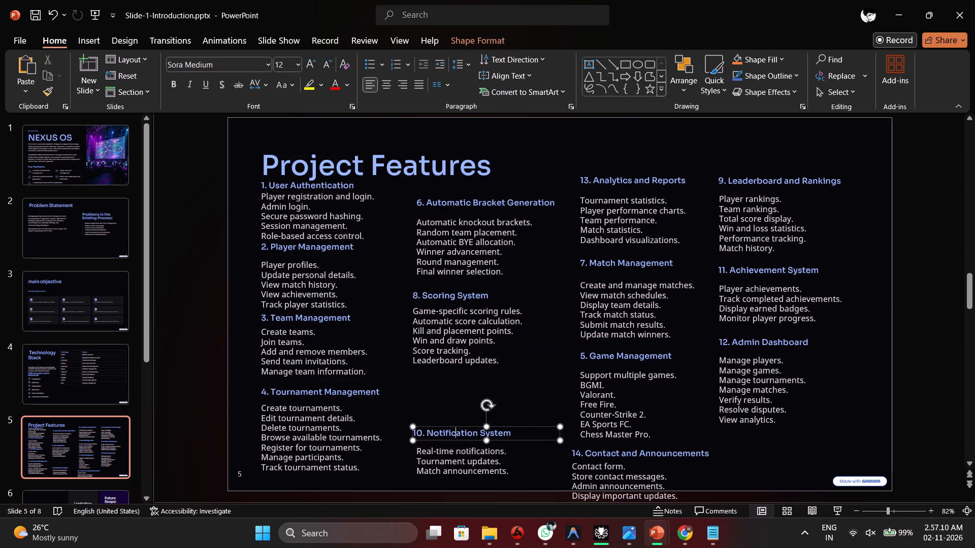
pyautogui.moveTo(453, 422); pyautogui.dragTo(453, 373)
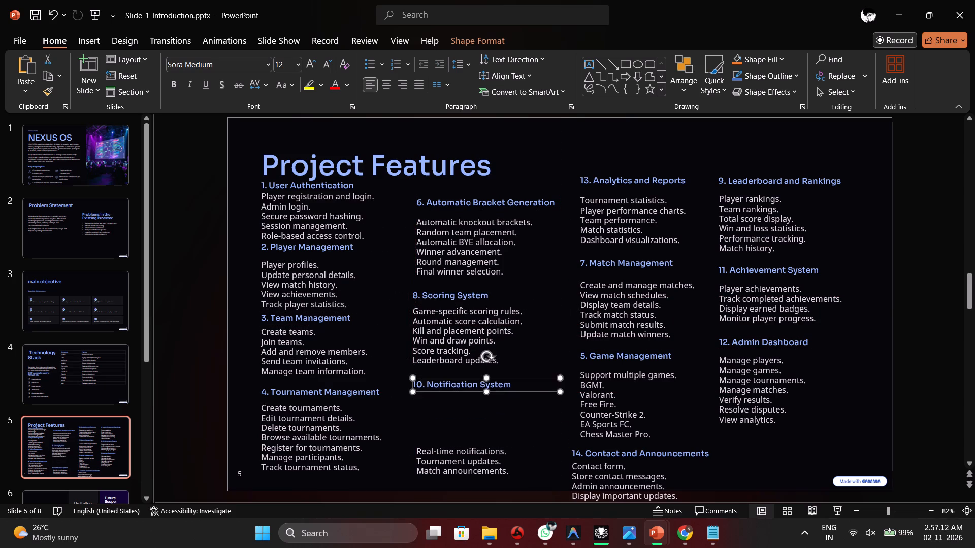
pyautogui.click(454, 453)
pyautogui.moveTo(456, 444); pyautogui.dragTo(453, 395)
pyautogui.click(472, 482)
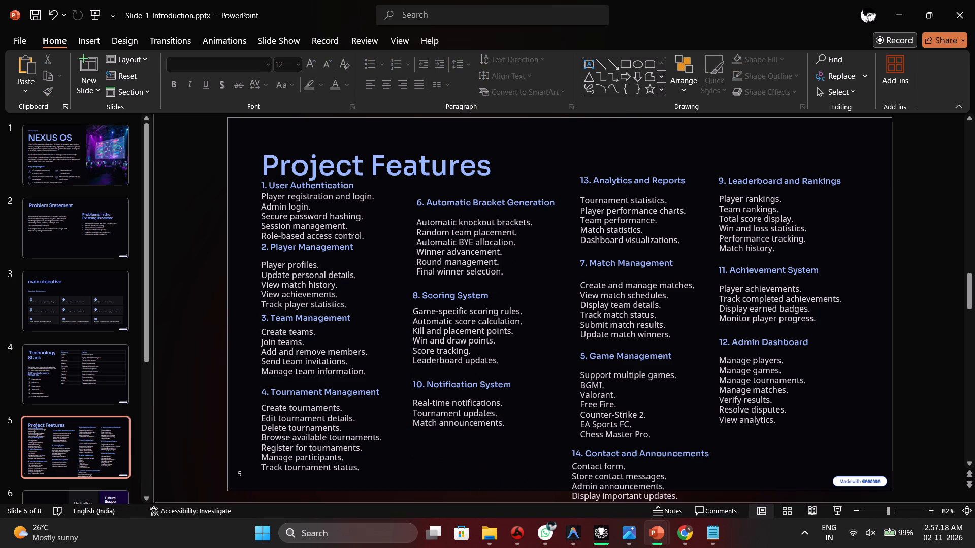
# Raise the "Project Features" title clear of the User Authentication heading.
pyautogui.click(332, 195)
pyautogui.click(328, 164)
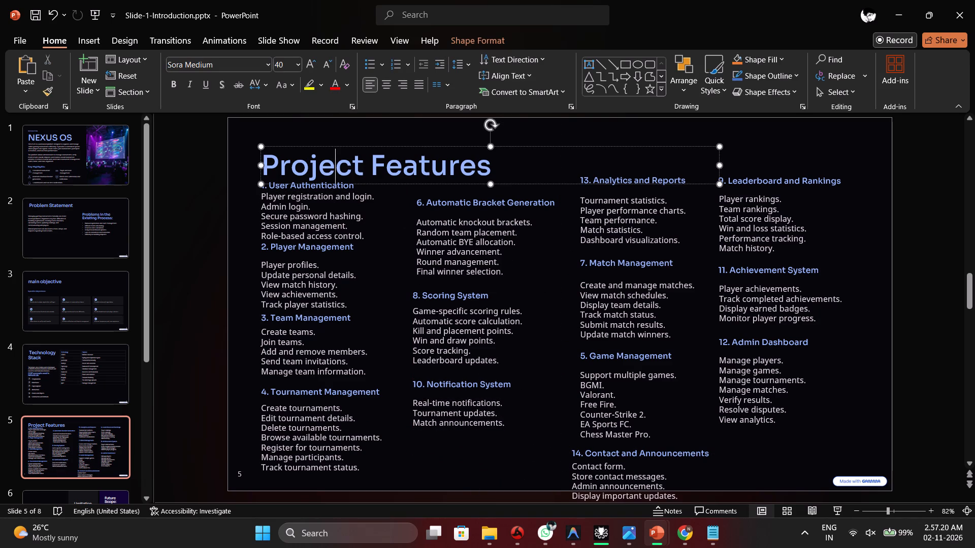
pyautogui.moveTo(343, 145); pyautogui.dragTo(344, 127)
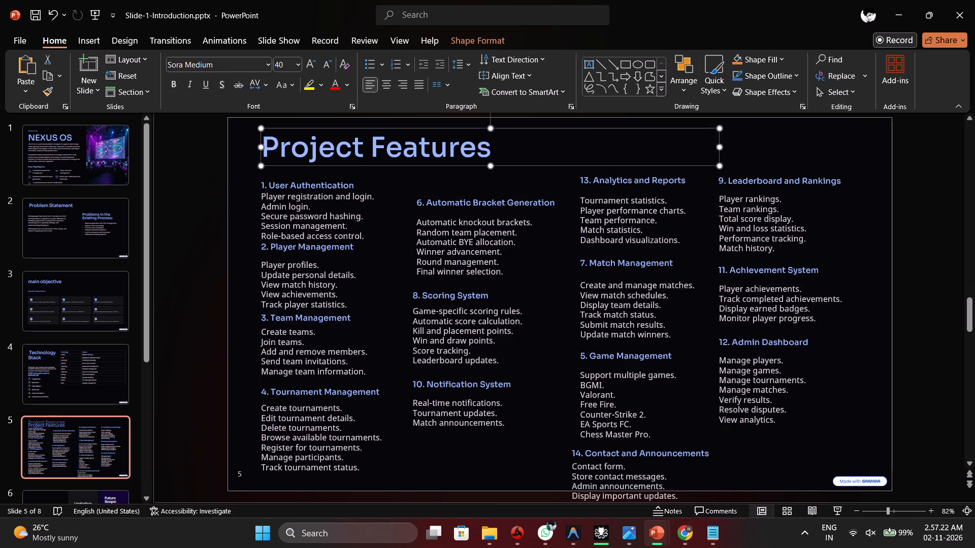
pyautogui.click(413, 201)
# Lower the "4. Tournament Management" heading and its list slightly to widen the gap below Team Management.
pyautogui.click(322, 409)
pyautogui.click(309, 391)
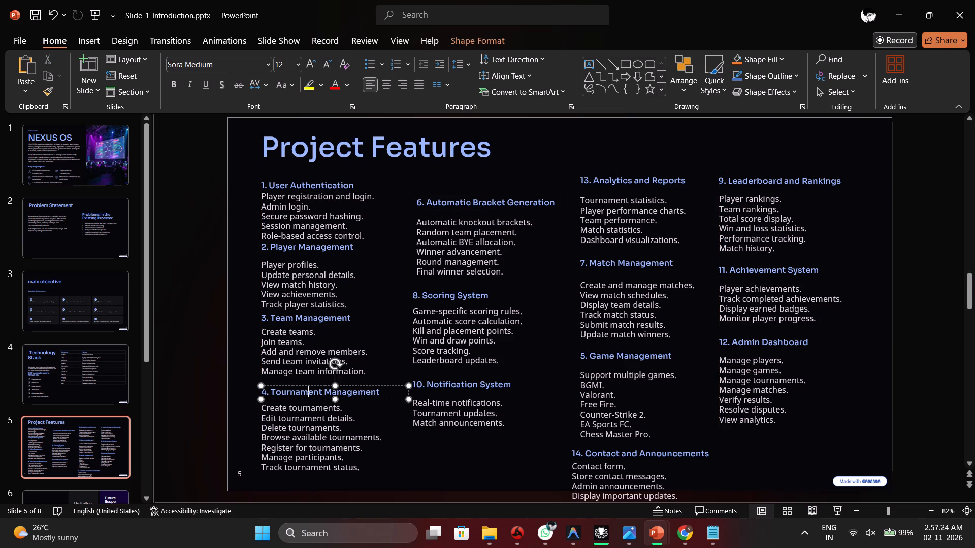
pyautogui.click(304, 434)
pyautogui.moveTo(300, 403); pyautogui.dragTo(300, 411)
pyautogui.click(300, 399)
pyautogui.click(300, 392)
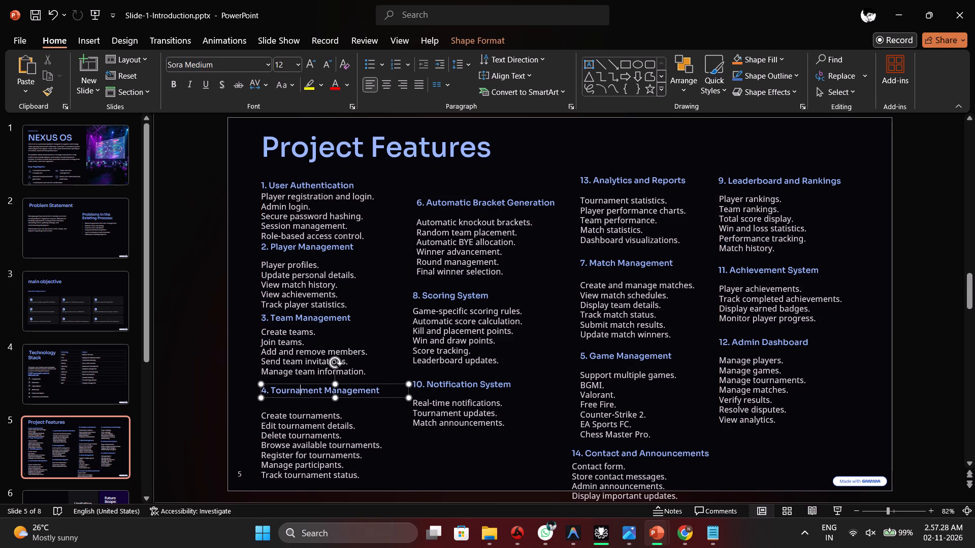
pyautogui.moveTo(300, 384); pyautogui.dragTo(300, 391)
# Lower the "3. Team Management" list and its heading slightly to separate them from the Player Management section.
pyautogui.click(301, 370)
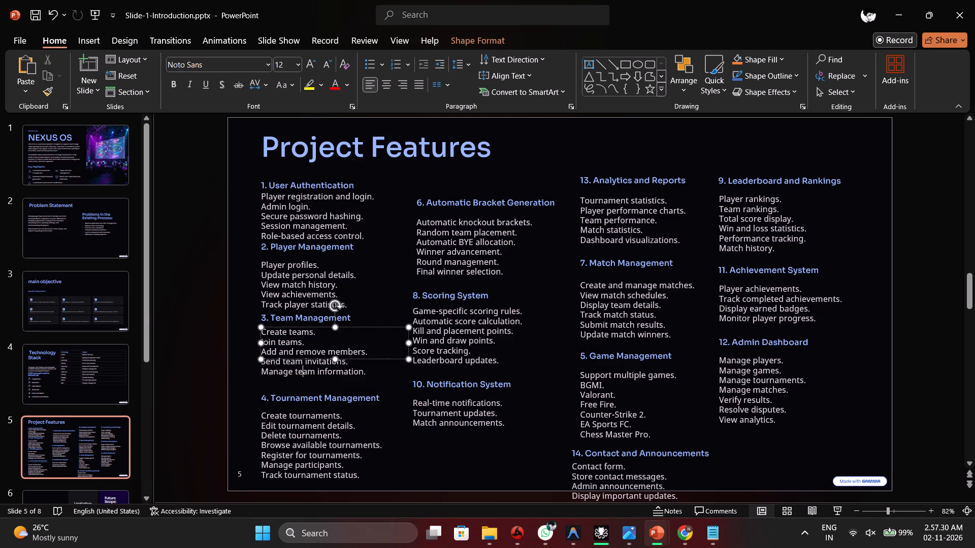
pyautogui.moveTo(293, 326); pyautogui.dragTo(293, 327)
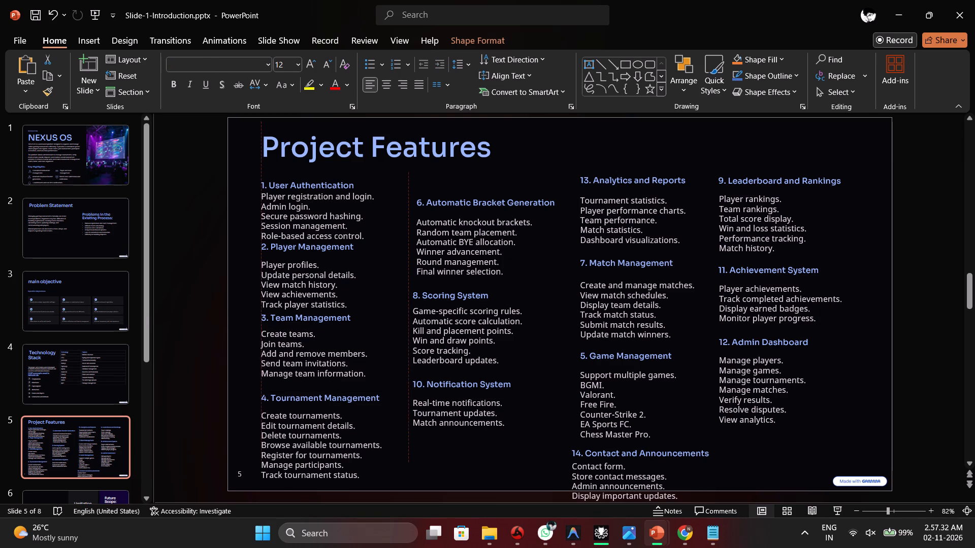
pyautogui.moveTo(293, 327); pyautogui.dragTo(293, 331)
pyautogui.click(292, 322)
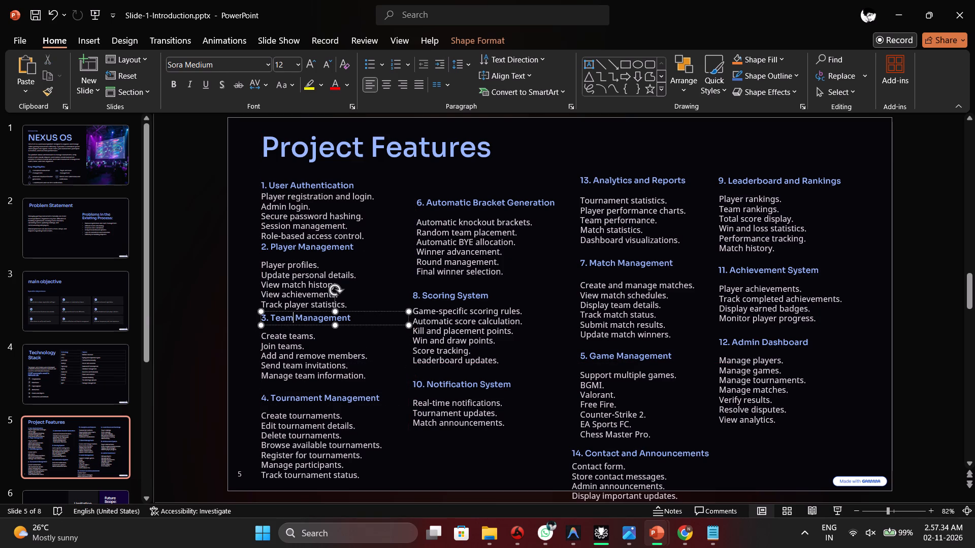
pyautogui.click(291, 310)
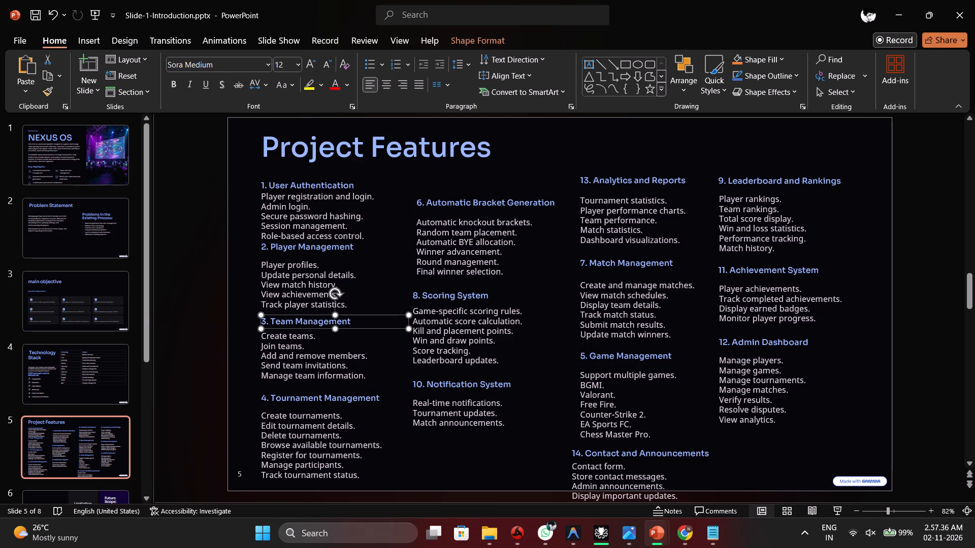
# Lower the "2. Player Management" heading slightly so it sits clear of the User Authentication list.
pyautogui.click(289, 245)
pyautogui.moveTo(286, 239); pyautogui.dragTo(286, 242)
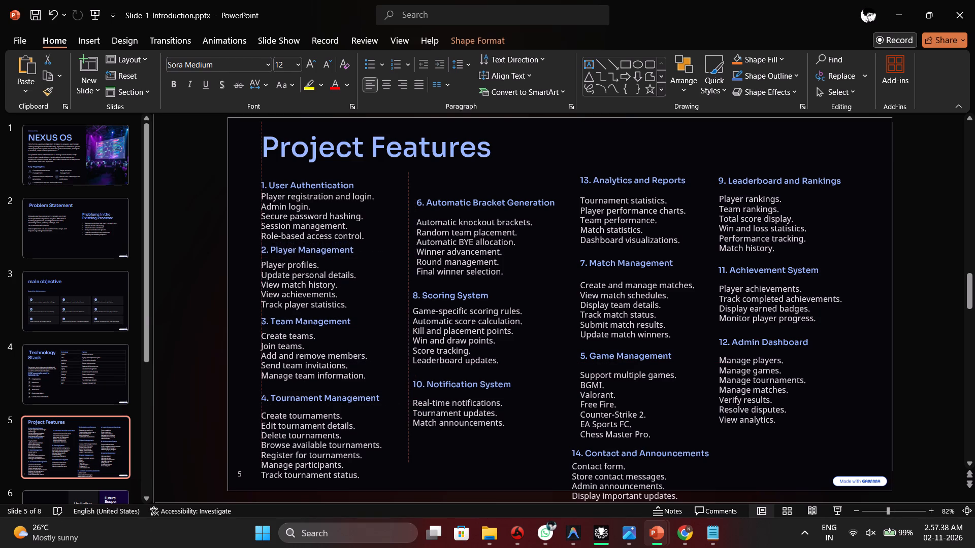
pyautogui.moveTo(286, 242); pyautogui.dragTo(286, 245)
pyautogui.click(404, 178)
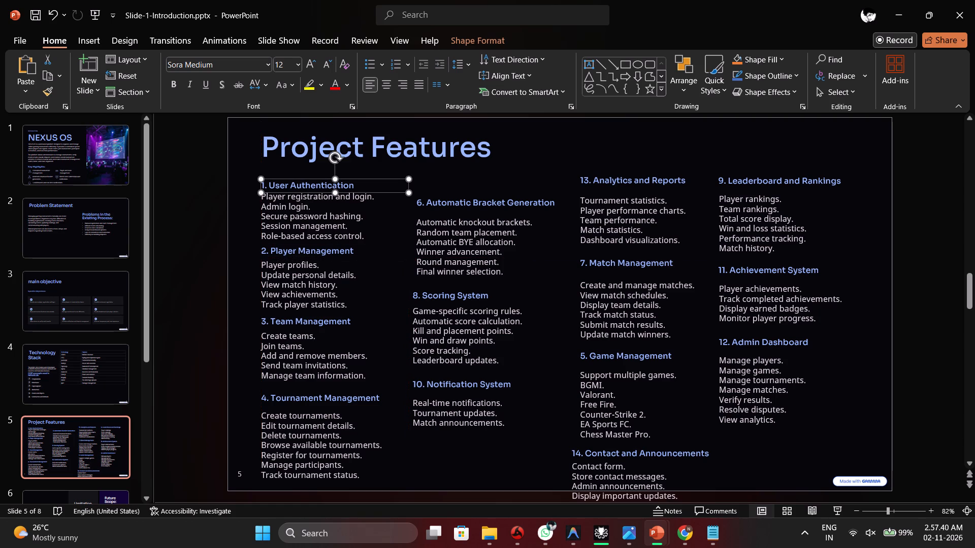
pyautogui.click(548, 286)
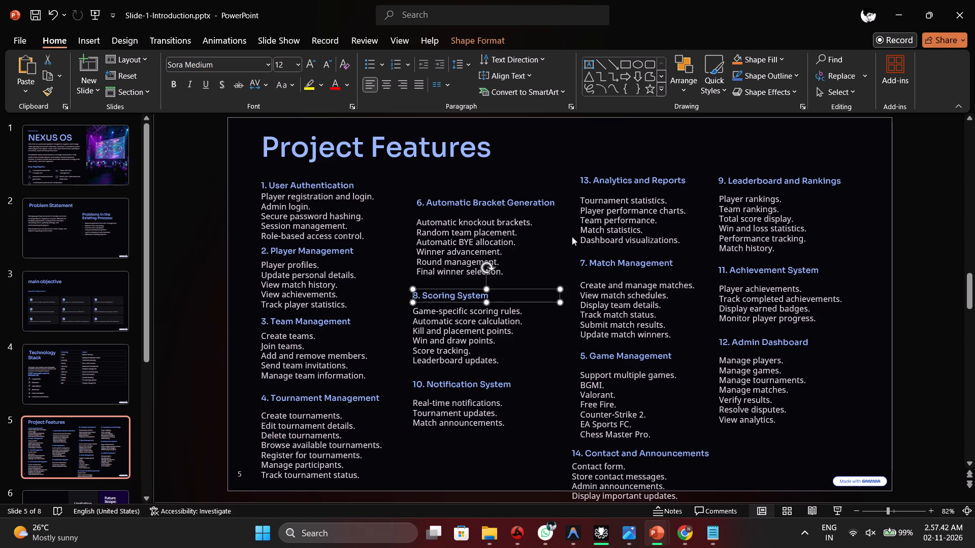
pyautogui.click(572, 236)
# Raise the "6. Automatic Bracket Generation" heading level with Analytics and Reports, and bring its list up close beneath it.
pyautogui.click(498, 194)
pyautogui.moveTo(473, 194); pyautogui.dragTo(473, 193)
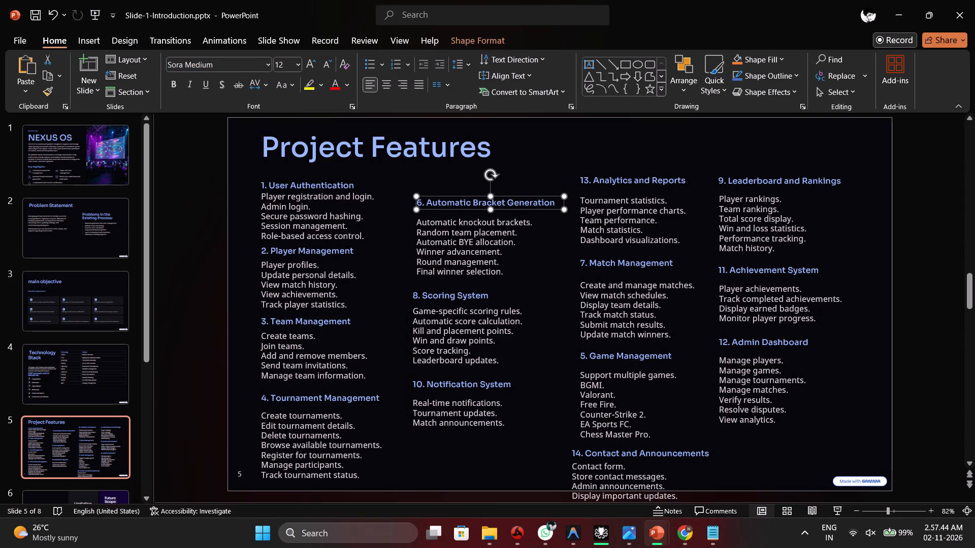
pyautogui.moveTo(473, 193); pyautogui.dragTo(473, 173)
pyautogui.click(473, 222)
pyautogui.moveTo(471, 216); pyautogui.dragTo(470, 203)
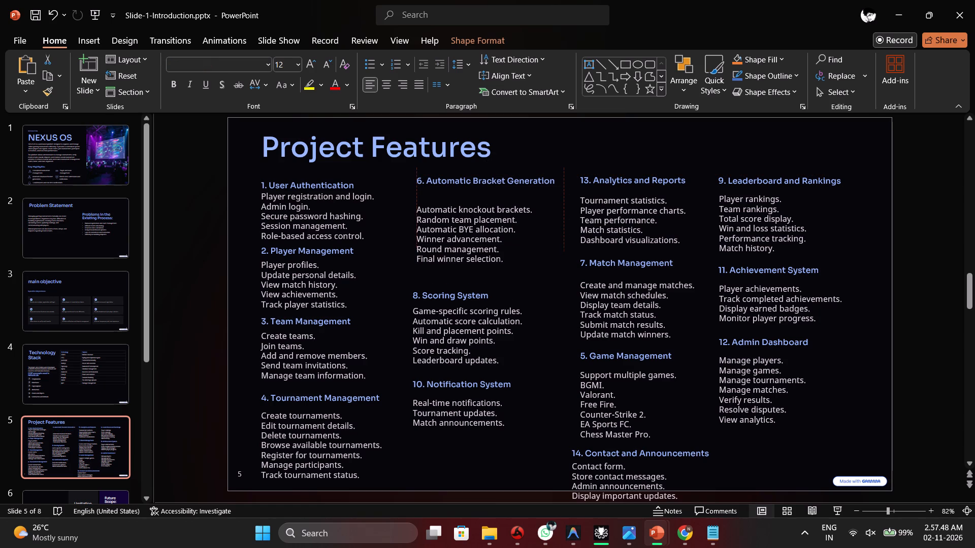
pyautogui.moveTo(470, 203); pyautogui.dragTo(470, 191)
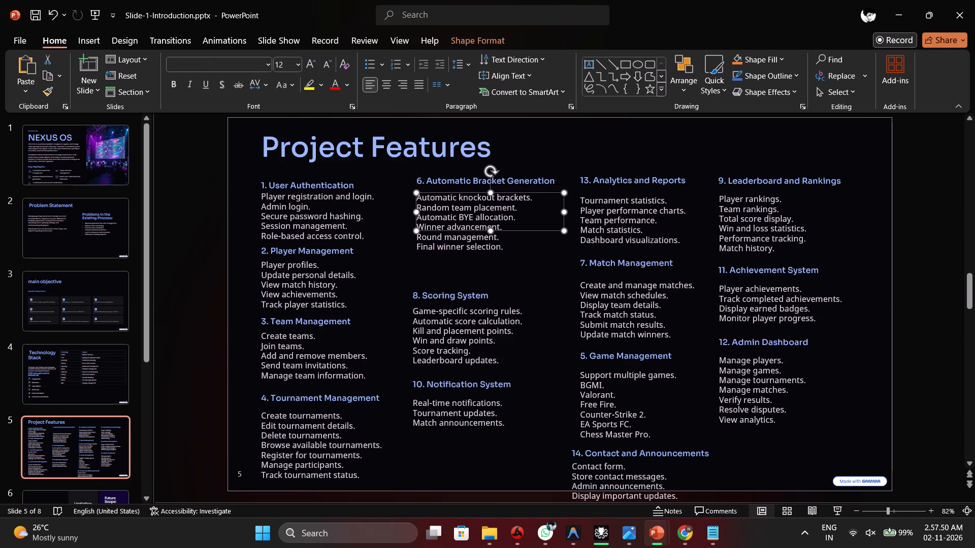
# Raise the "8. Scoring System" heading and its list beneath the Automatic Bracket Generation list, aligned with that column's left edge.
pyautogui.click(464, 294)
pyautogui.moveTo(463, 288); pyautogui.dragTo(463, 270)
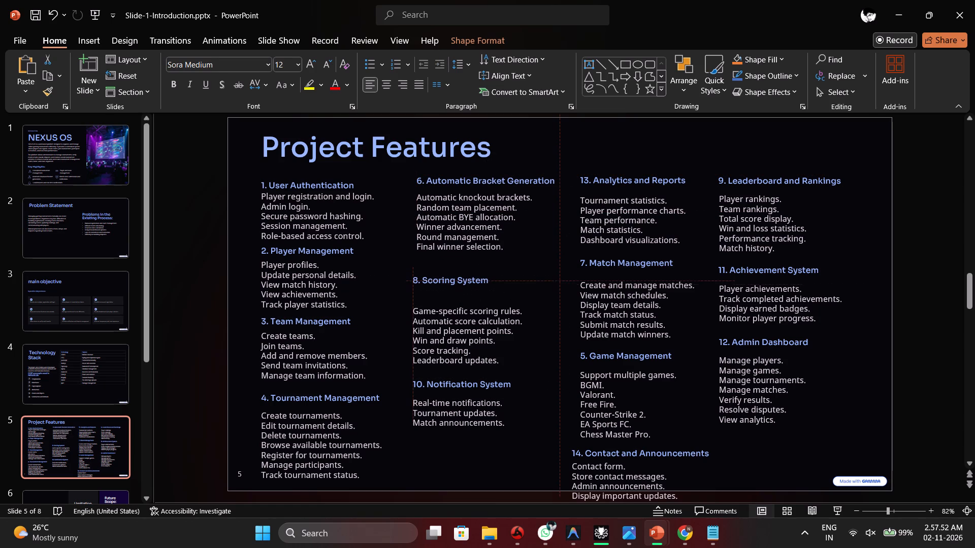
pyautogui.moveTo(463, 270); pyautogui.dragTo(467, 259)
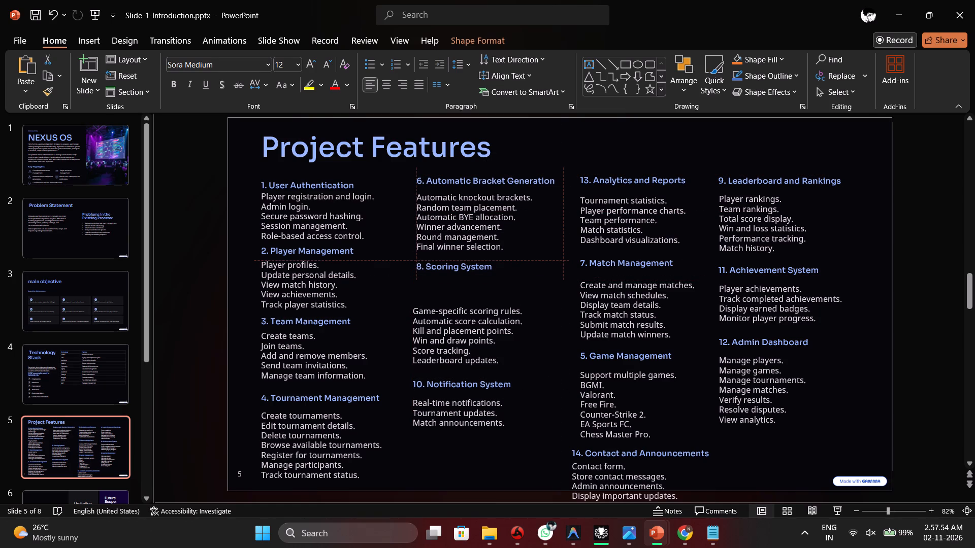
pyautogui.moveTo(467, 259); pyautogui.dragTo(467, 262)
pyautogui.click(477, 311)
pyautogui.moveTo(472, 303); pyautogui.dragTo(472, 301)
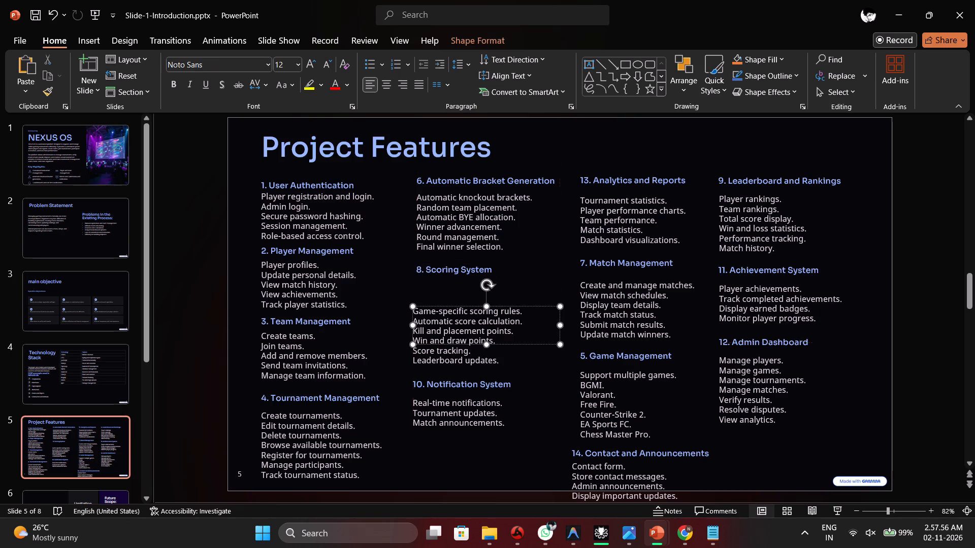
pyautogui.moveTo(472, 301); pyautogui.dragTo(475, 280)
# Raise the "10. Notification System" heading and its list close below the Scoring System list, aligned with the second column.
pyautogui.click(477, 379)
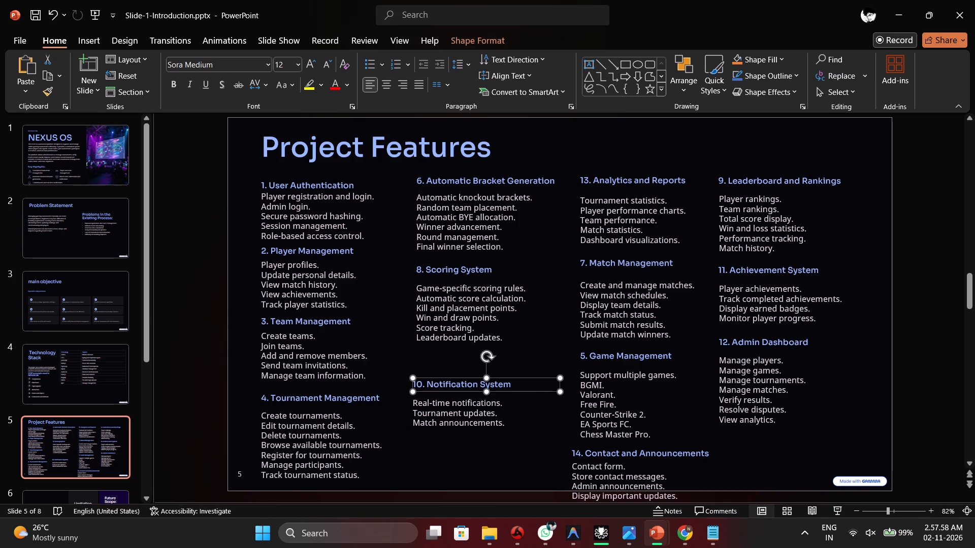
pyautogui.moveTo(460, 376); pyautogui.dragTo(464, 353)
pyautogui.click(465, 393)
pyautogui.click(466, 398)
pyautogui.moveTo(464, 395); pyautogui.dragTo(464, 387)
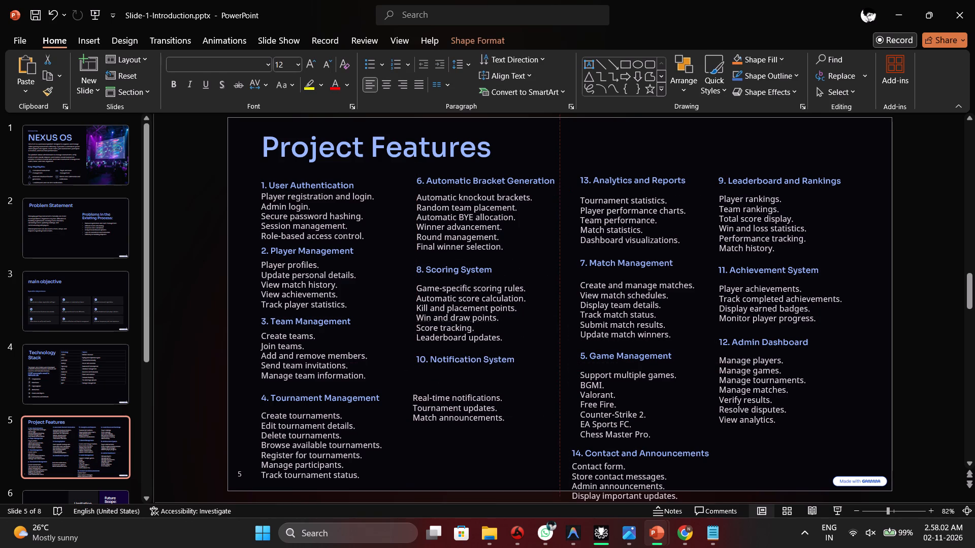
pyautogui.moveTo(464, 387); pyautogui.dragTo(469, 371)
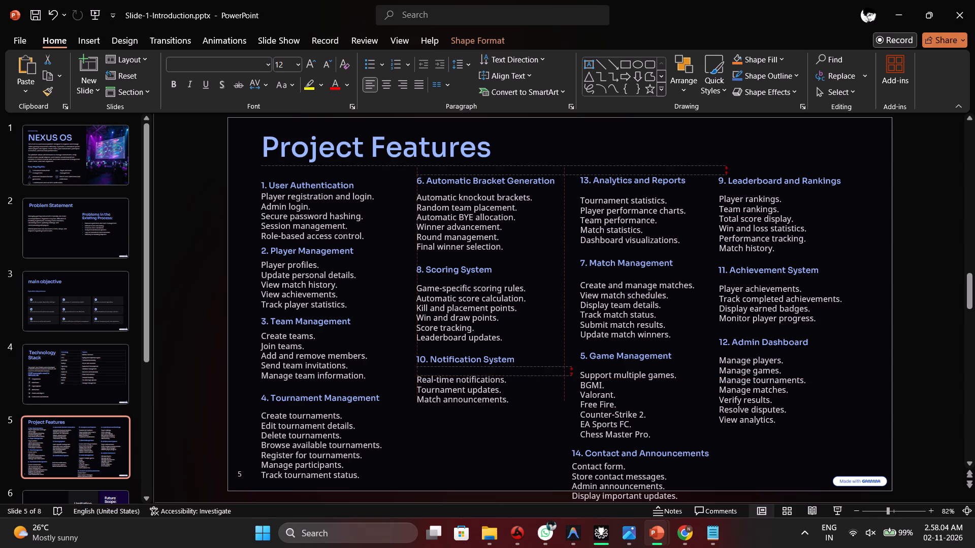
pyautogui.moveTo(469, 371); pyautogui.dragTo(469, 370)
pyautogui.click(486, 438)
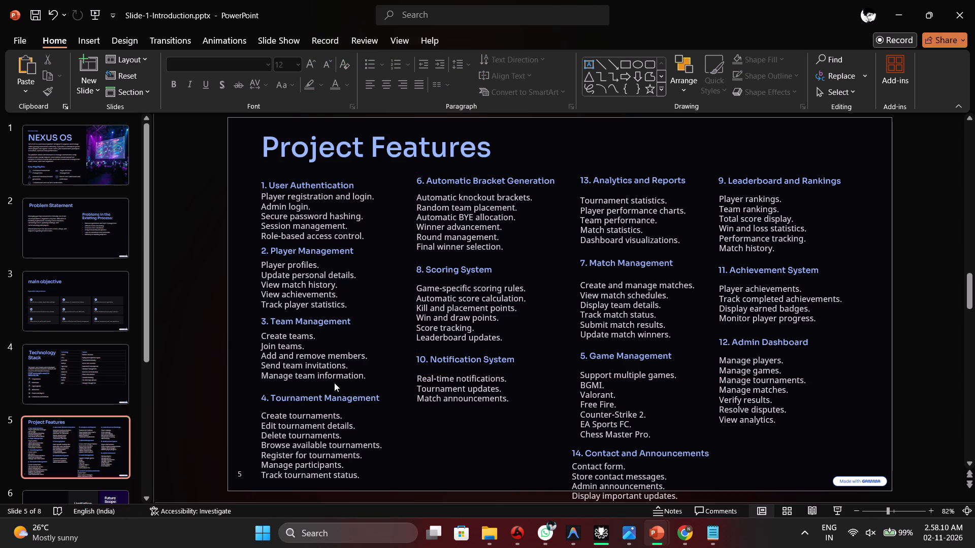
# Move the "14. Contact and Announcements" heading and its list into the second column, directly below the Notification System list.
pyautogui.click(593, 453)
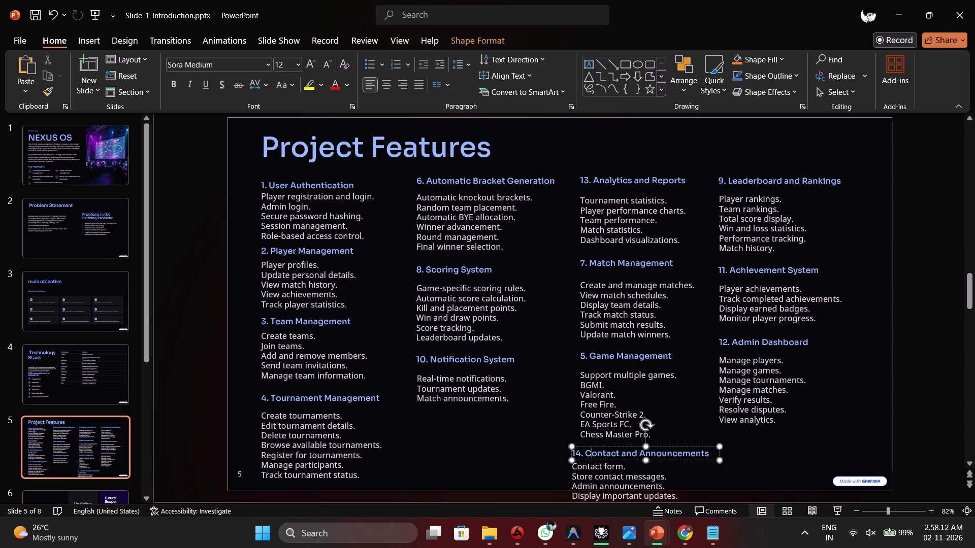
pyautogui.moveTo(606, 444); pyautogui.dragTo(454, 410)
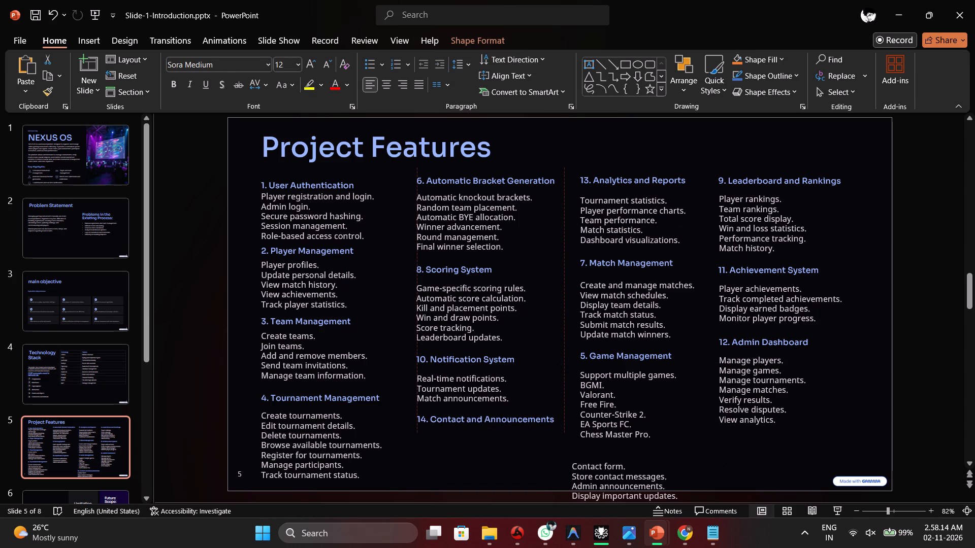
pyautogui.moveTo(454, 410); pyautogui.dragTo(450, 412)
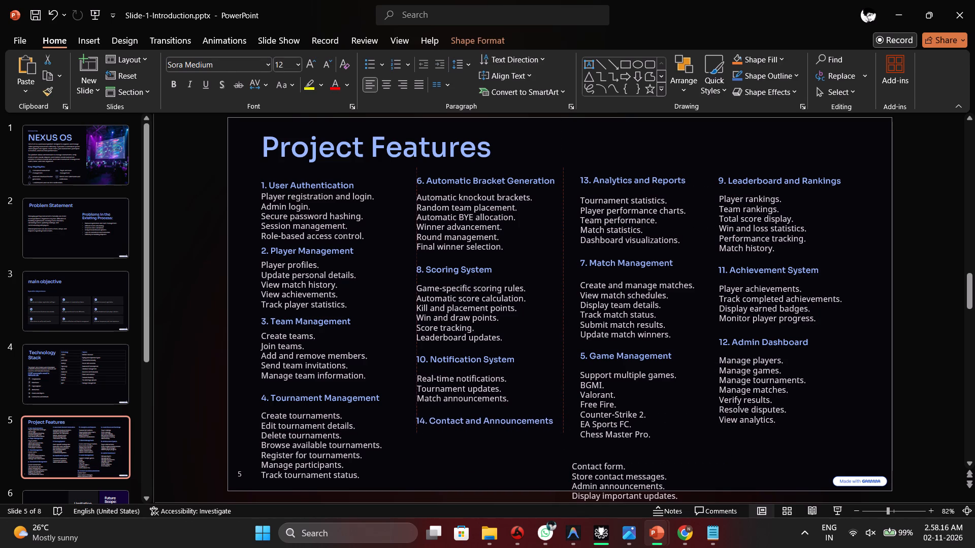
pyautogui.moveTo(450, 412); pyautogui.dragTo(450, 413)
pyautogui.click(577, 476)
pyautogui.moveTo(583, 461); pyautogui.dragTo(473, 449)
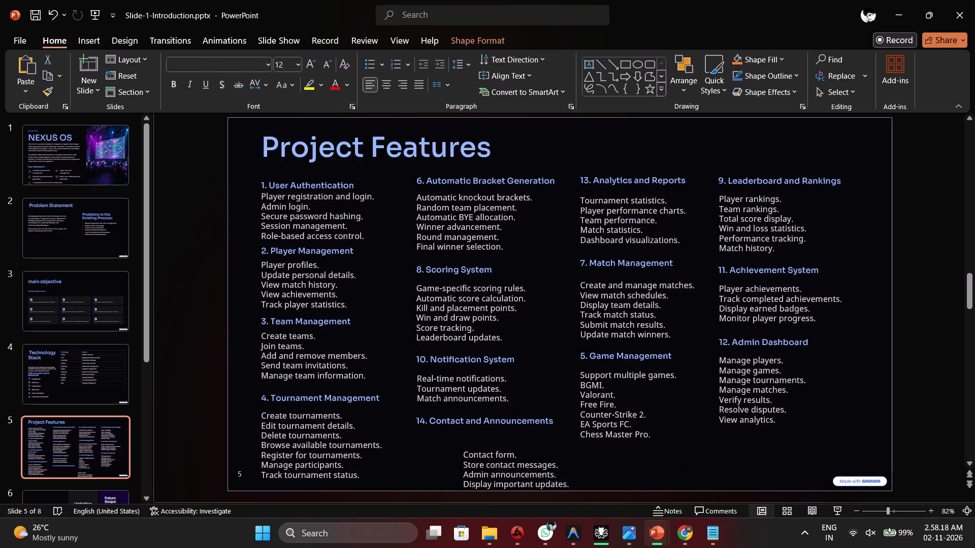
pyautogui.moveTo(473, 449); pyautogui.dragTo(428, 431)
pyautogui.click(613, 468)
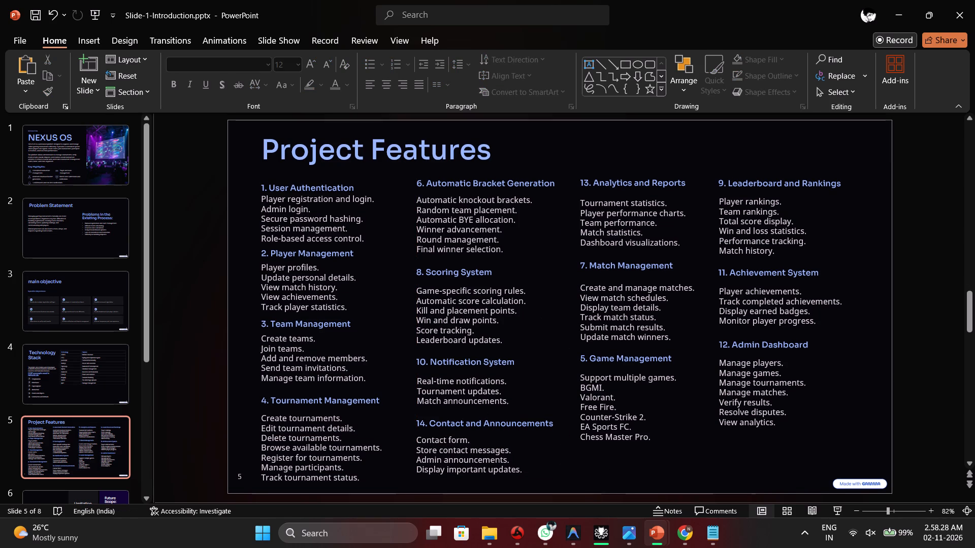
# Renumber the second column's headings: Automatic Bracket Generation as 5, Scoring System as 6, Notification System as 7, Contact and Announcements as 8.
pyautogui.click(422, 186)
pyautogui.press('BackSpace')
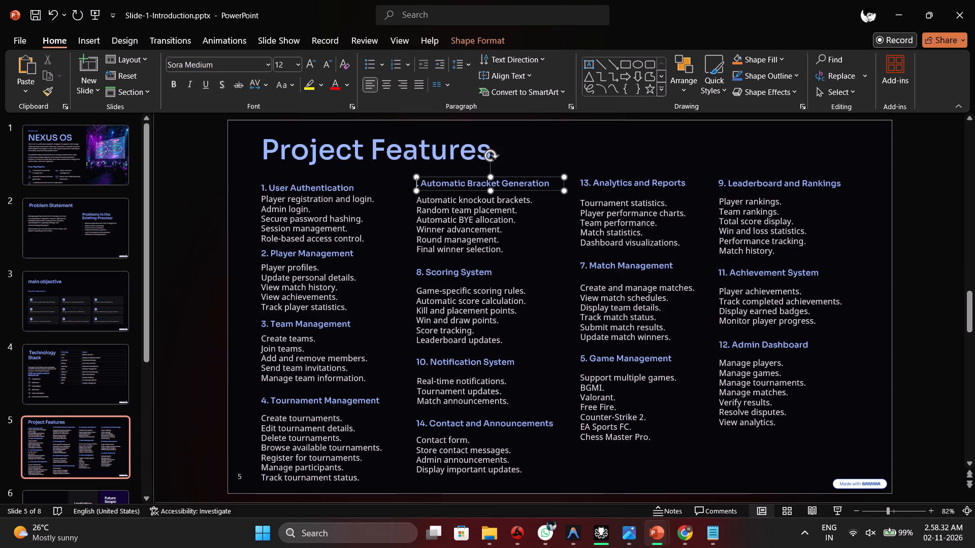
pyautogui.press('5')
pyautogui.click(420, 270)
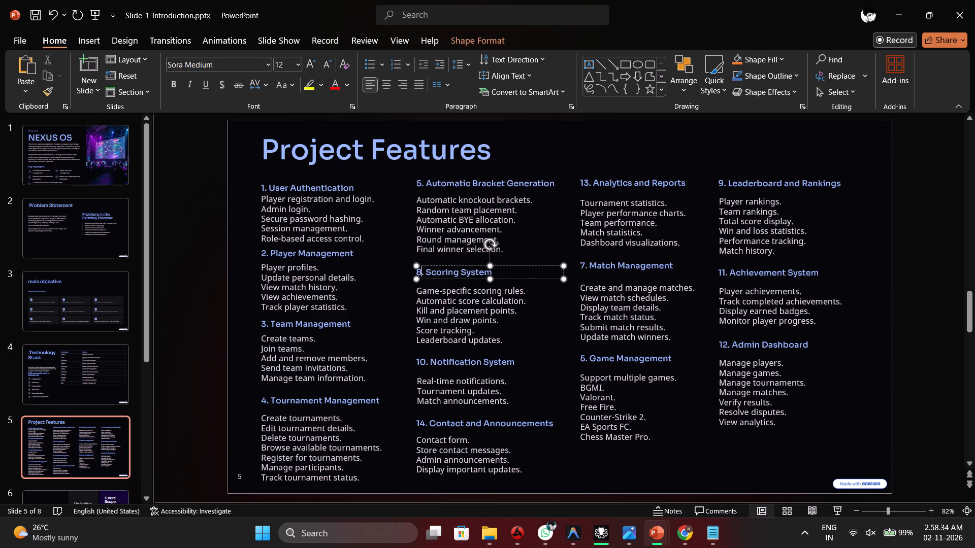
pyautogui.press('BackSpace')
pyautogui.press('6')
pyautogui.click(424, 361)
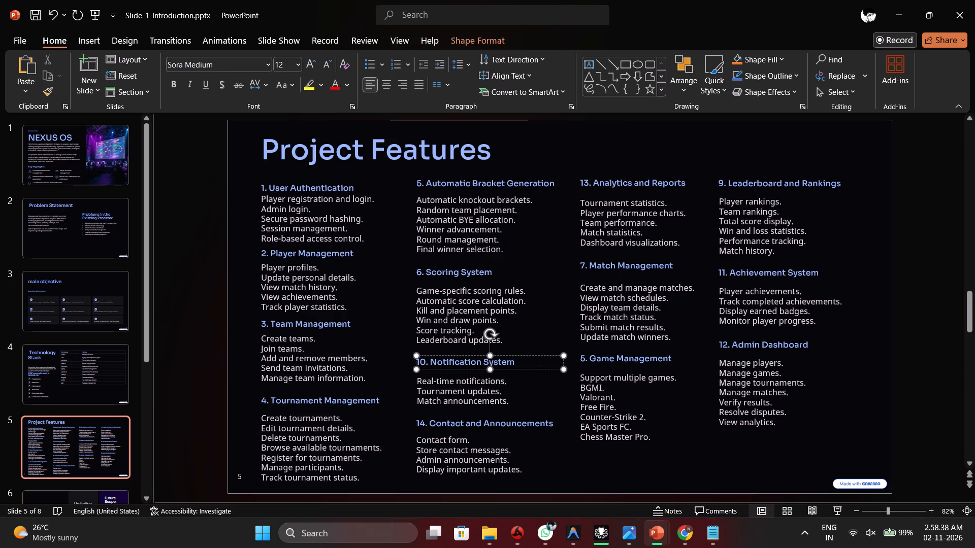
pyautogui.press('BackSpace')
pyautogui.press('BackSpace')
pyautogui.press('7')
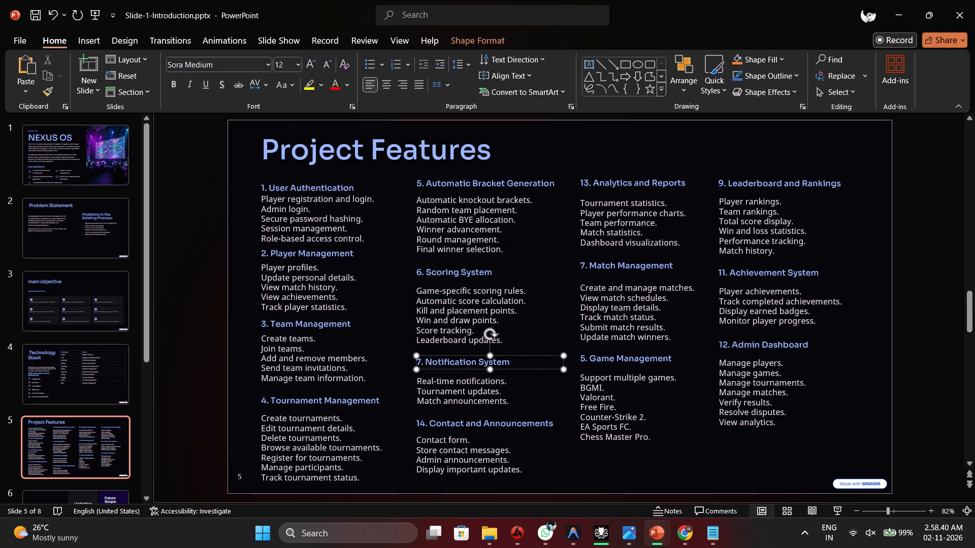
pyautogui.click(424, 426)
pyautogui.press('BackSpace')
pyautogui.press('BackSpace')
pyautogui.press('9')
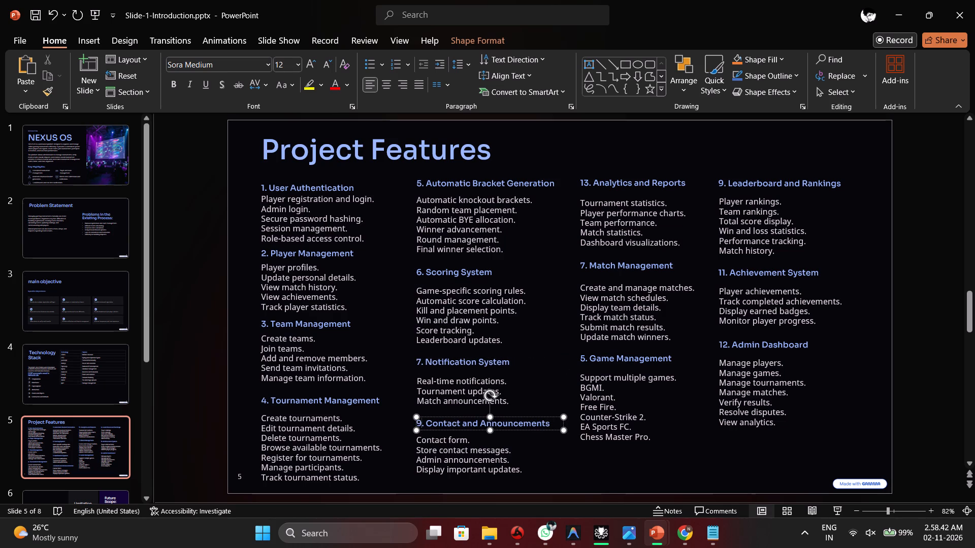
pyautogui.press('BackSpace')
pyautogui.press('8')
# Renumber the third column's headings: Analytics and Reports as 9, Match Management as 10, and Game Management as 11.
pyautogui.click(588, 184)
pyautogui.press('BackSpace')
pyautogui.press('BackSpace')
pyautogui.press('9')
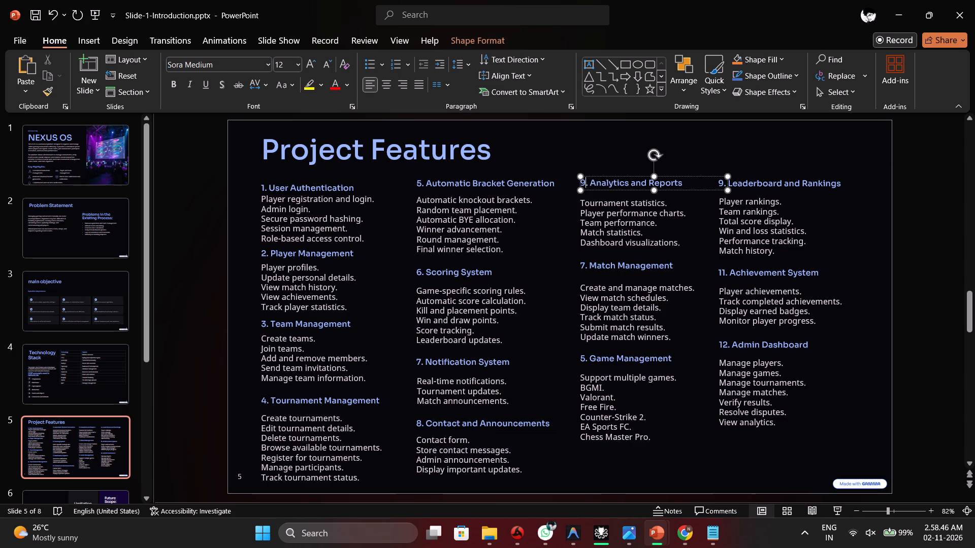
pyautogui.click(586, 266)
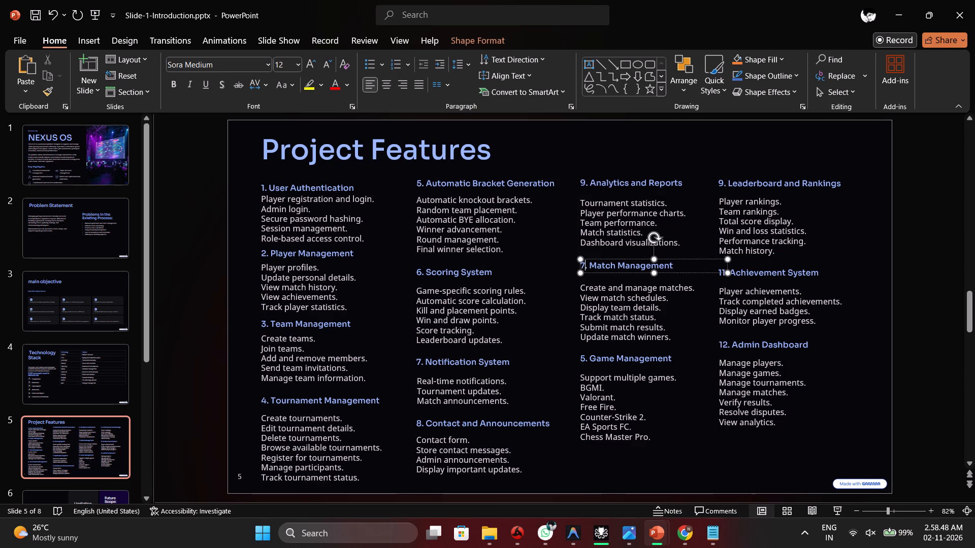
pyautogui.press('BackSpace')
pyautogui.write('10')
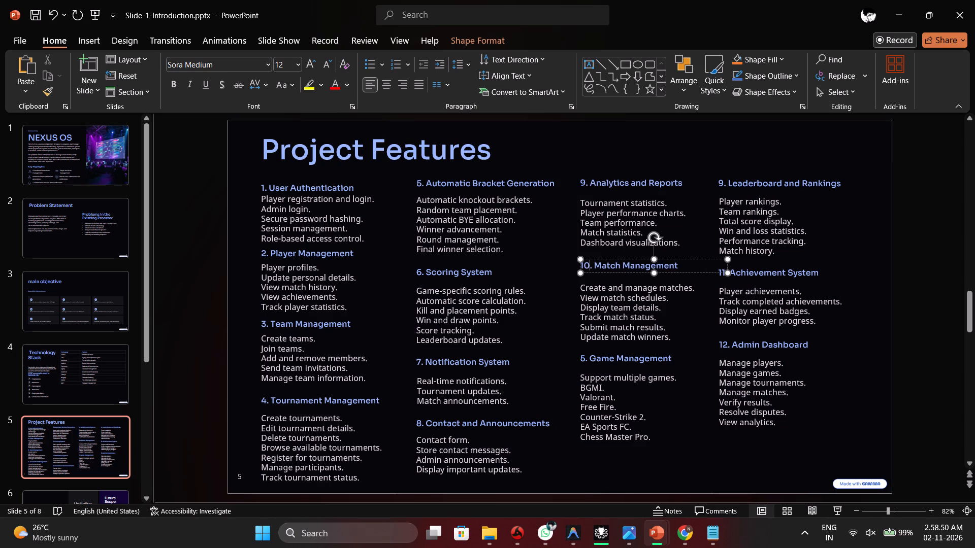
pyautogui.click(585, 359)
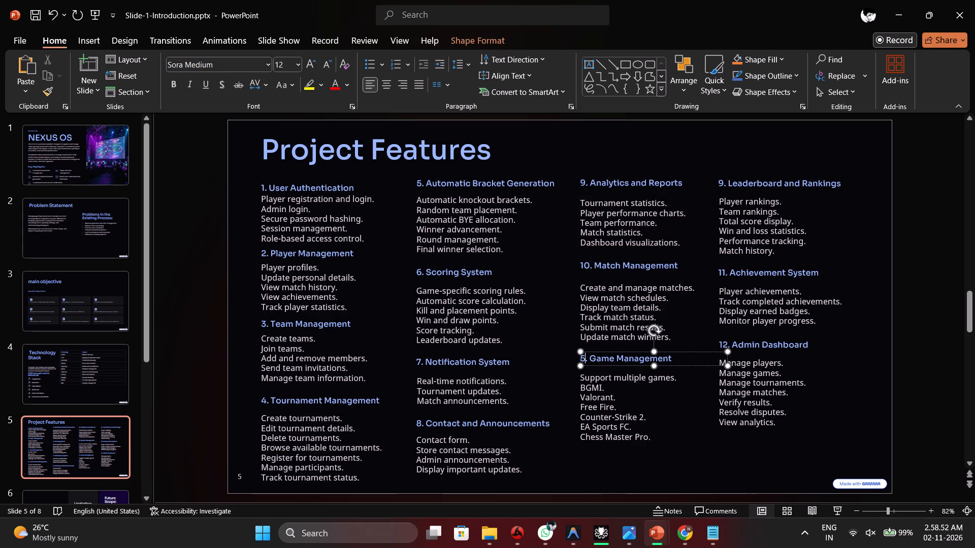
pyautogui.press('BackSpace')
pyautogui.write('11')
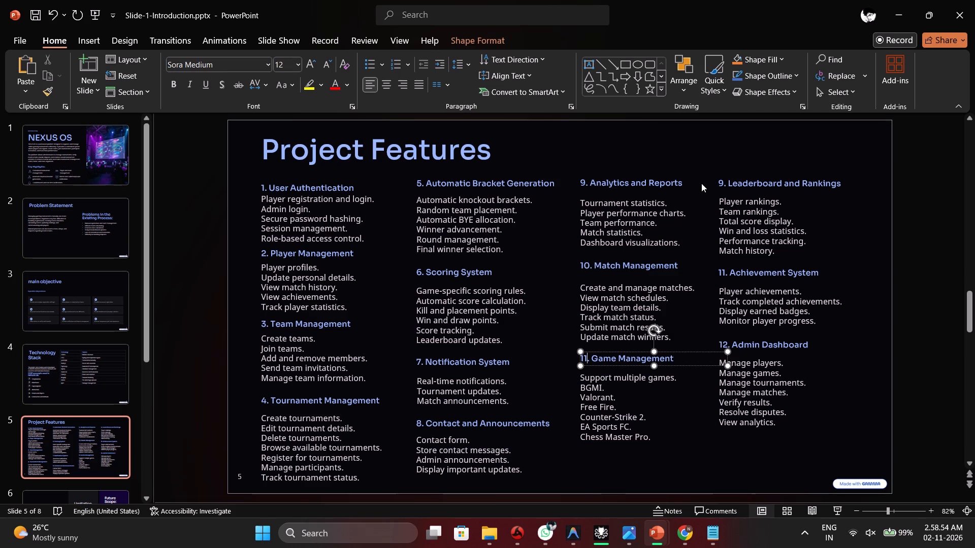
# Renumber the fourth column's headings: Leaderboard and Rankings as 12, Achievement System as 13, and Admin Dashboard as 14.
pyautogui.click(723, 183)
pyautogui.press('BackSpace')
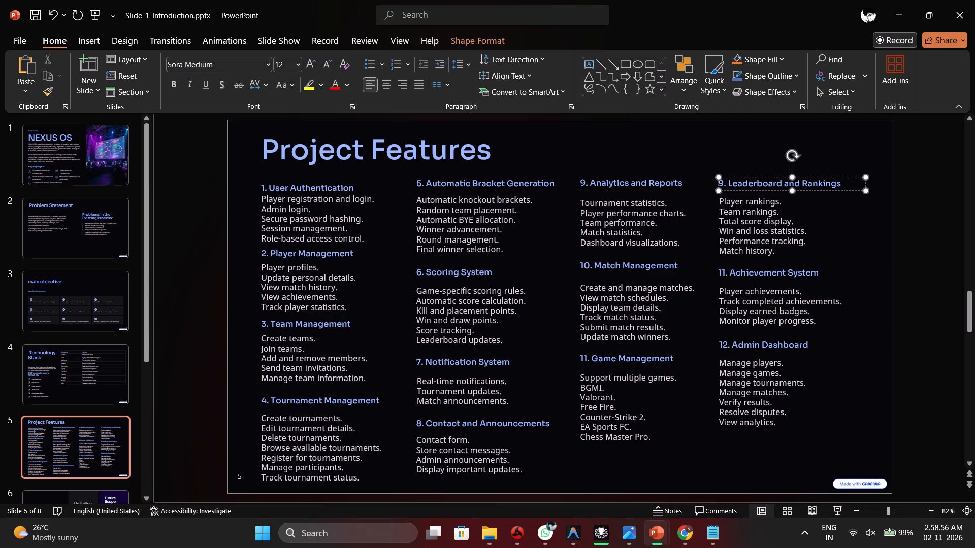
pyautogui.write('12')
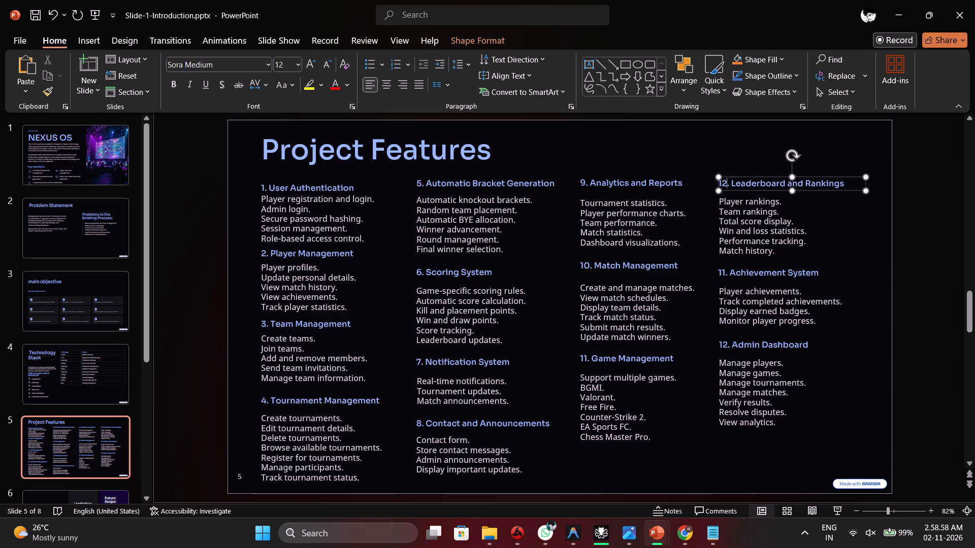
pyautogui.click(724, 267)
pyautogui.click(725, 269)
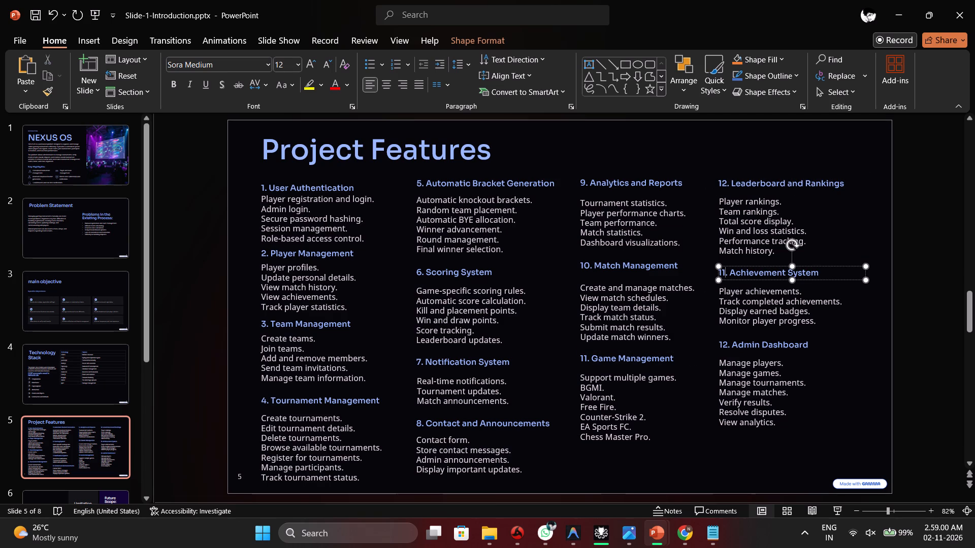
pyautogui.press('BackSpace')
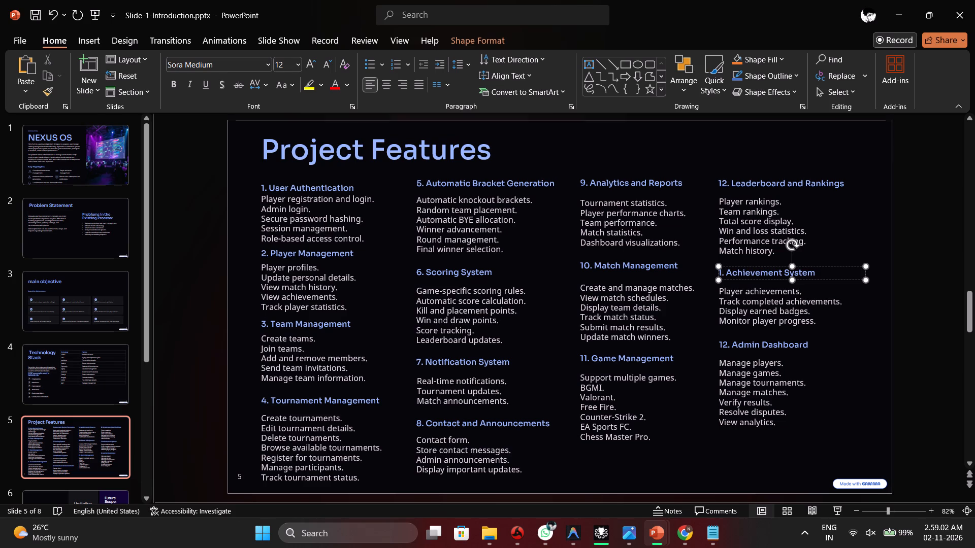
pyautogui.press('3')
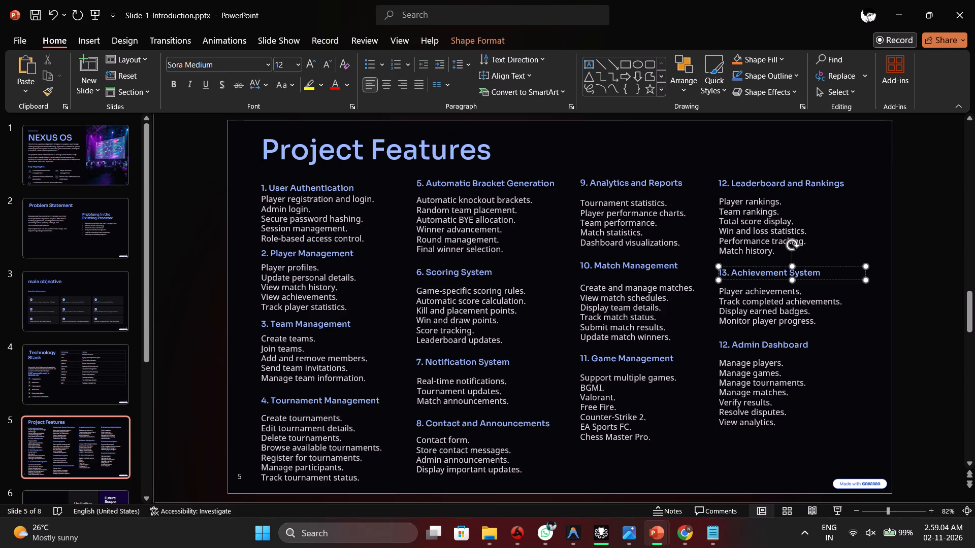
pyautogui.click(727, 345)
pyautogui.press('BackSpace')
pyautogui.press('BackSpace')
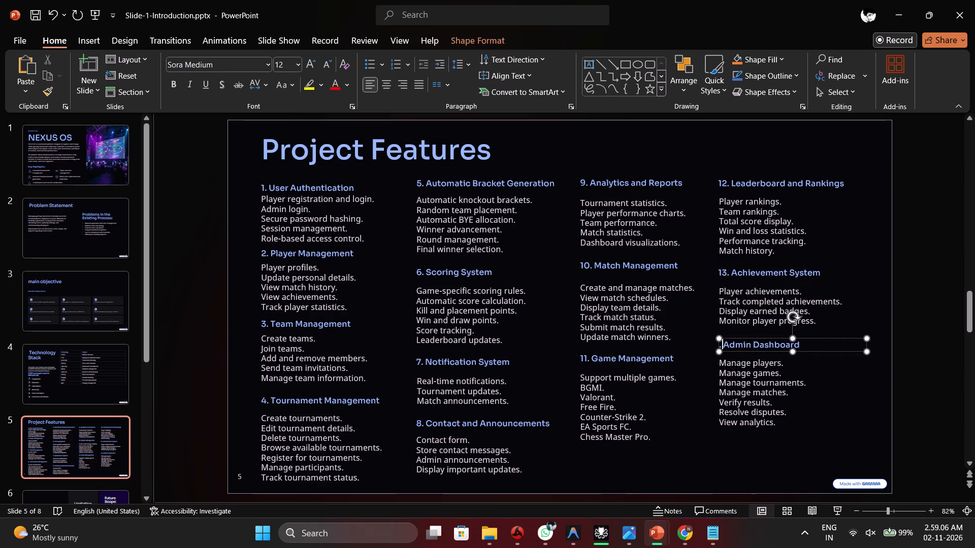
pyautogui.write('14')
pyautogui.click(706, 422)
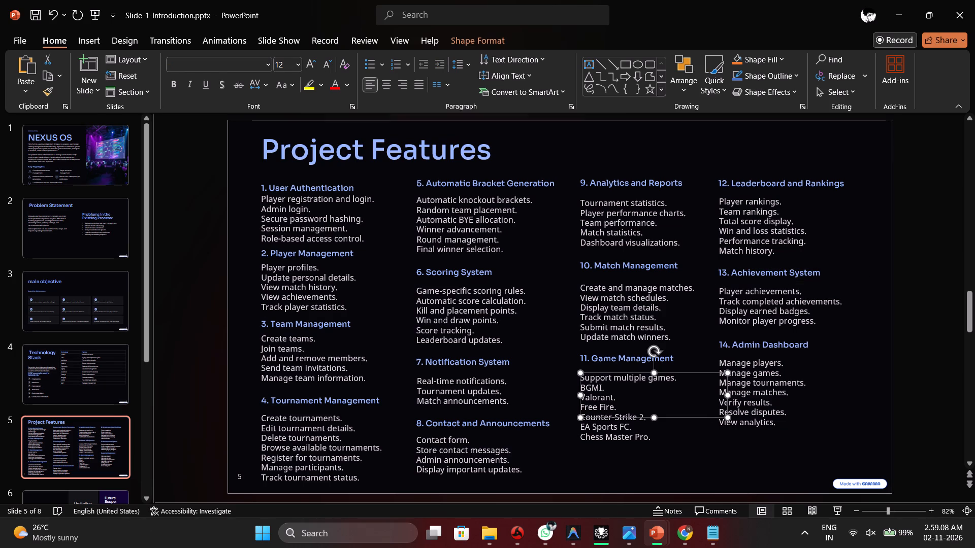
pyautogui.click(239, 180)
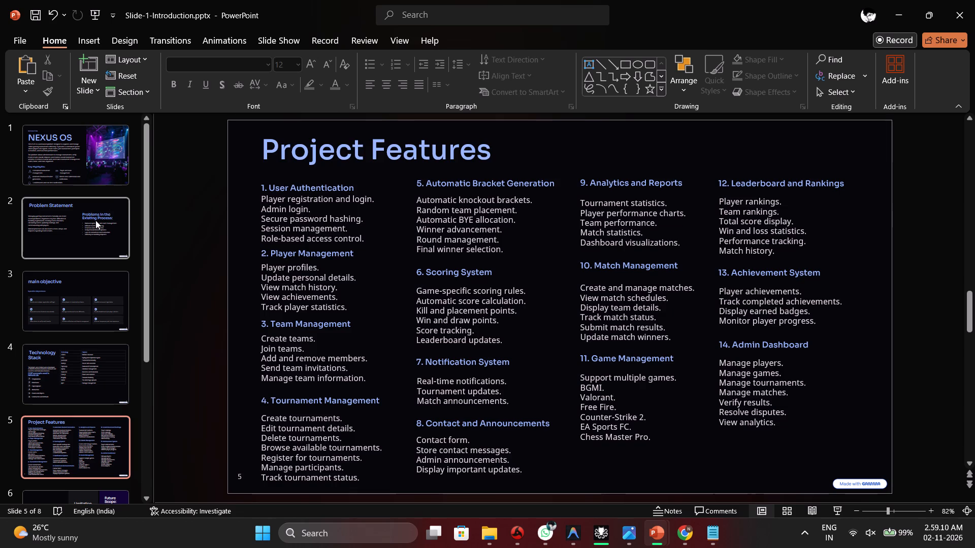
# On slide 4, move the technology and purpose table down so it starts below the title area.
pyautogui.click(92, 224)
pyautogui.click(94, 289)
pyautogui.click(93, 353)
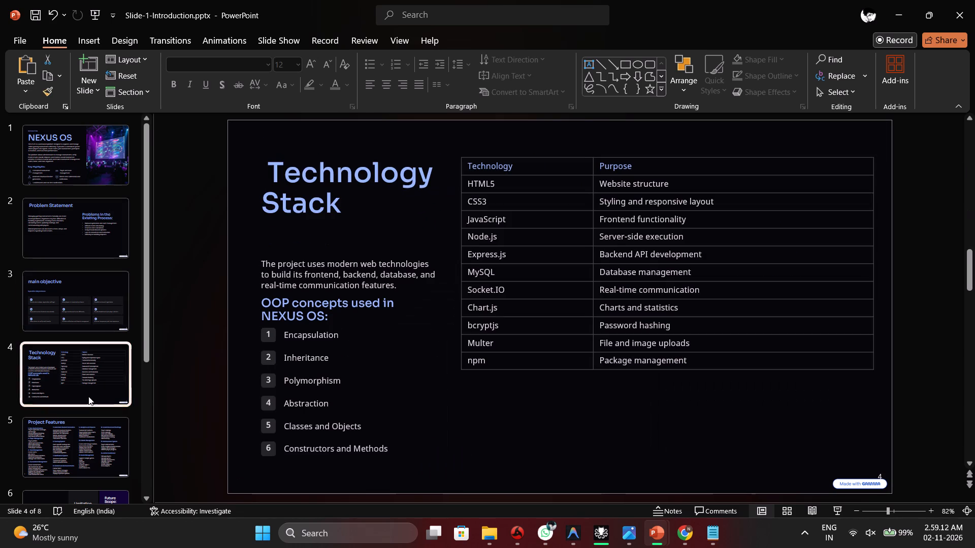
pyautogui.click(536, 200)
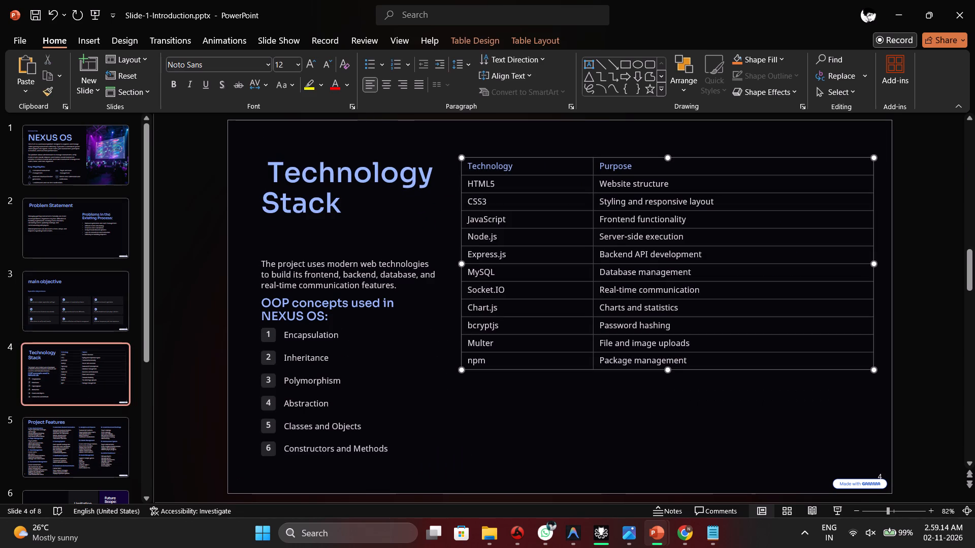
pyautogui.click(539, 155)
pyautogui.moveTo(544, 156); pyautogui.dragTo(544, 159)
pyautogui.moveTo(544, 159); pyautogui.dragTo(548, 241)
# Widen slide 4's title box so that "Technology Stack" fits on a single line.
pyautogui.doubleClick(353, 178)
pyautogui.click(368, 180)
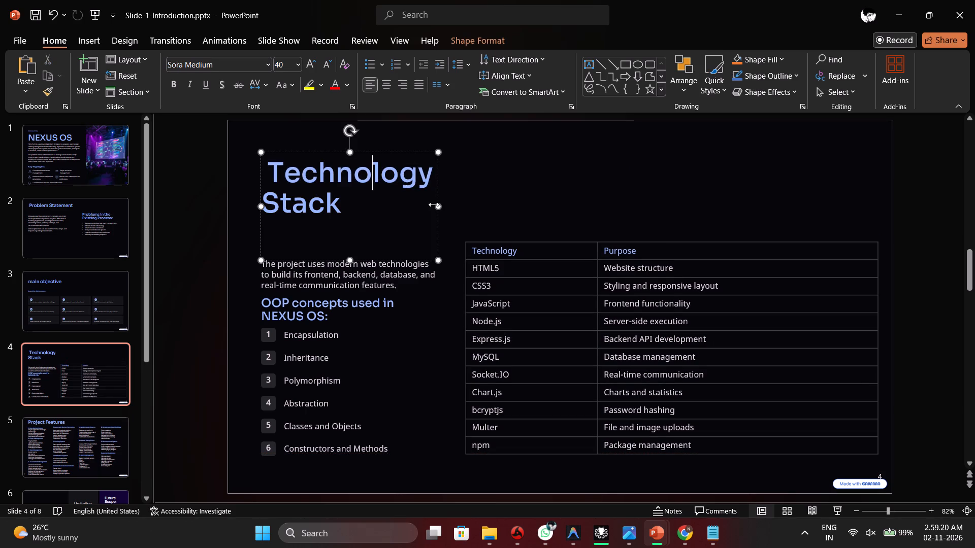
pyautogui.moveTo(440, 205); pyautogui.dragTo(557, 204)
pyautogui.click(627, 177)
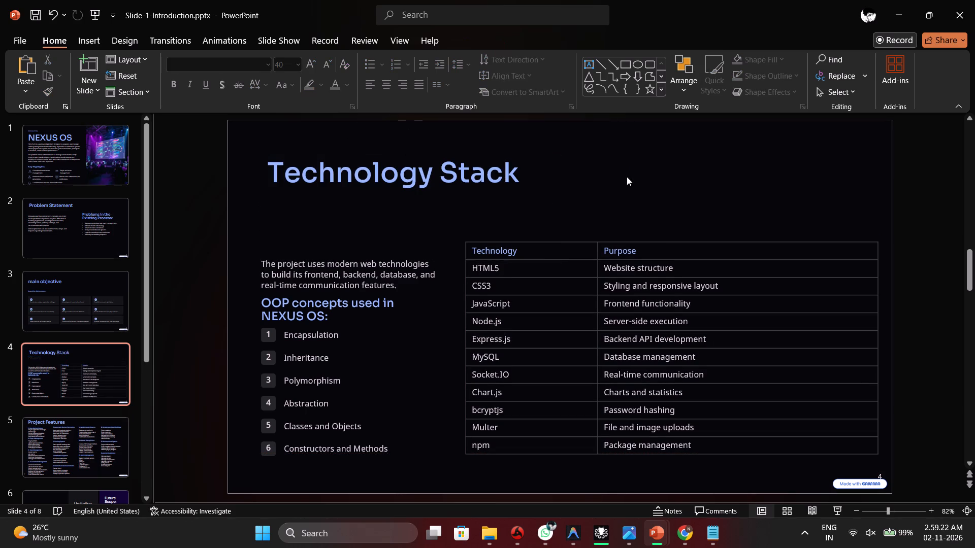
# Move slide 4's introductory paragraph up, level with the table's top edge, leaving space above the OOP concepts heading.
pyautogui.click(376, 262)
pyautogui.click(385, 345)
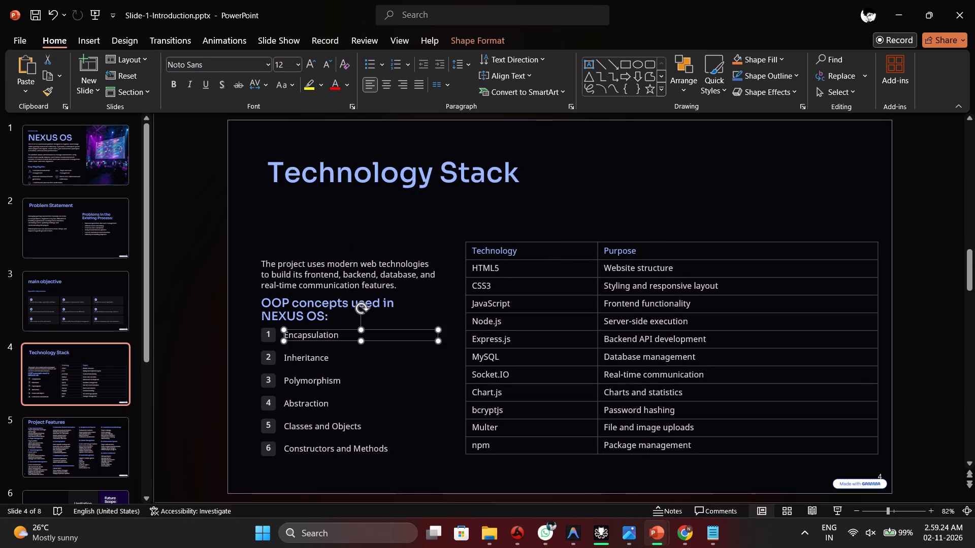
pyautogui.click(353, 269)
pyautogui.click(324, 253)
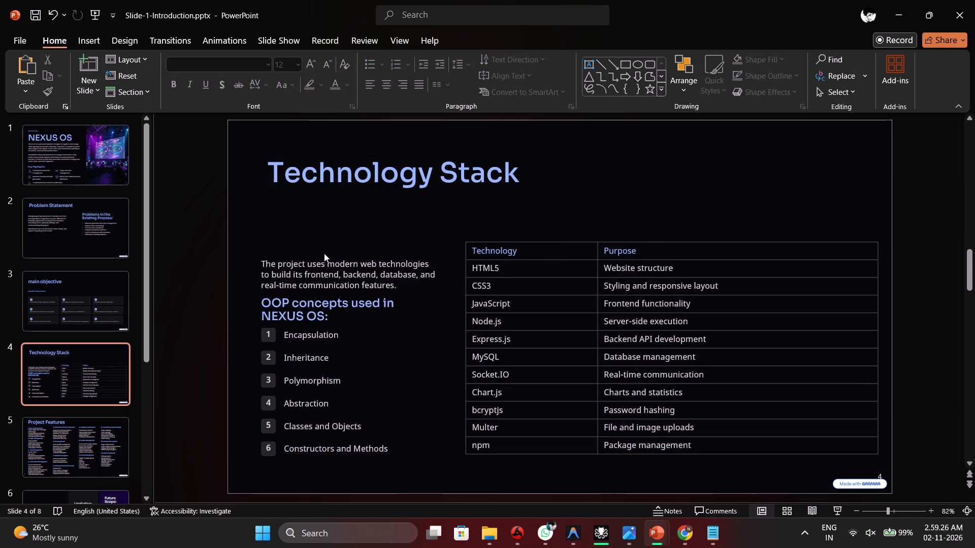
pyautogui.click(330, 260)
pyautogui.click(325, 256)
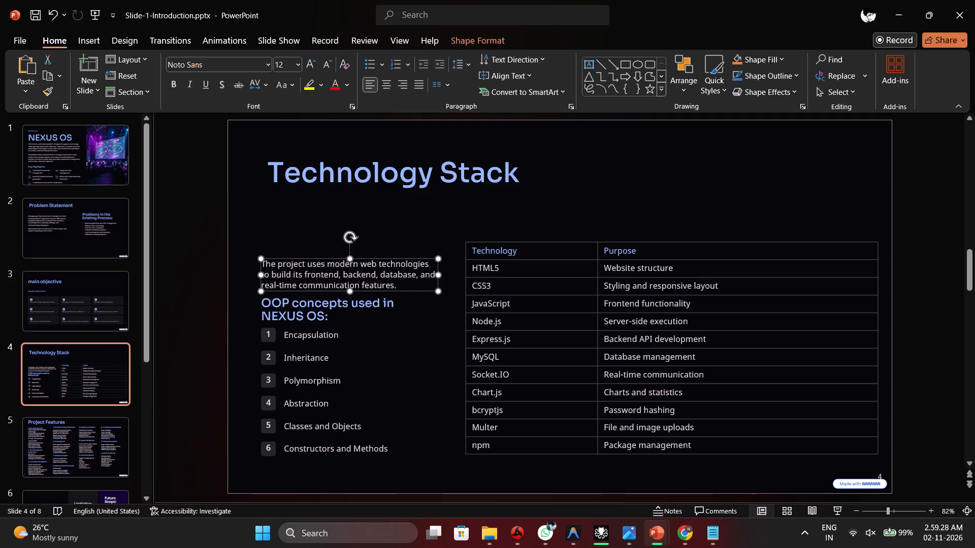
pyautogui.moveTo(328, 258); pyautogui.dragTo(326, 246)
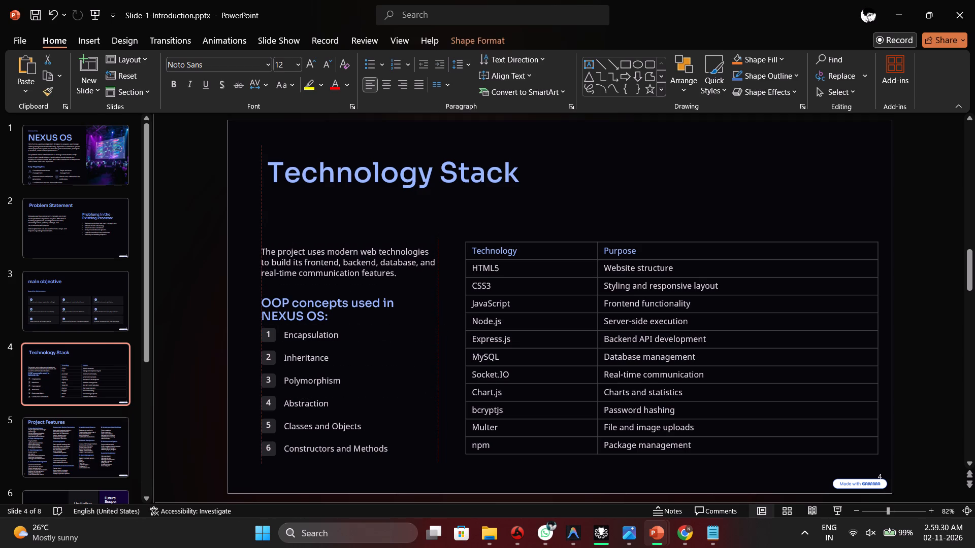
pyautogui.moveTo(326, 246); pyautogui.dragTo(326, 241)
pyautogui.click(318, 216)
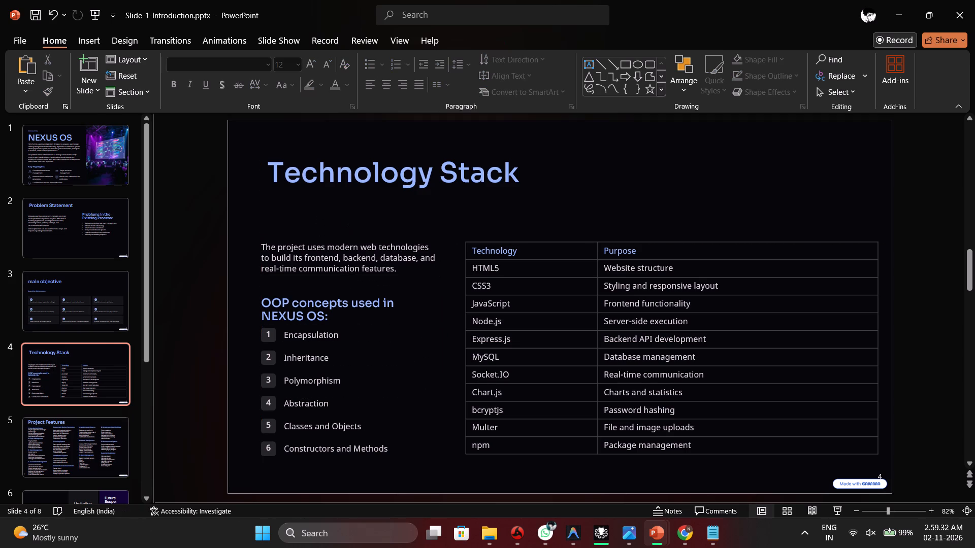
pyautogui.click(397, 359)
pyautogui.click(440, 306)
pyautogui.click(657, 198)
# On slide 6, widen the "Limitations:" heading box so the heading fits on one line.
pyautogui.click(75, 428)
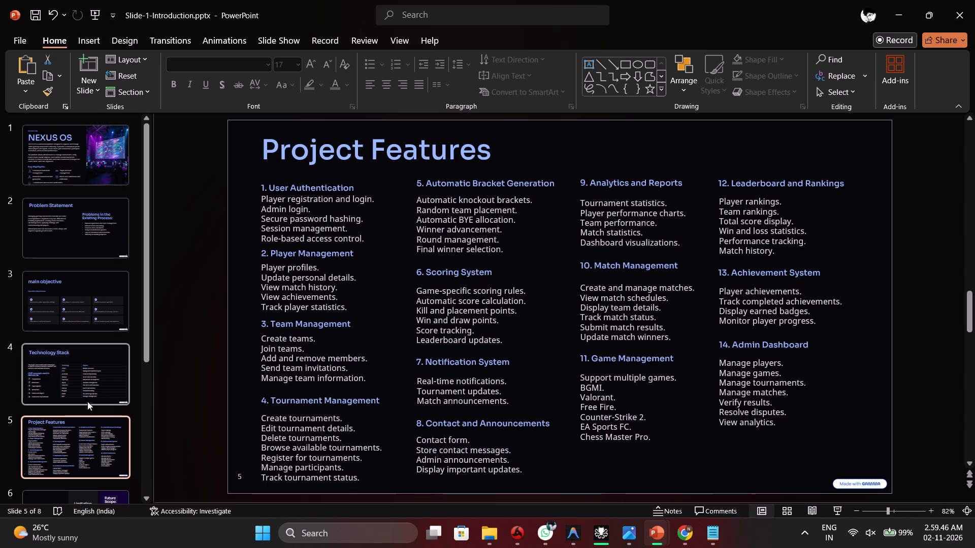
pyautogui.scroll(-2, 86, 389)
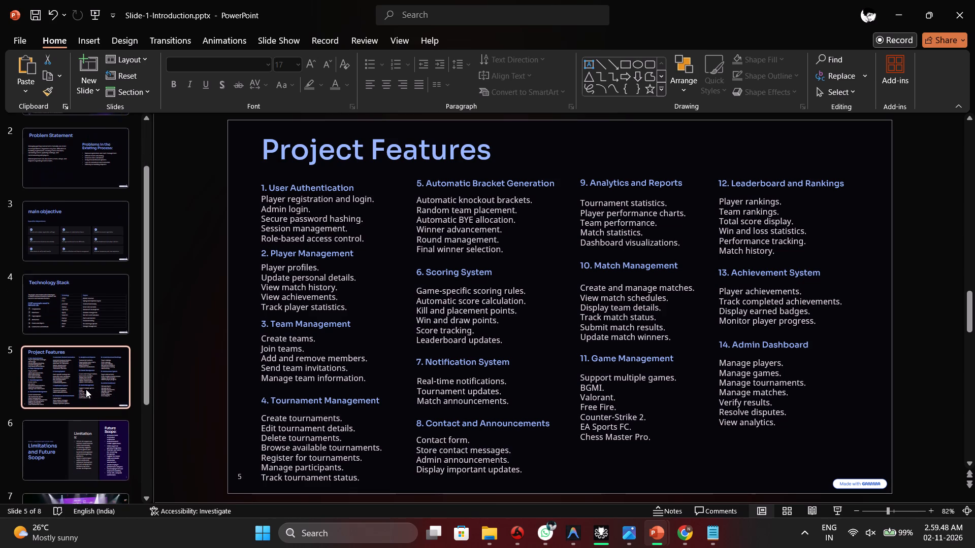
pyautogui.click(86, 389)
pyautogui.scroll(-3, 86, 389)
pyautogui.click(86, 389)
pyautogui.click(86, 363)
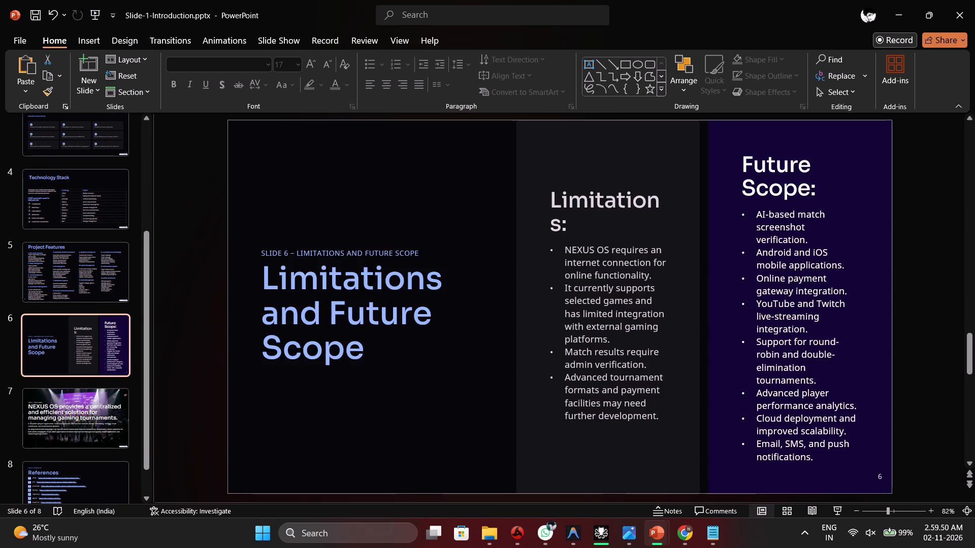
pyautogui.click(427, 256)
pyautogui.click(461, 234)
pyautogui.click(430, 278)
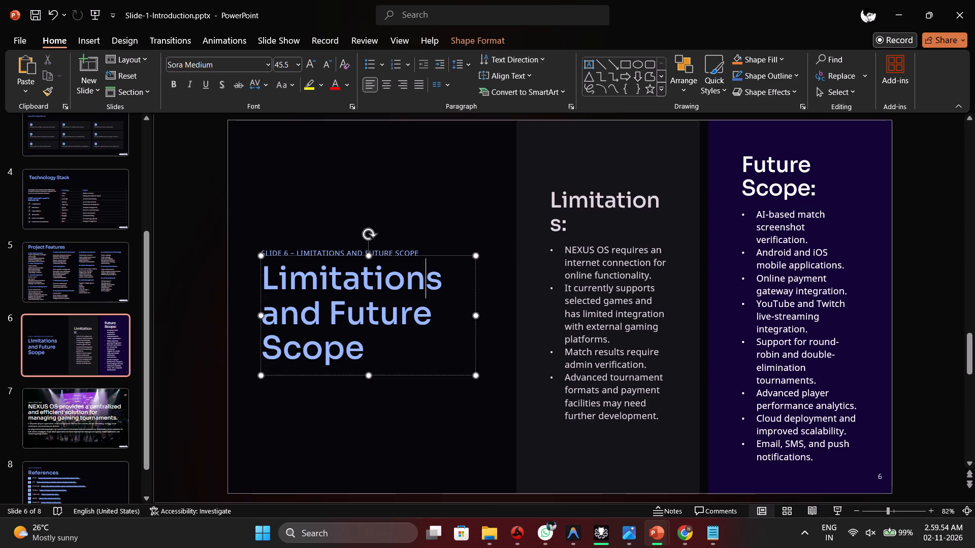
pyautogui.click(447, 223)
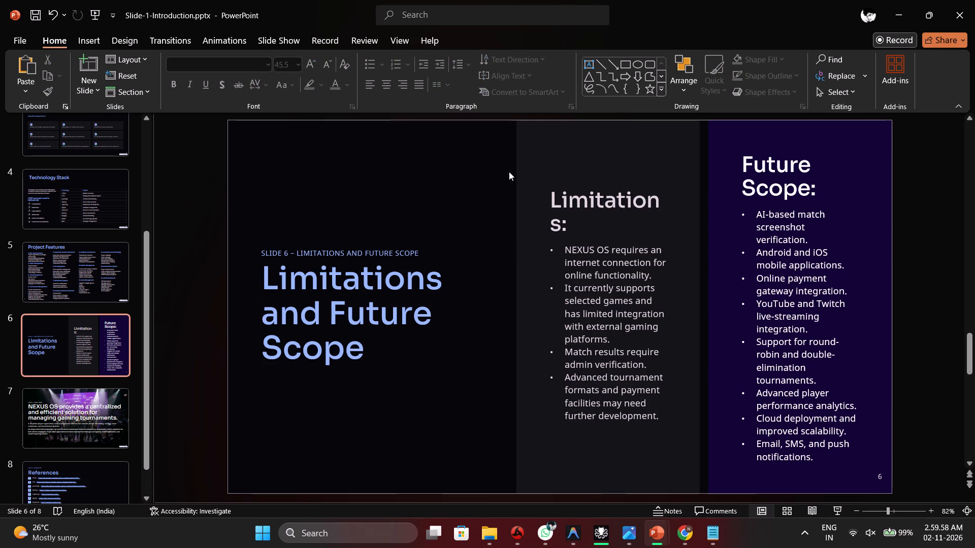
pyautogui.click(559, 197)
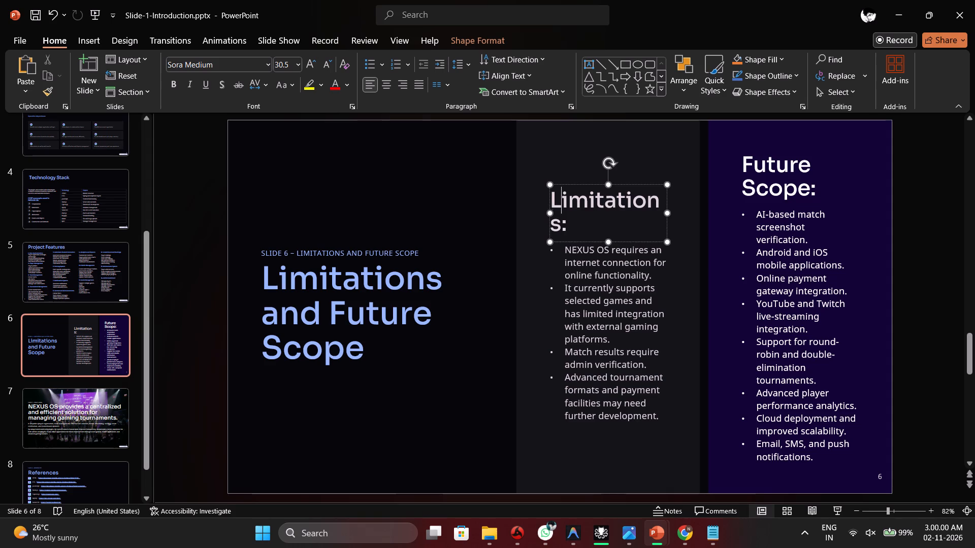
pyautogui.moveTo(549, 212); pyautogui.dragTo(538, 212)
pyautogui.click(470, 222)
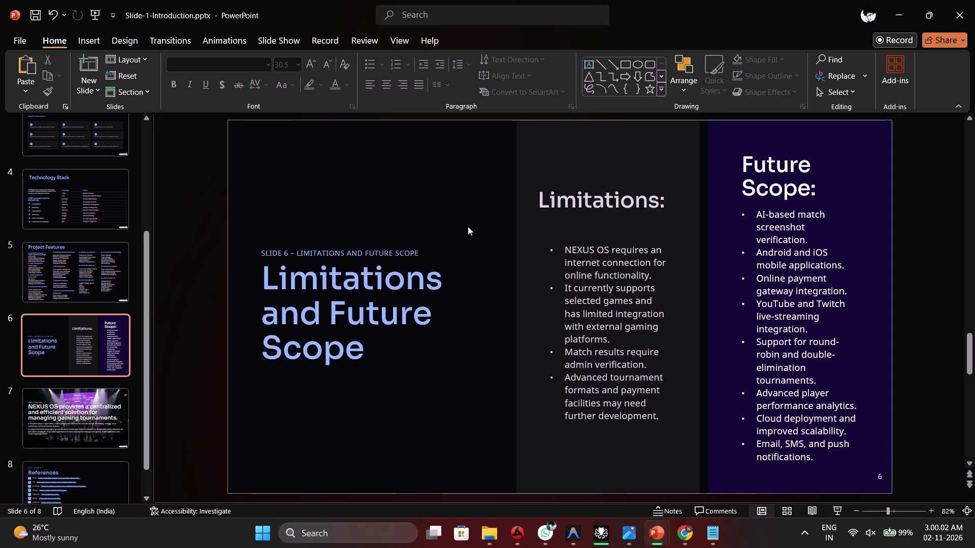
# Delete the small "SLIDE 6 – LIMITATIONS AND FUTURE SCOPE" label above the slide's title.
pyautogui.click(361, 258)
pyautogui.click(420, 250)
pyautogui.click(431, 249)
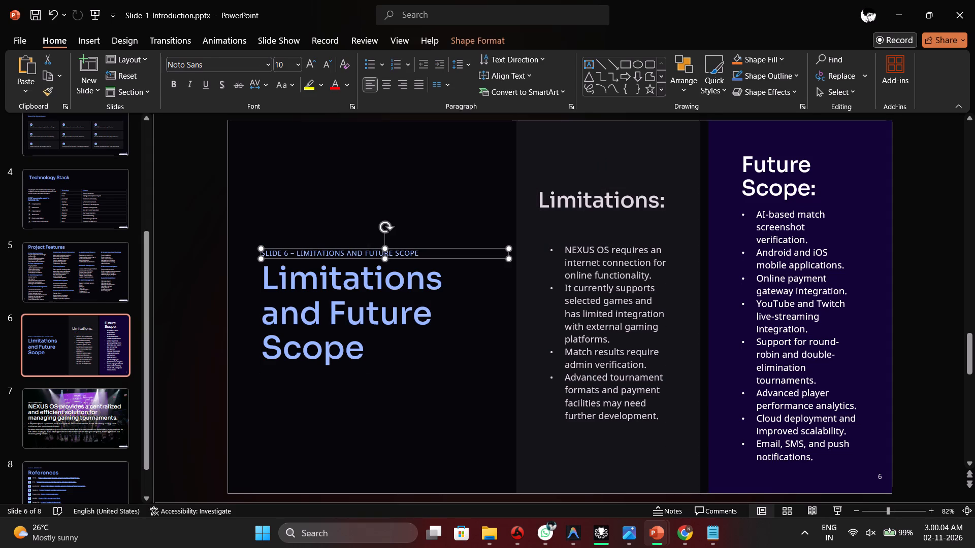
pyautogui.click(434, 254)
pyautogui.click(430, 246)
pyautogui.click(419, 244)
pyautogui.press('BackSpace')
# Move the "Limitations and Future Scope" title up to the top of slide 6.
pyautogui.click(382, 268)
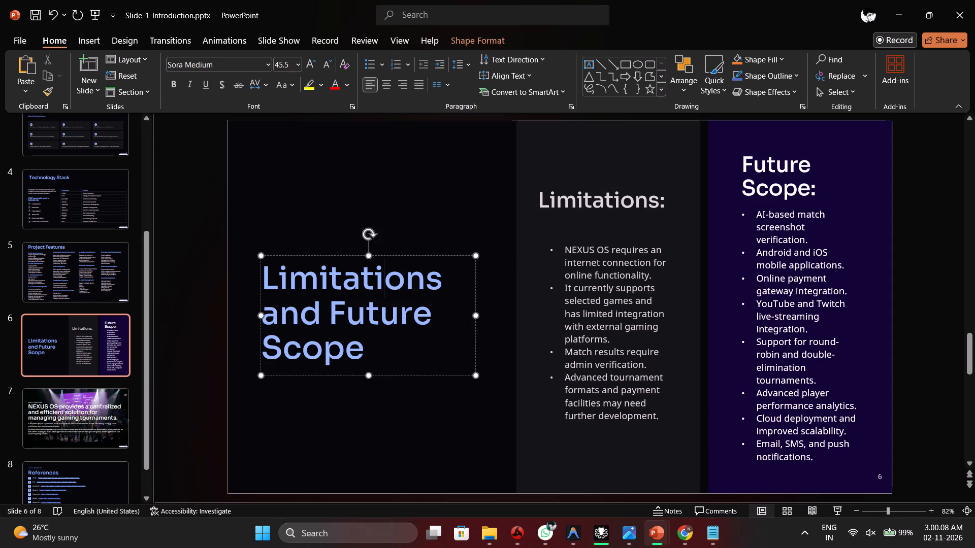
pyautogui.moveTo(312, 256); pyautogui.dragTo(314, 173)
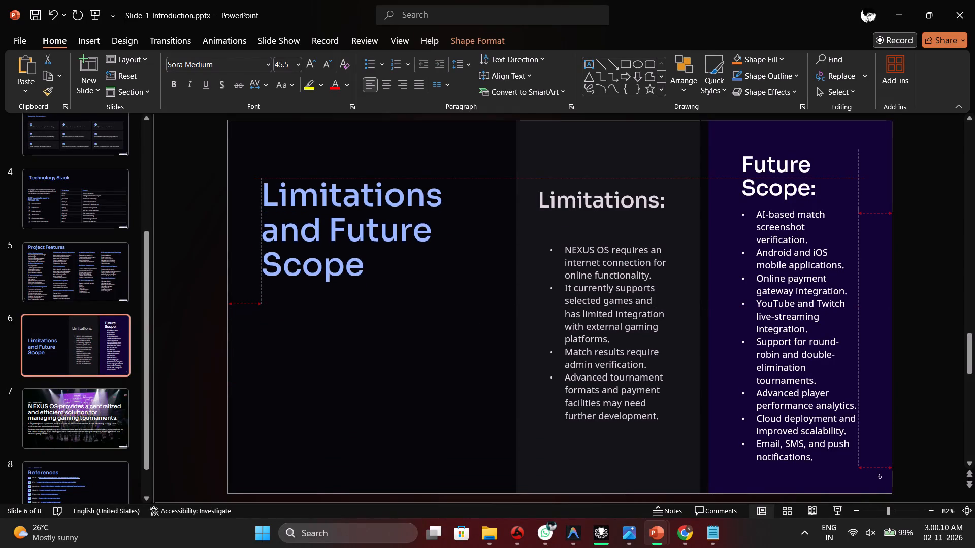
pyautogui.moveTo(314, 173); pyautogui.dragTo(315, 162)
pyautogui.click(357, 369)
# Set the font size of the "Limitations and Future Scope" title to 40.
pyautogui.tripleClick(300, 218)
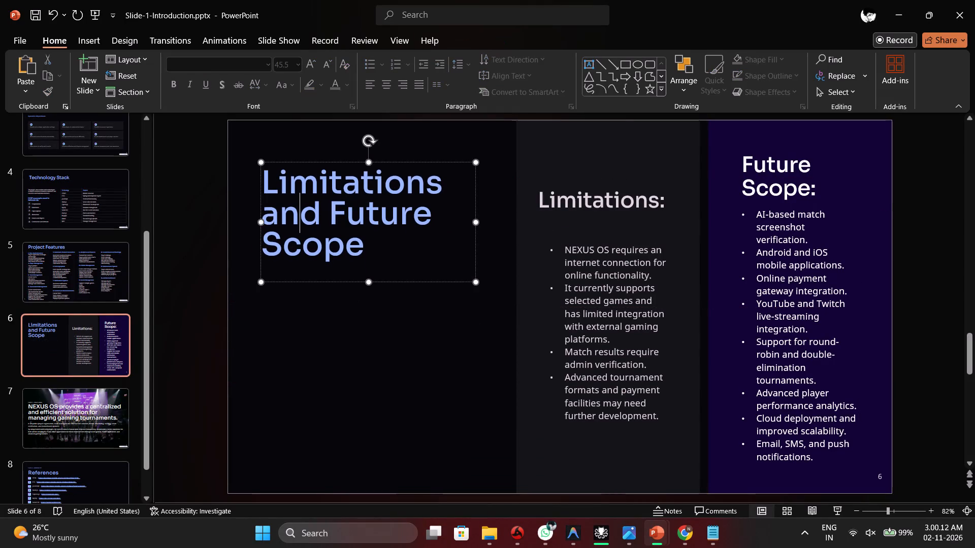
pyautogui.click(393, 177)
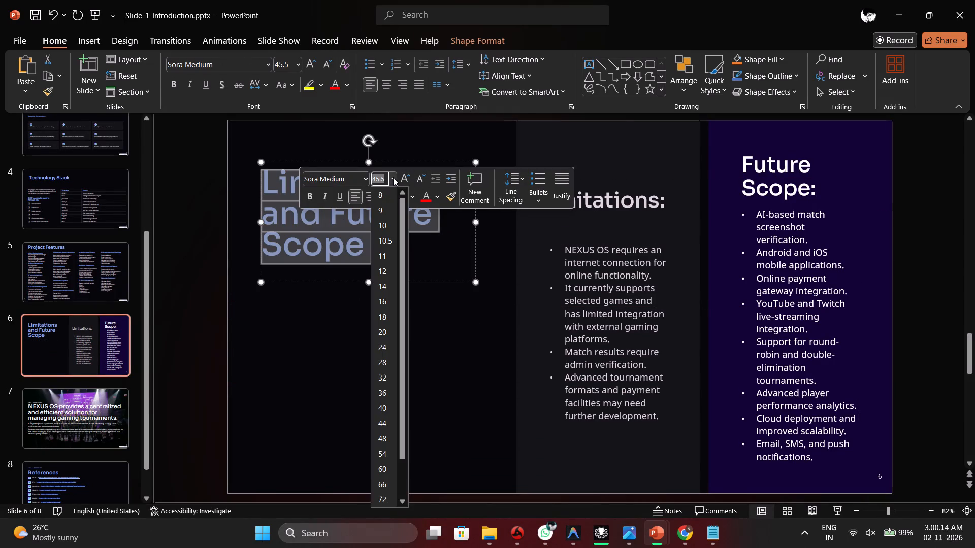
pyautogui.click(386, 404)
pyautogui.click(271, 349)
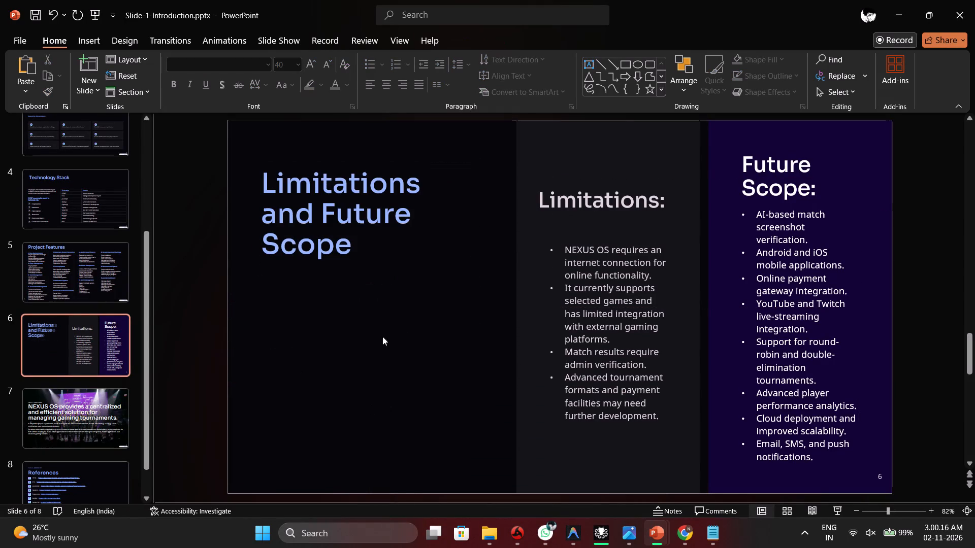
# Widen the grey background panel behind the Limitations section toward the slide title.
pyautogui.click(521, 278)
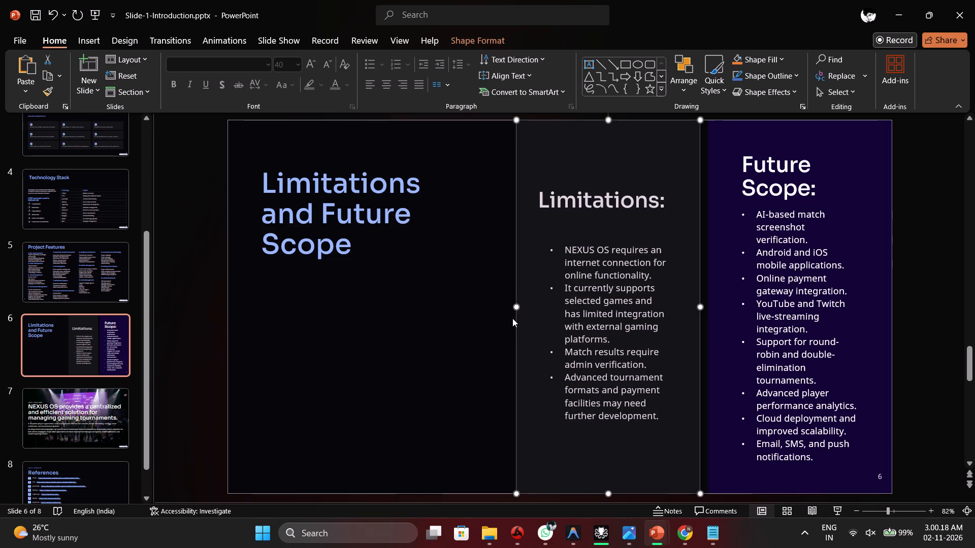
pyautogui.moveTo(517, 309); pyautogui.dragTo(484, 304)
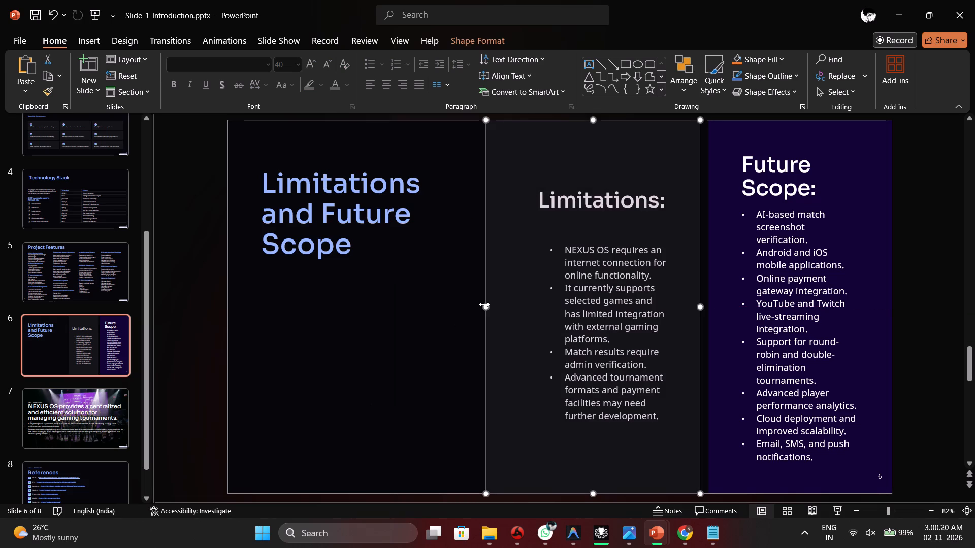
pyautogui.click(484, 307)
pyautogui.moveTo(484, 307); pyautogui.dragTo(483, 307)
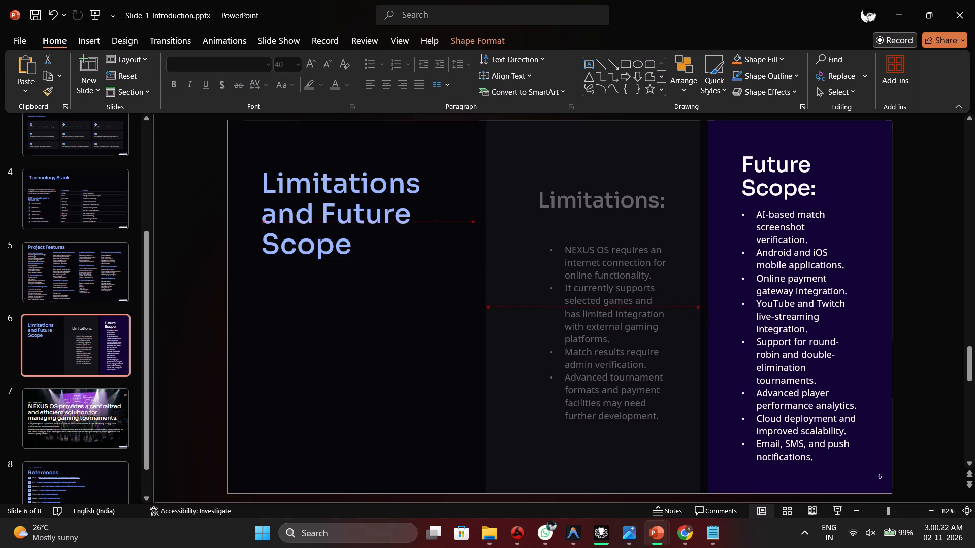
pyautogui.moveTo(483, 307); pyautogui.dragTo(460, 306)
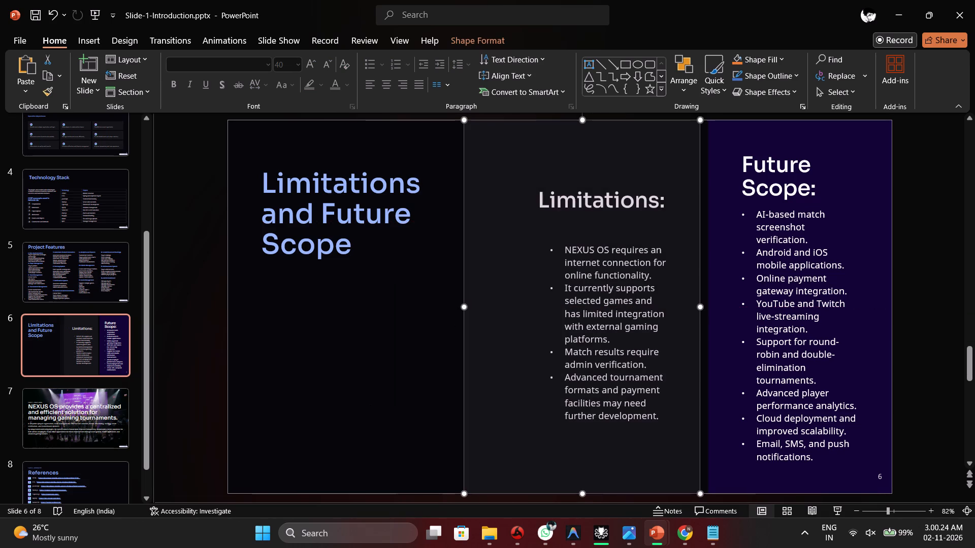
# Widen the Limitations bullet list box toward the title to use the enlarged grey panel.
pyautogui.click(562, 304)
pyautogui.moveTo(549, 335); pyautogui.dragTo(502, 331)
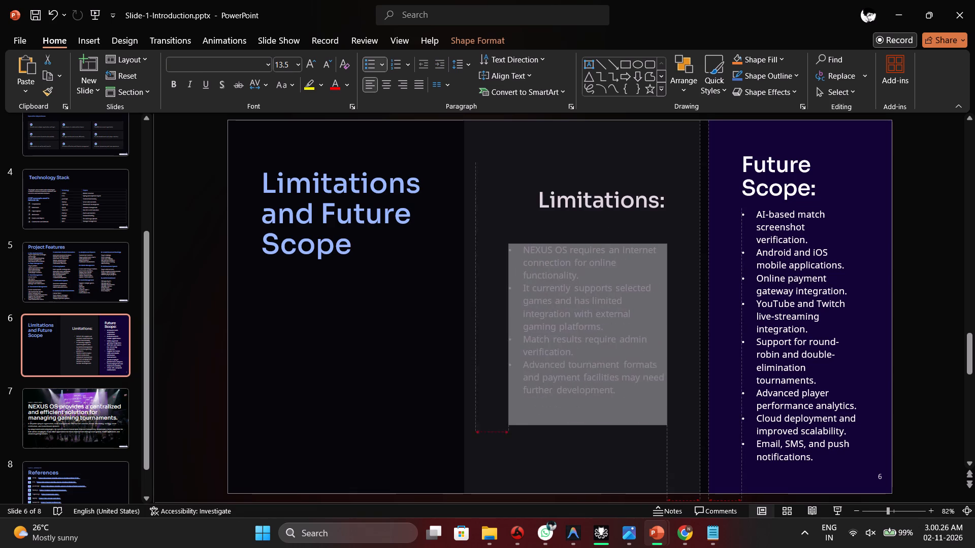
pyautogui.moveTo(502, 331); pyautogui.dragTo(495, 330)
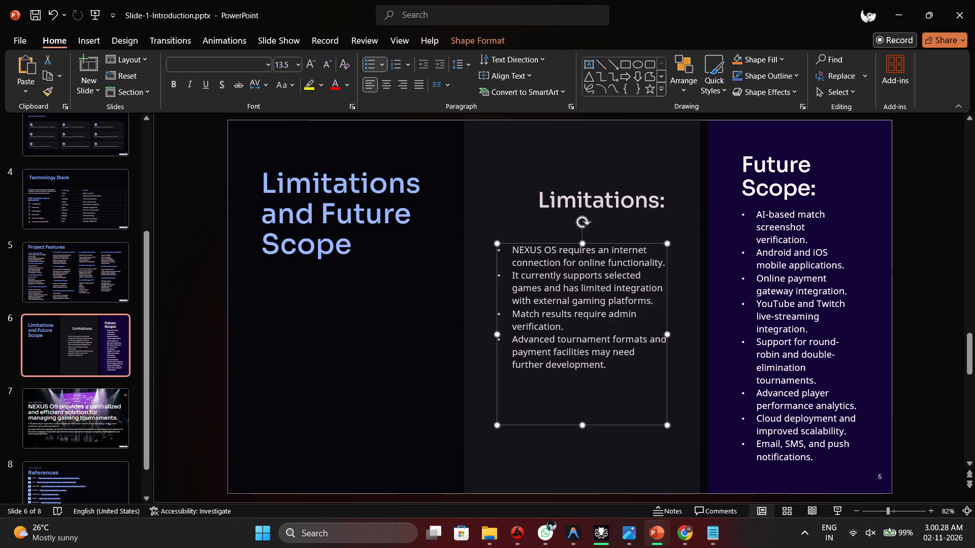
# Extend the "Limitations:" heading box toward the title so the heading sits above its bullet list.
pyautogui.click(615, 211)
pyautogui.moveTo(537, 210); pyautogui.dragTo(512, 209)
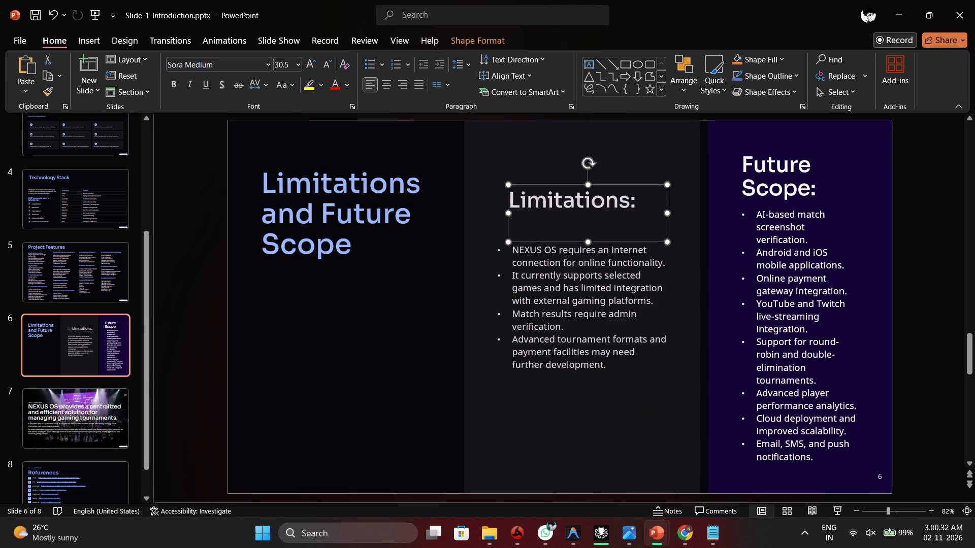
# Shorten the grey Limitations panel by lowering its upper edge slightly below the top of the slide.
pyautogui.click(559, 136)
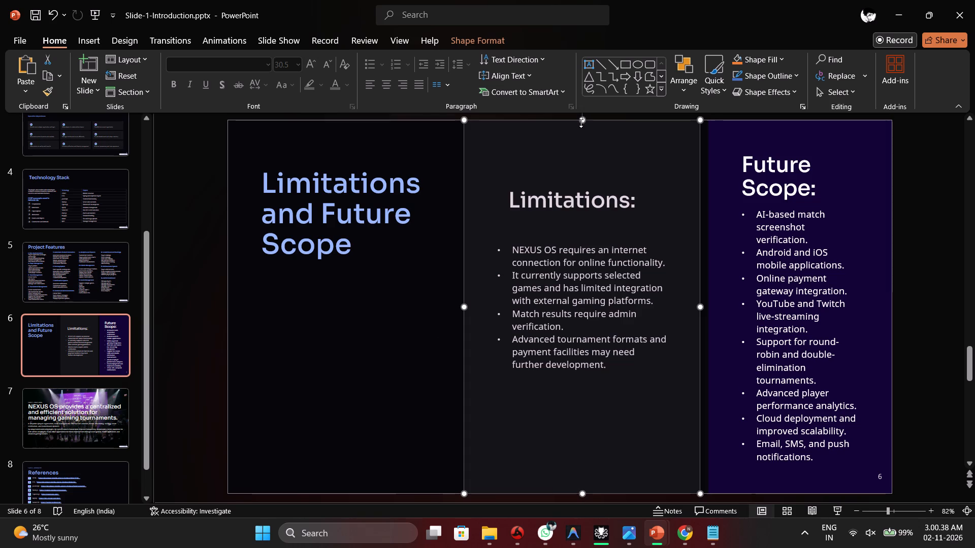
pyautogui.moveTo(581, 122); pyautogui.dragTo(581, 158)
pyautogui.click(581, 158)
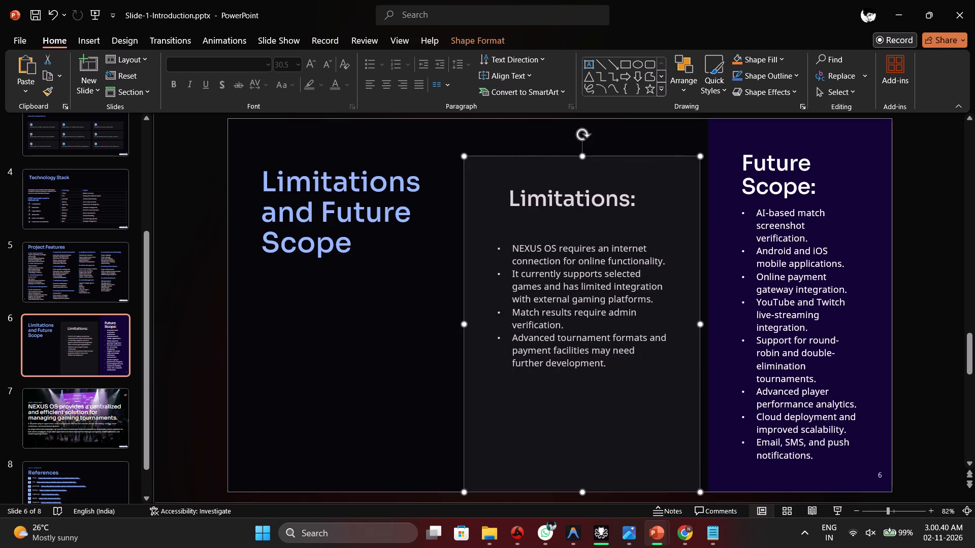
pyautogui.moveTo(584, 155); pyautogui.dragTo(582, 215)
pyautogui.moveTo(582, 215); pyautogui.dragTo(578, 136)
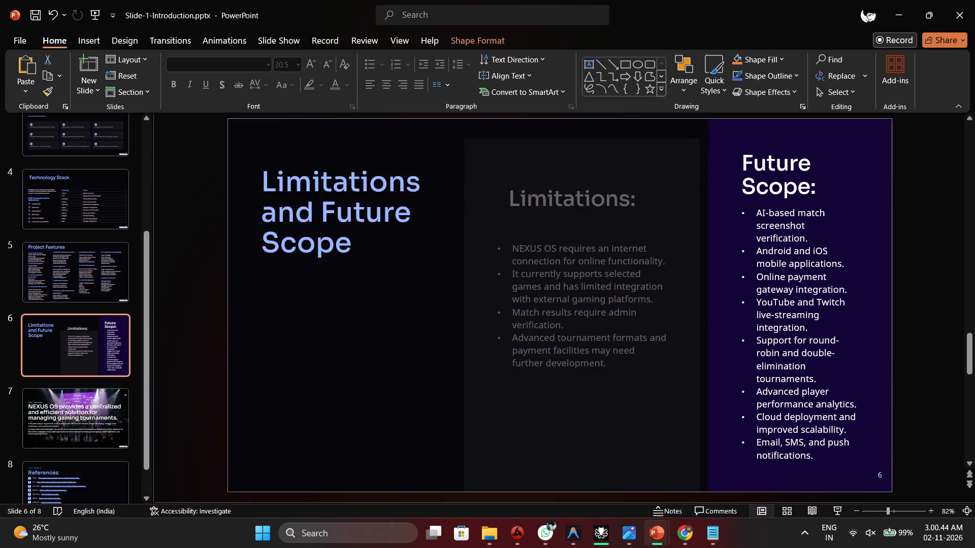
pyautogui.moveTo(578, 136); pyautogui.dragTo(578, 127)
pyautogui.click(428, 348)
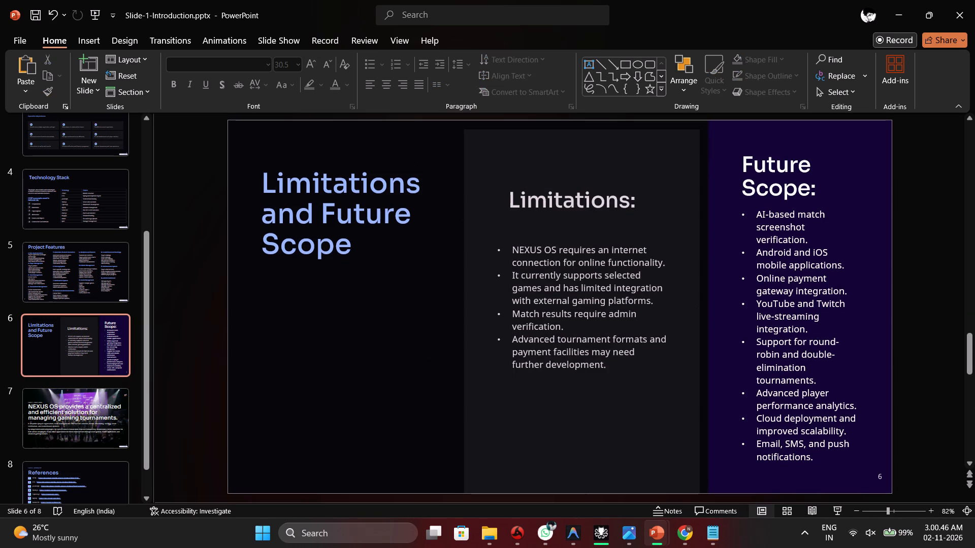
# Move the grey Limitations panel toward the slide title, keeping its width and vertical position.
pyautogui.click(705, 245)
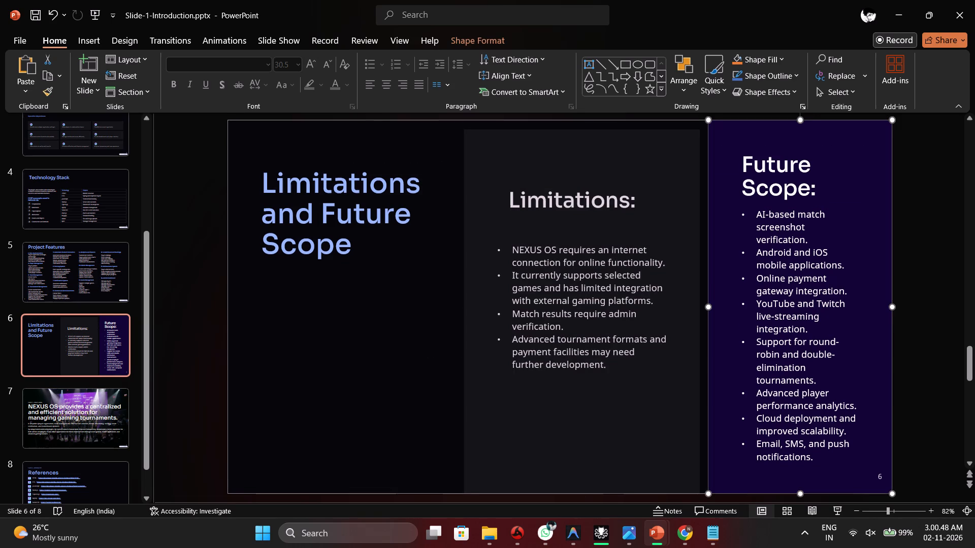
pyautogui.click(495, 185)
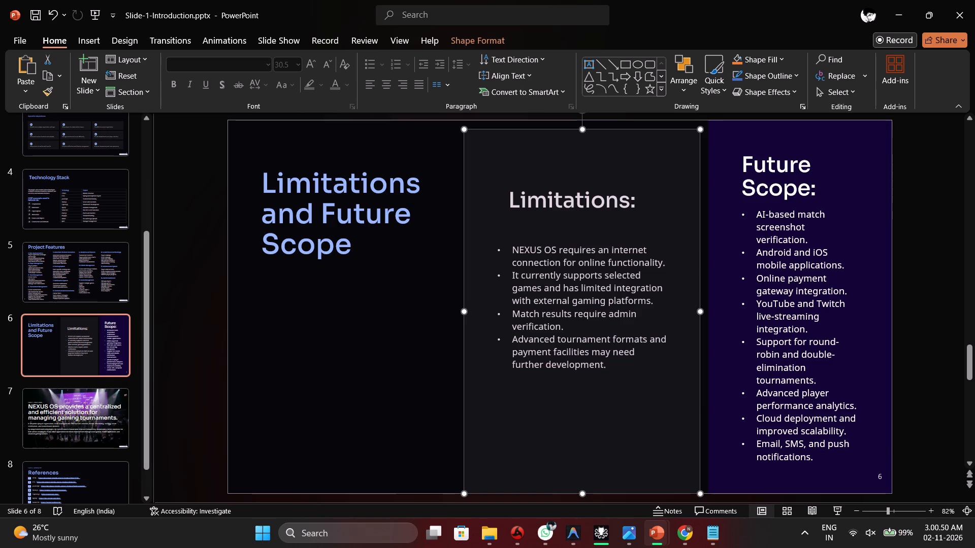
pyautogui.click(536, 128)
pyautogui.moveTo(542, 130); pyautogui.dragTo(517, 129)
# Move the "Limitations:" heading slightly up and toward the title so it sits centred in the shifted grey panel.
pyautogui.click(541, 181)
pyautogui.click(554, 196)
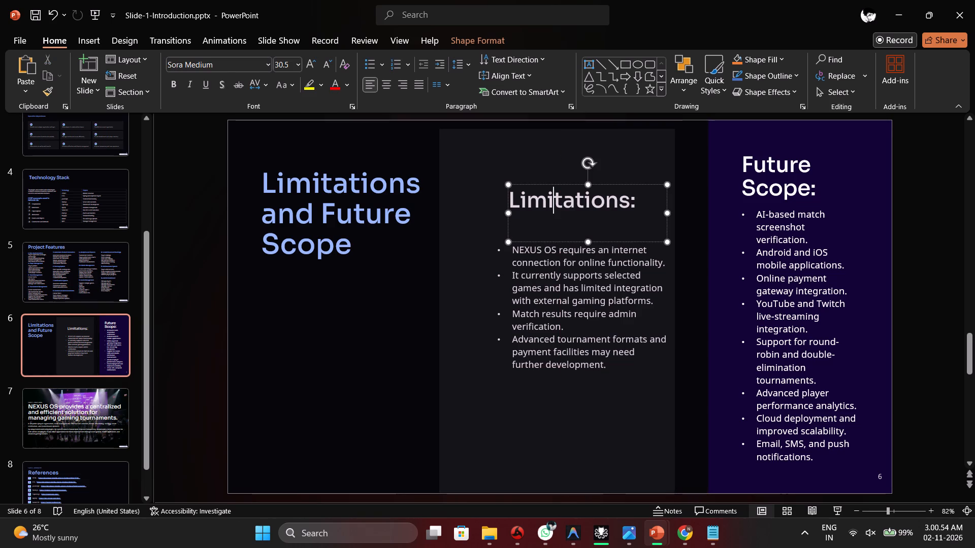
pyautogui.moveTo(559, 184); pyautogui.dragTo(545, 174)
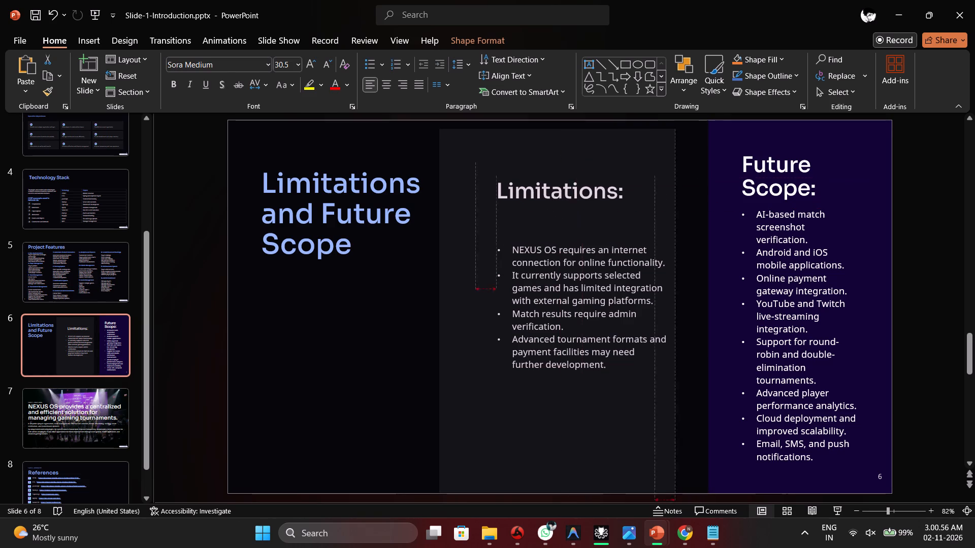
pyautogui.moveTo(545, 174); pyautogui.dragTo(543, 172)
# Move the Limitations bullet list slightly up and toward the title so it fits centrally inside the shifted grey panel.
pyautogui.click(558, 240)
pyautogui.click(563, 247)
pyautogui.moveTo(561, 242); pyautogui.dragTo(556, 239)
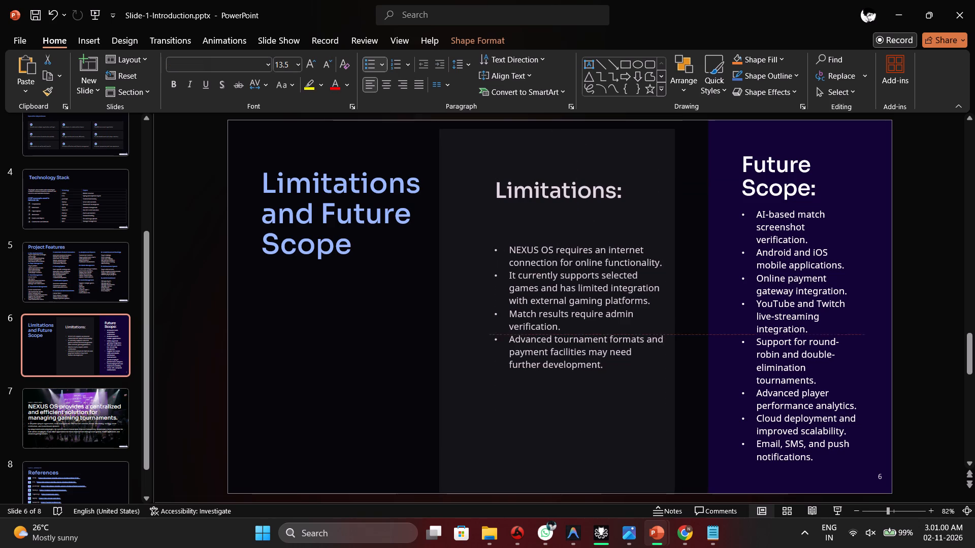
pyautogui.moveTo(556, 239); pyautogui.dragTo(541, 235)
pyautogui.click(473, 201)
# Widen the purple Future Scope panel until its inner edge meets the grey Limitations panel.
pyautogui.click(702, 214)
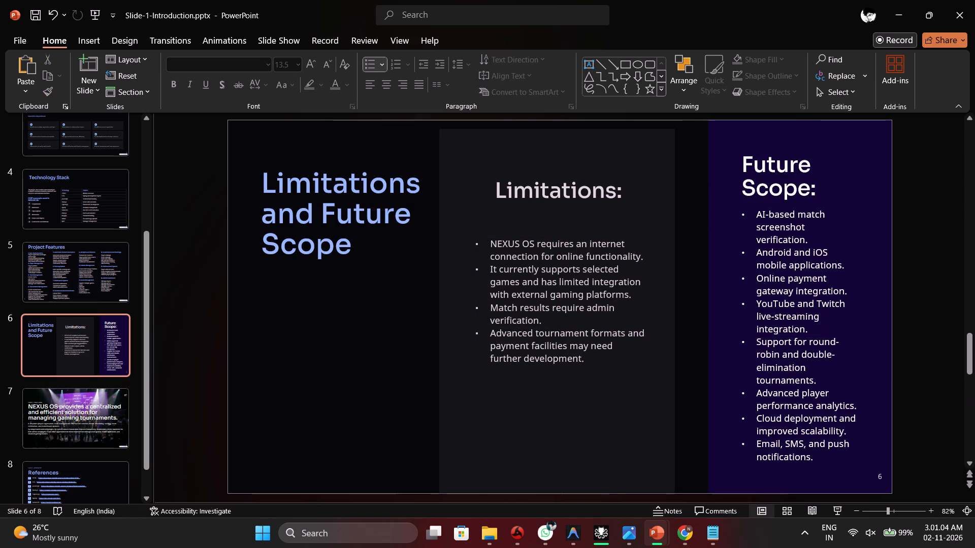
pyautogui.click(709, 223)
pyautogui.moveTo(709, 305); pyautogui.dragTo(687, 303)
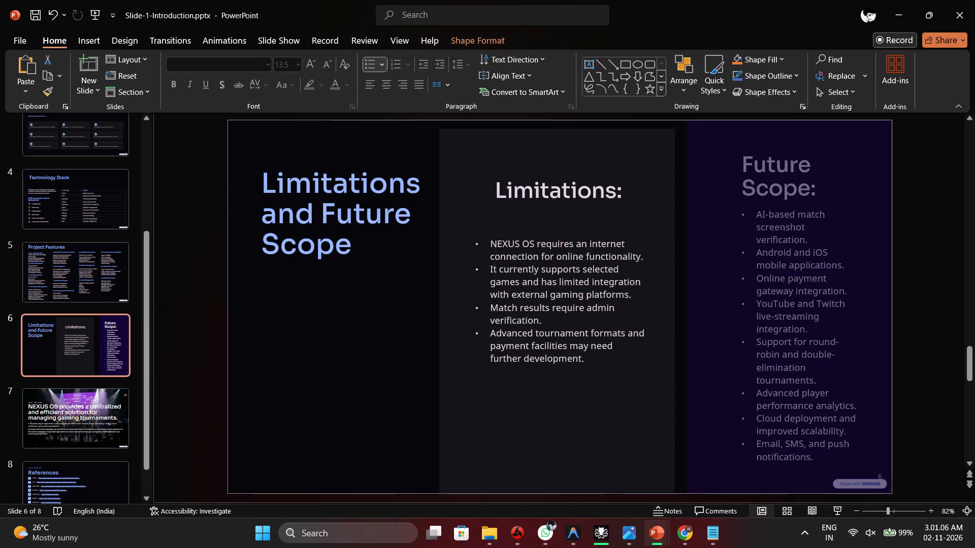
pyautogui.moveTo(687, 303); pyautogui.dragTo(675, 303)
# Widen the Future Scope bullet list box toward the Limitations panel to use the enlarged purple panel.
pyautogui.click(770, 289)
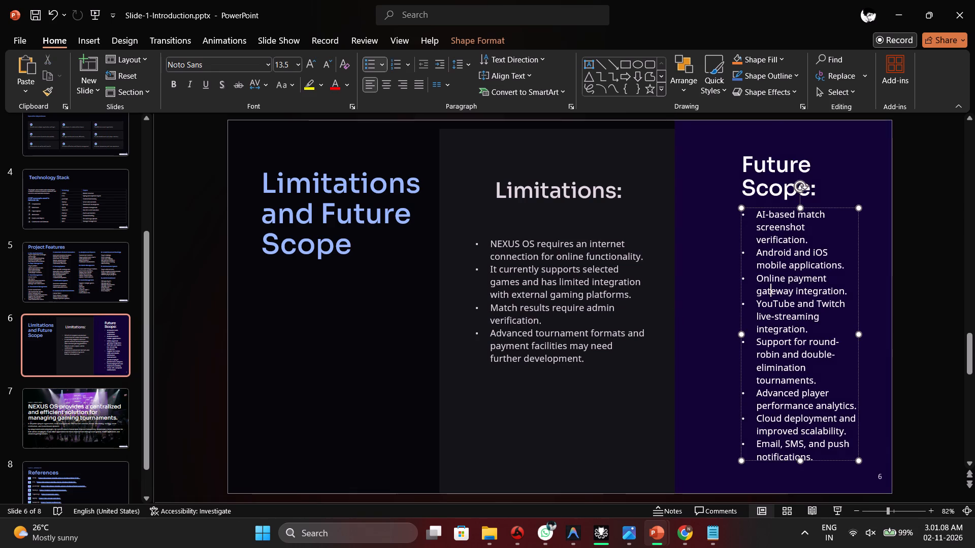
pyautogui.moveTo(739, 335); pyautogui.dragTo(721, 334)
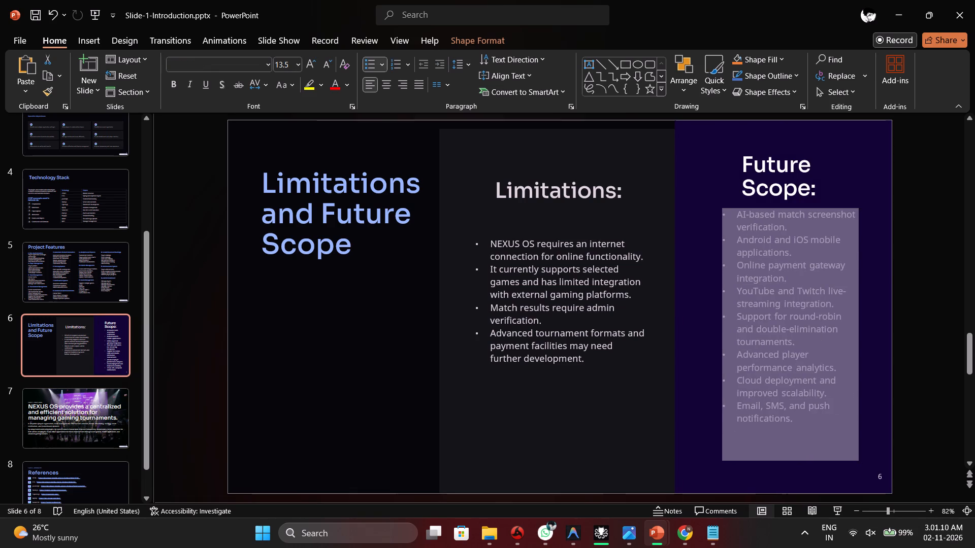
pyautogui.moveTo(721, 334); pyautogui.dragTo(699, 334)
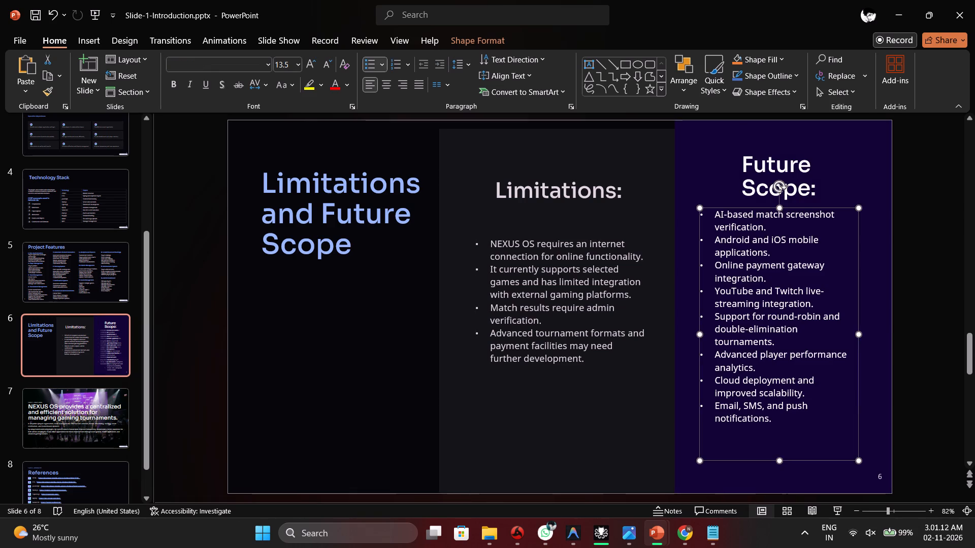
# Widen the "Future Scope:" heading box toward the Limitations panel so the heading fits on one line.
pyautogui.click(727, 142)
pyautogui.click(762, 169)
pyautogui.moveTo(739, 179); pyautogui.dragTo(736, 178)
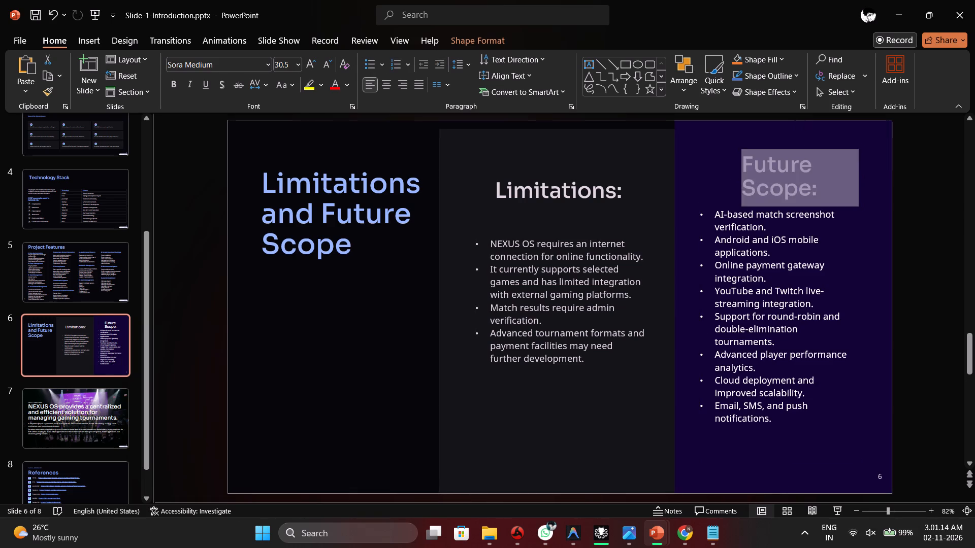
pyautogui.moveTo(736, 178); pyautogui.dragTo(704, 178)
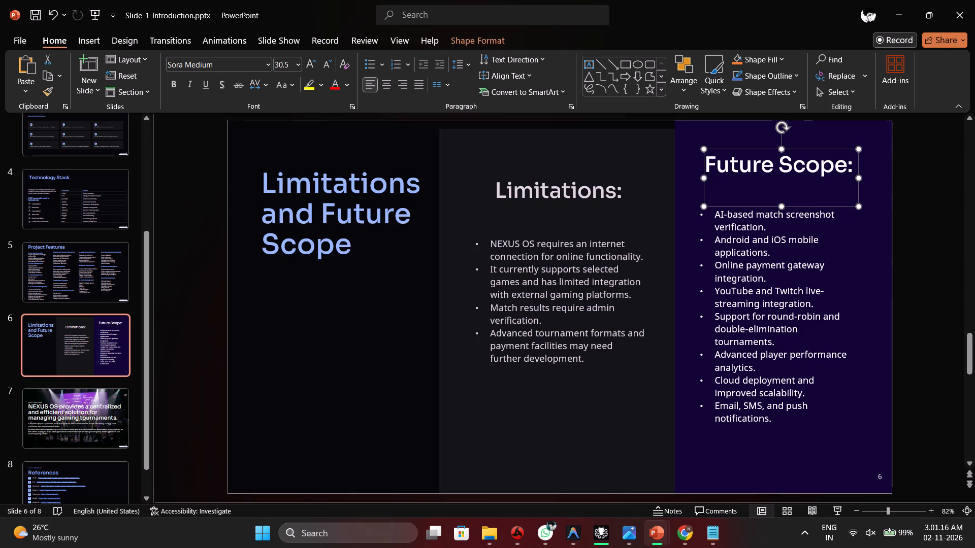
# Move the Future Scope bullet list down so its first bullet lines up with the Limitations list.
pyautogui.click(860, 234)
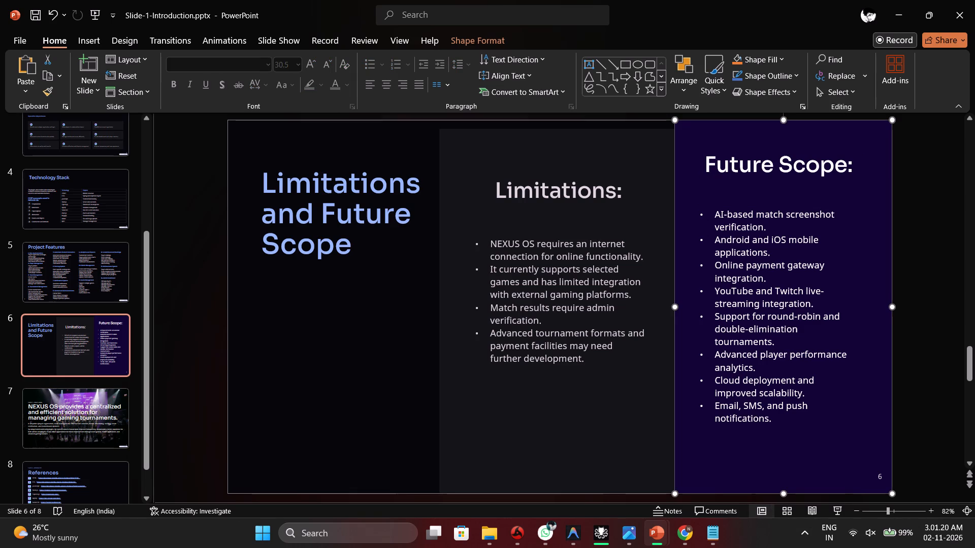
pyautogui.click(810, 363)
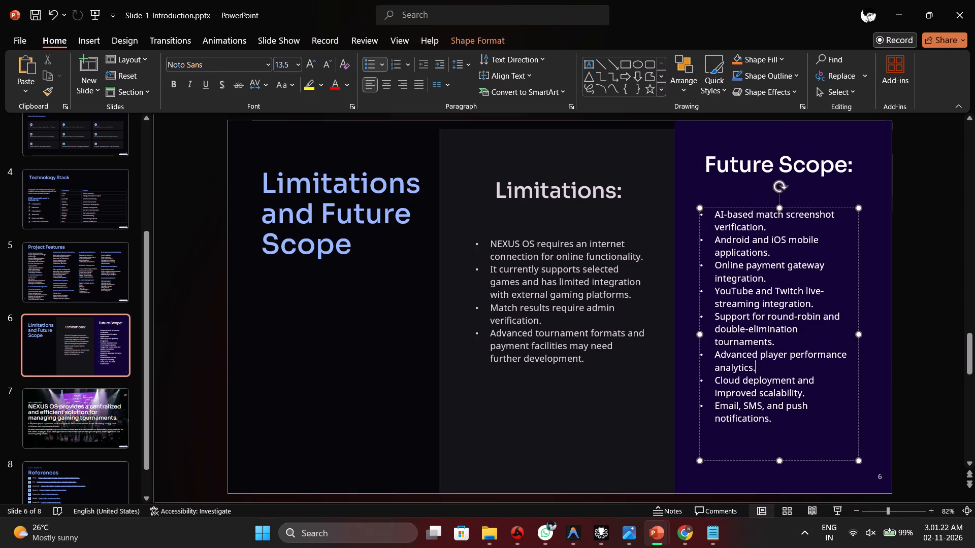
pyautogui.click(723, 236)
pyautogui.moveTo(746, 207); pyautogui.dragTo(746, 210)
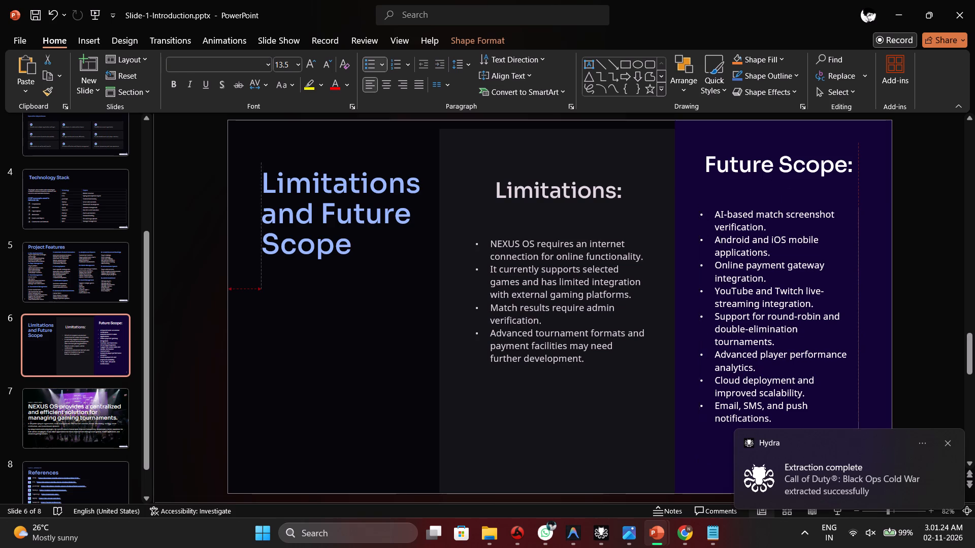
pyautogui.moveTo(746, 210); pyautogui.dragTo(745, 235)
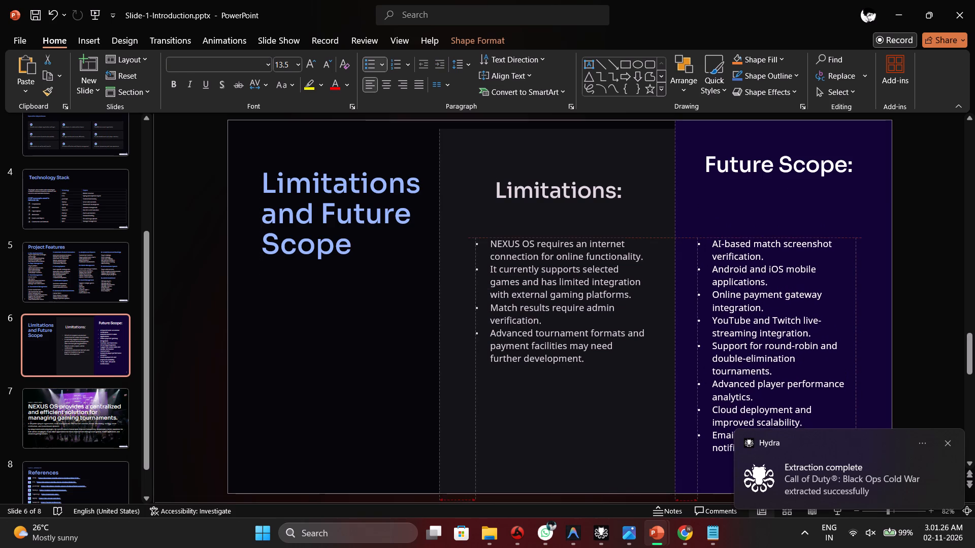
pyautogui.moveTo(745, 235); pyautogui.dragTo(747, 234)
# Move the "Future Scope:" heading down so it lines up with the "Limitations:" heading.
pyautogui.click(750, 164)
pyautogui.moveTo(748, 149); pyautogui.dragTo(749, 173)
pyautogui.click(745, 148)
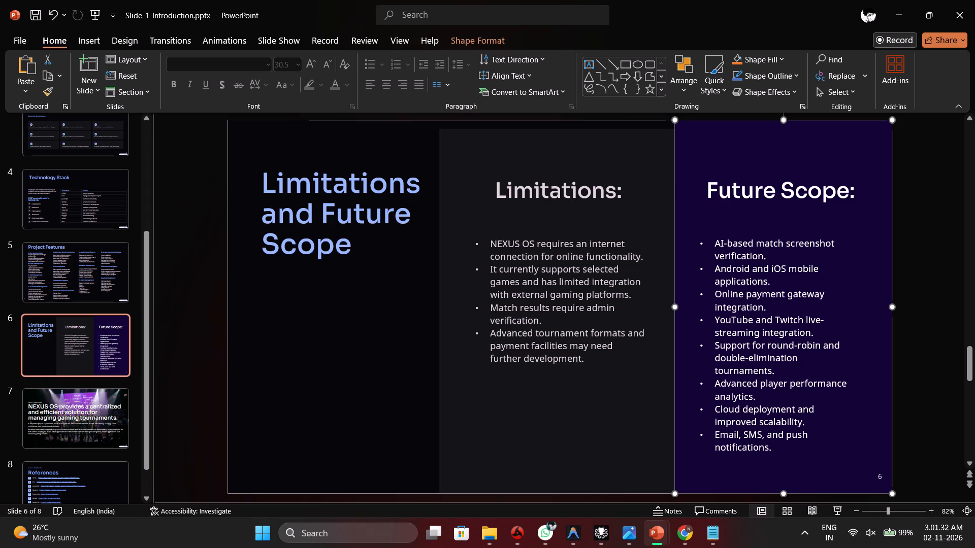
# Add a colon at the end of the "Limitations and Future Scope" title.
pyautogui.click(361, 244)
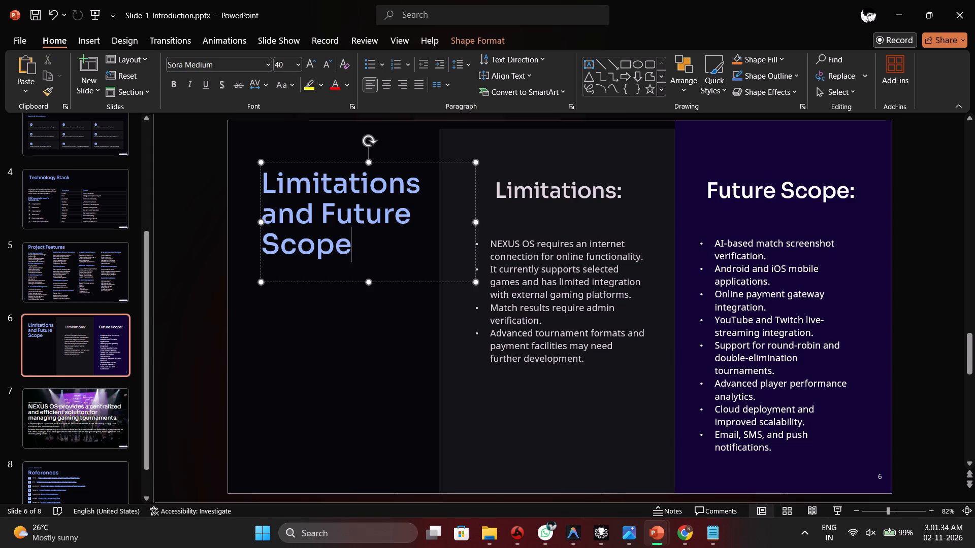
pyautogui.hotkey('shift', ':')
# Examine the Conclusion slide's text and background image, and look over the References slide.
pyautogui.click(85, 409)
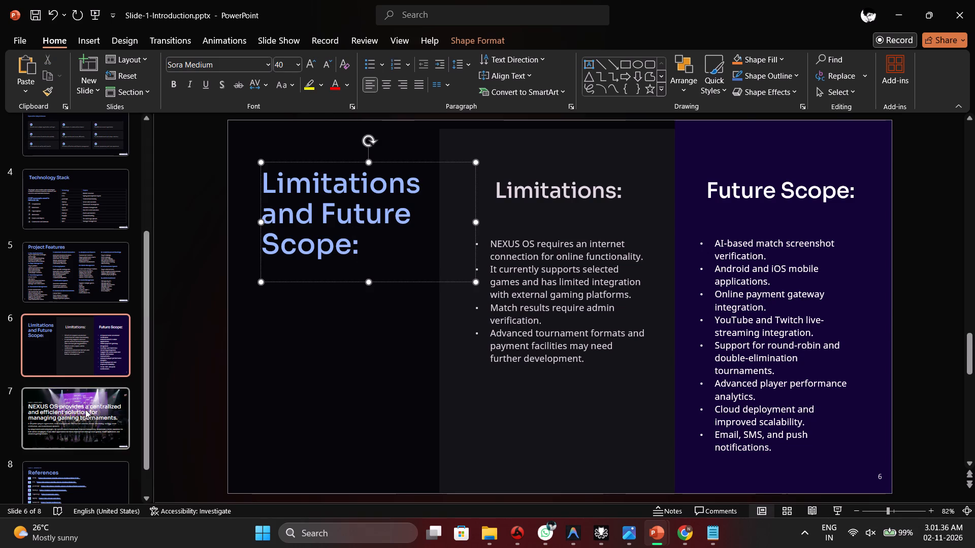
pyautogui.click(427, 159)
pyautogui.rightClick(432, 165)
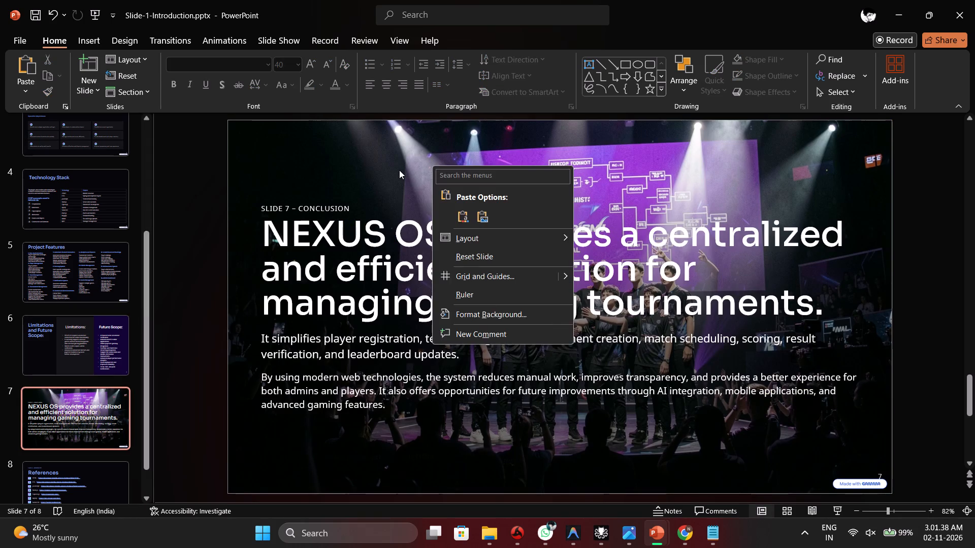
pyautogui.tripleClick(399, 170)
pyautogui.click(421, 220)
pyautogui.doubleClick(431, 225)
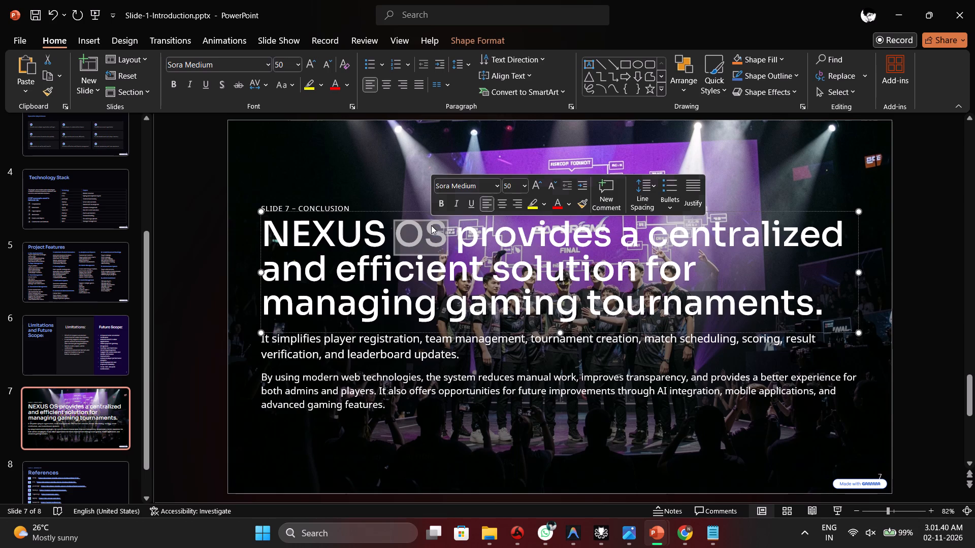
pyautogui.click(421, 417)
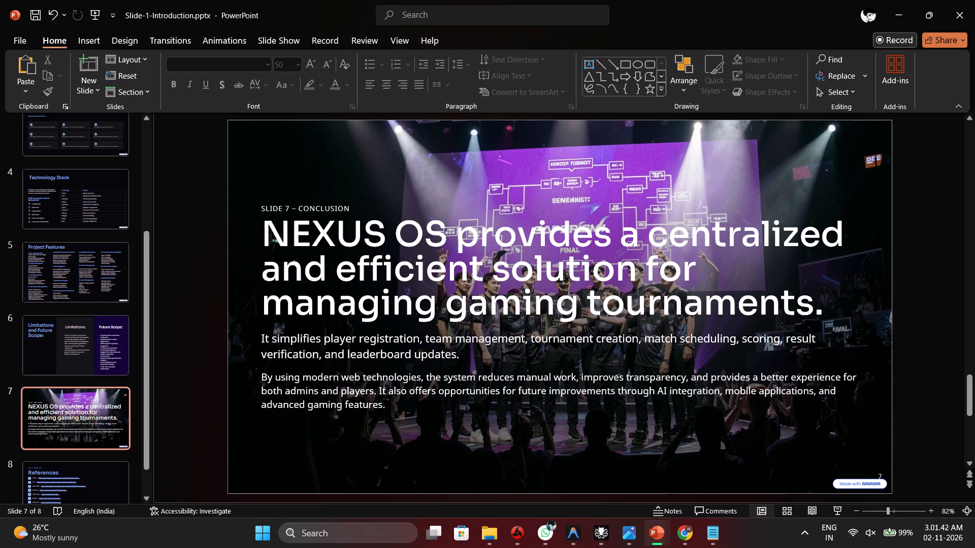
pyautogui.scroll(-3, 375, 208)
pyautogui.scroll(1, 375, 253)
pyautogui.click(114, 433)
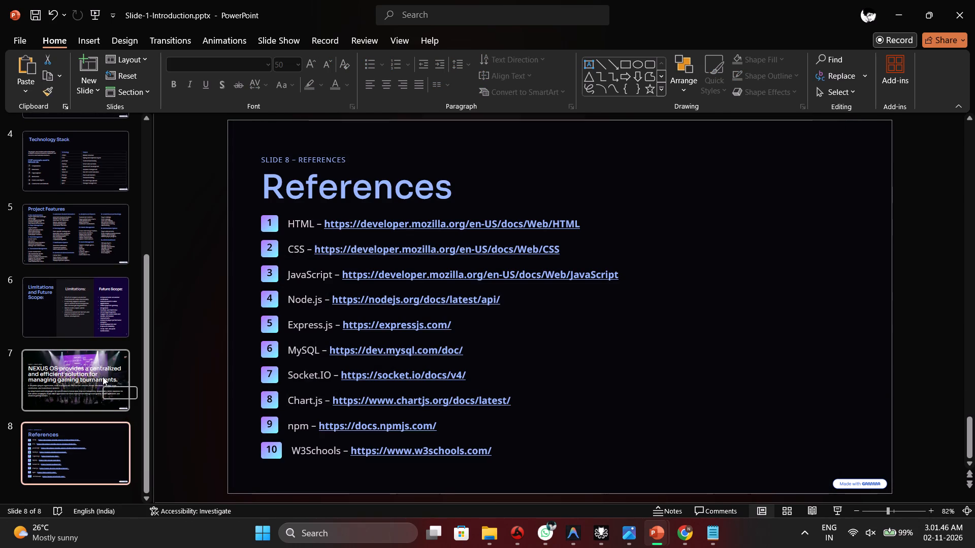
# Hide the background graphics on slide 7, the Conclusion slide, through its Format Background settings.
pyautogui.click(103, 376)
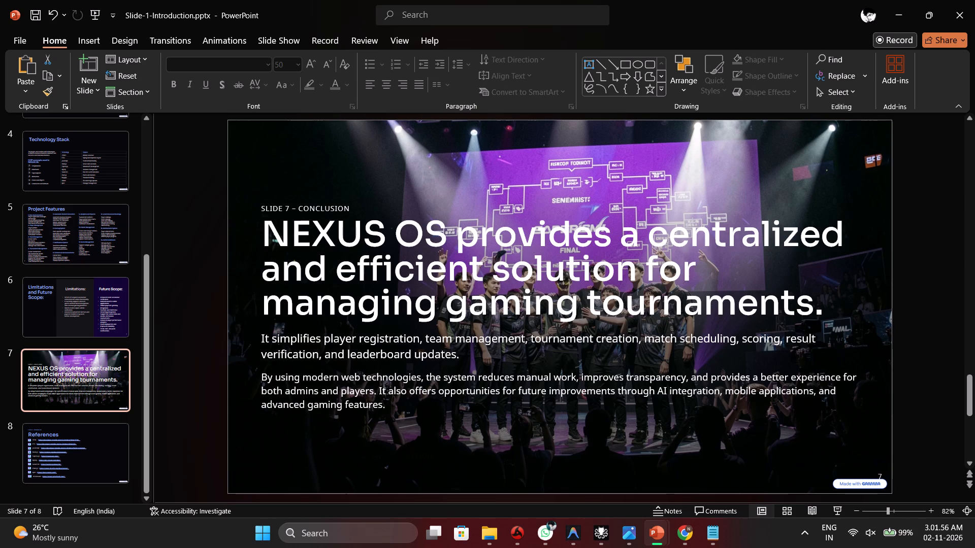
pyautogui.click(424, 188)
pyautogui.click(563, 188)
pyautogui.rightClick(563, 188)
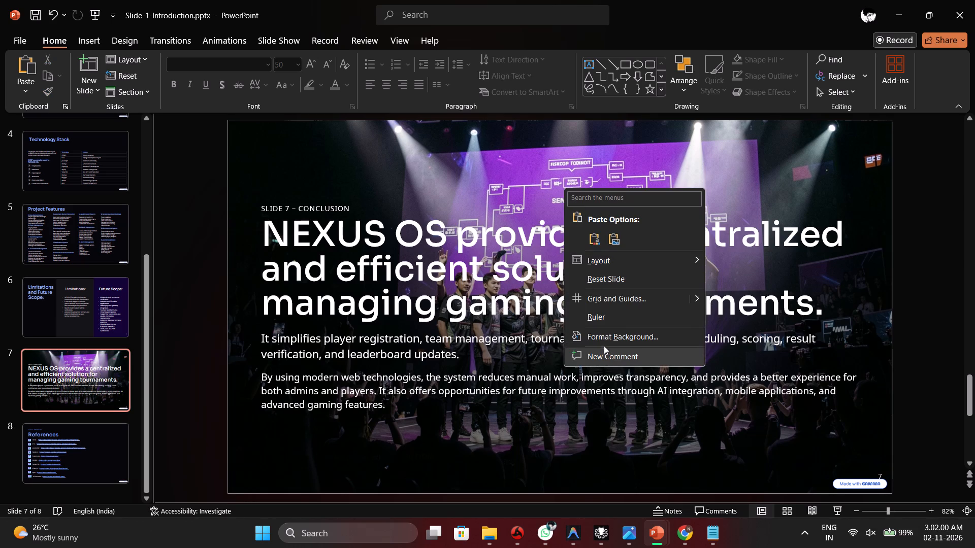
pyautogui.click(604, 341)
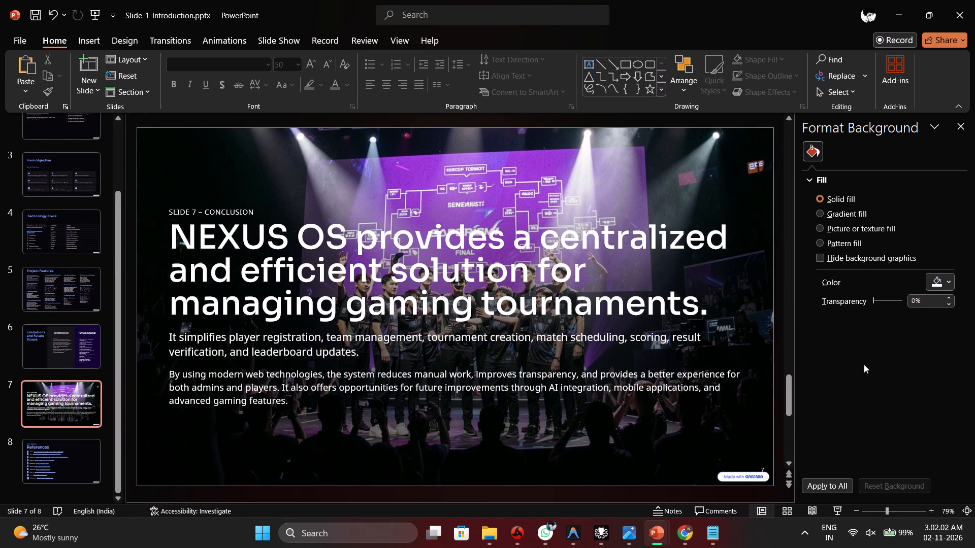
pyautogui.click(830, 258)
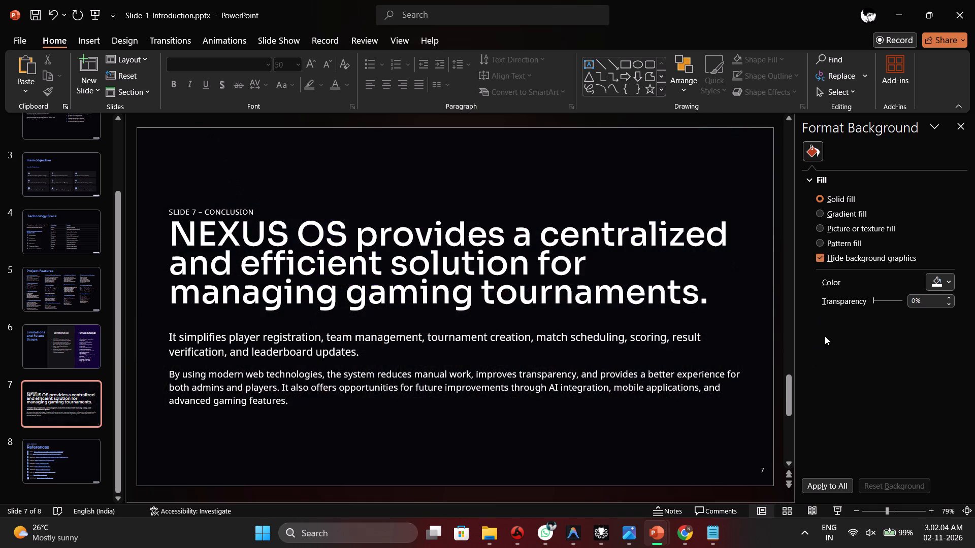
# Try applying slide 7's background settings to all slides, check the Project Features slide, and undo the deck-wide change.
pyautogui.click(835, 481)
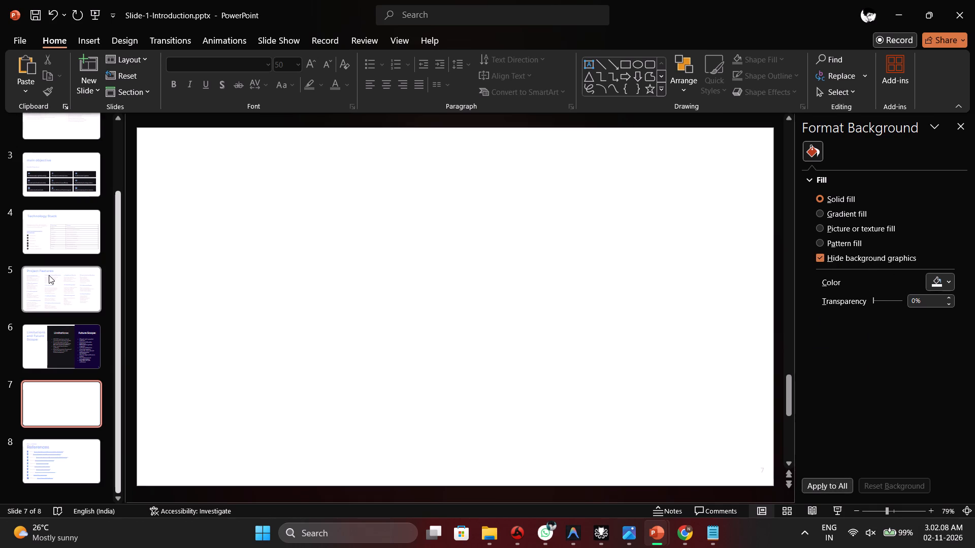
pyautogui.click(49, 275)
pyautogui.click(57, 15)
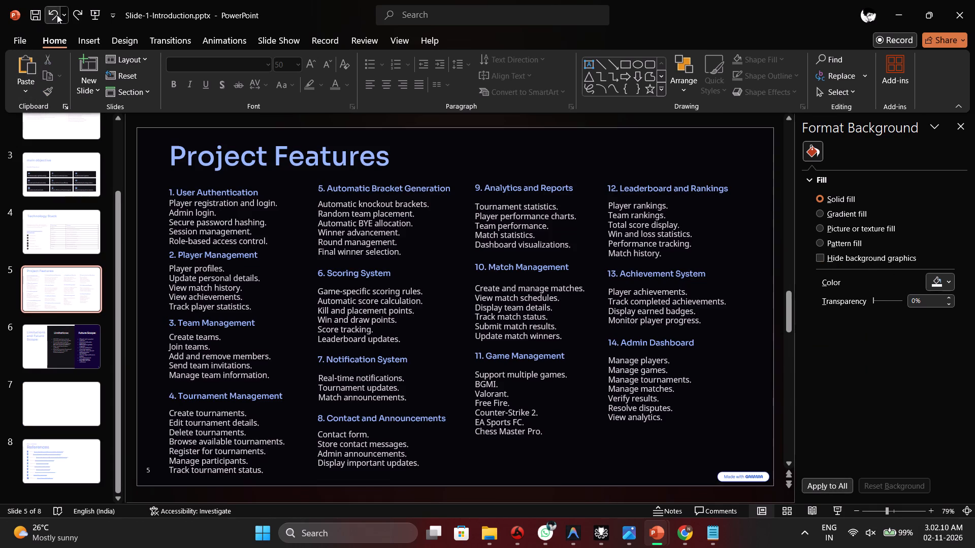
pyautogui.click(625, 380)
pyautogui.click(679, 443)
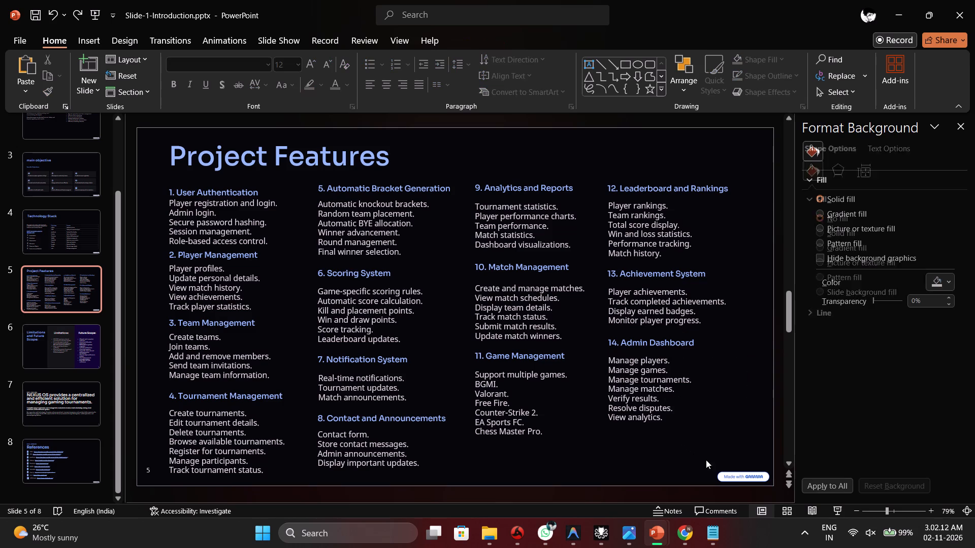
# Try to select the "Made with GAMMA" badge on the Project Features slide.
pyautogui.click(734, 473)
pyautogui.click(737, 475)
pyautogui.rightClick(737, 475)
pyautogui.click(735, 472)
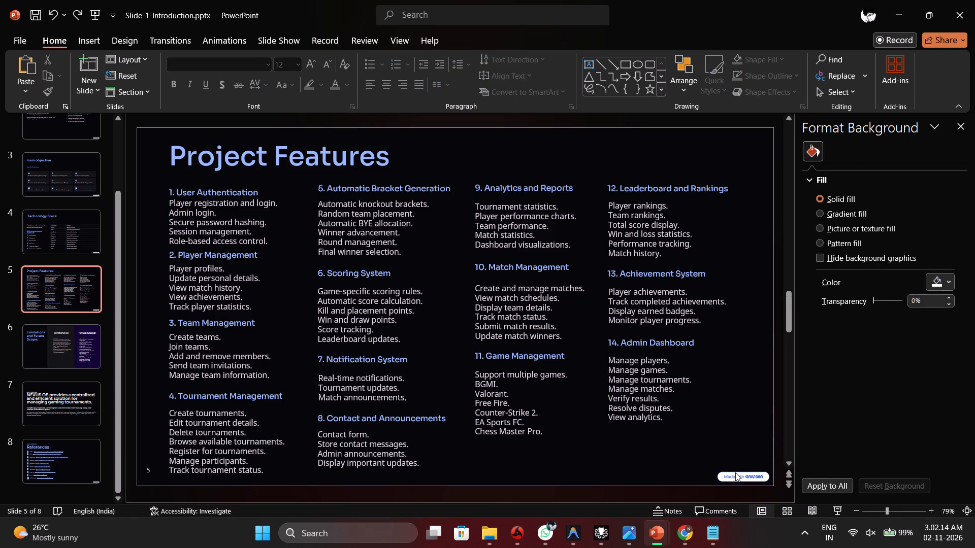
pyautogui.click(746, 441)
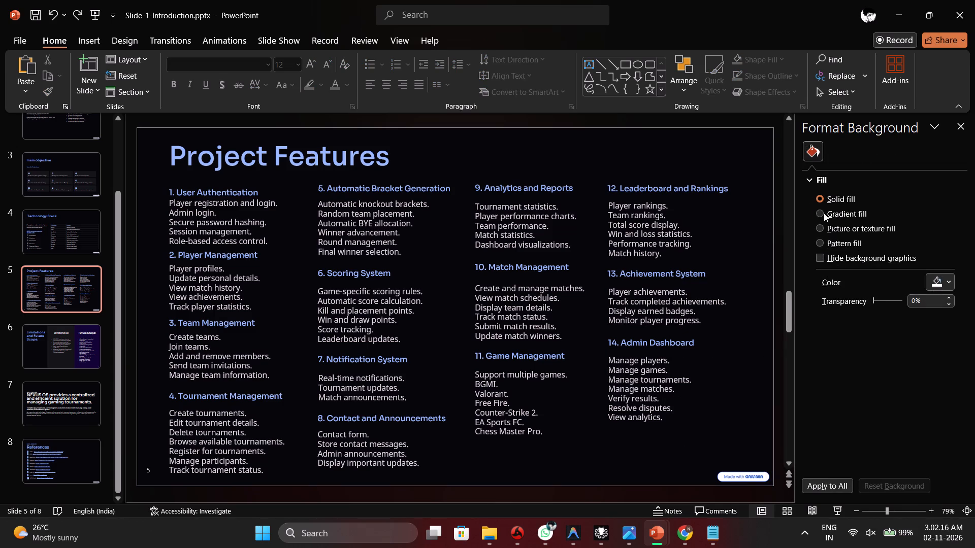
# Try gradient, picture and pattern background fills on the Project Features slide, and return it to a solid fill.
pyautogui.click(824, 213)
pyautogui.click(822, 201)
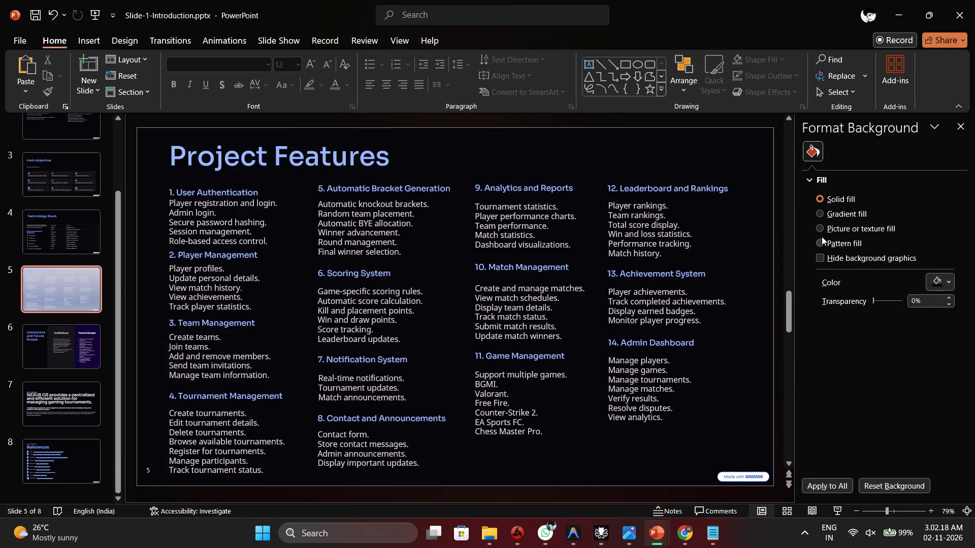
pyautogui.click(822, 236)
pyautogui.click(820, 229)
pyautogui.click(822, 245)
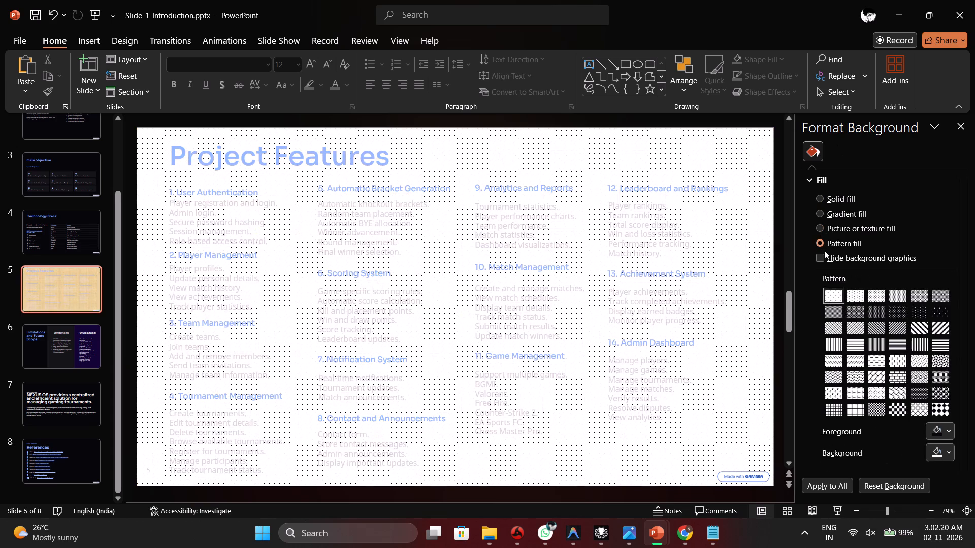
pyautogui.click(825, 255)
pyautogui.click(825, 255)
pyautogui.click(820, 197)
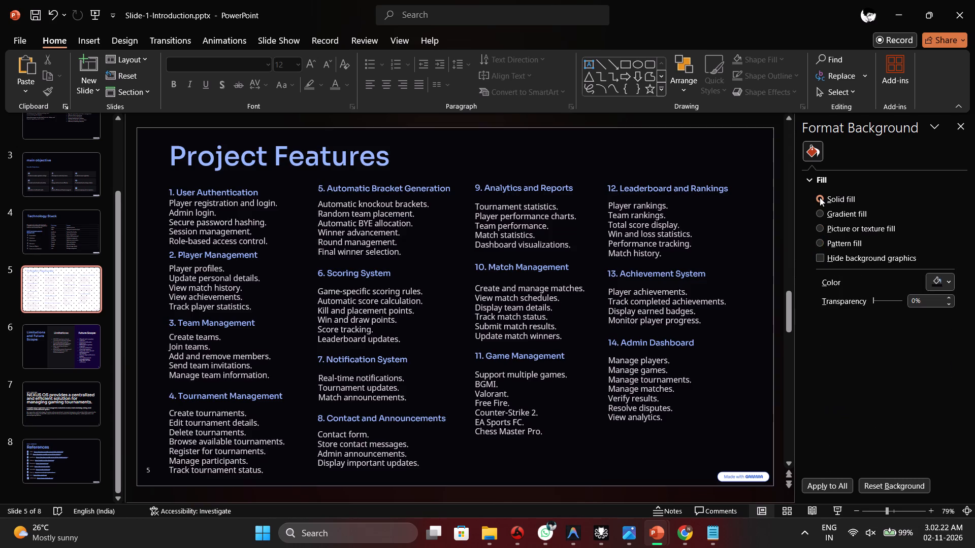
# Hide the background graphics on the Project Features slide and apply this background setting to all slides.
pyautogui.click(819, 259)
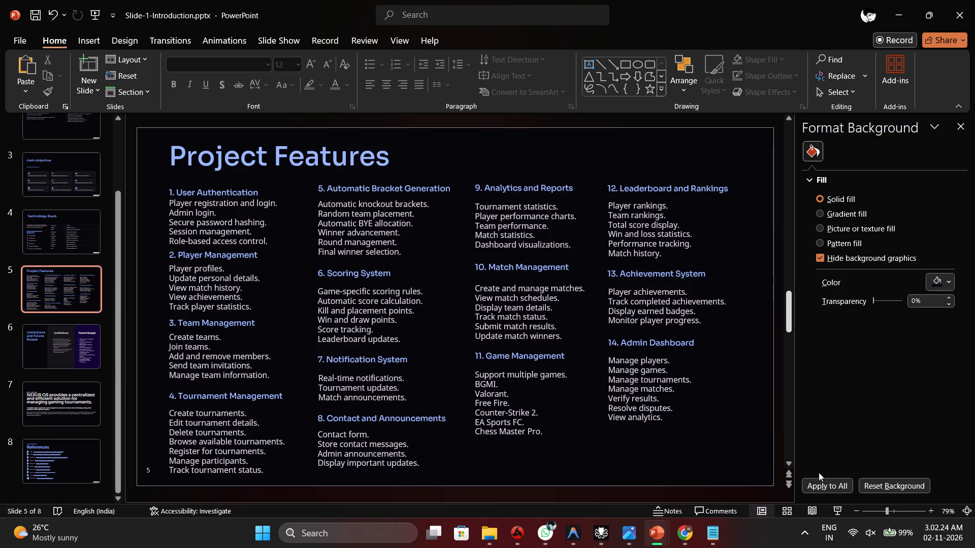
pyautogui.click(825, 485)
# Check slides 1 to 6 for leftover Gamma badges and for the look of their backgrounds.
pyautogui.scroll(3, 66, 298)
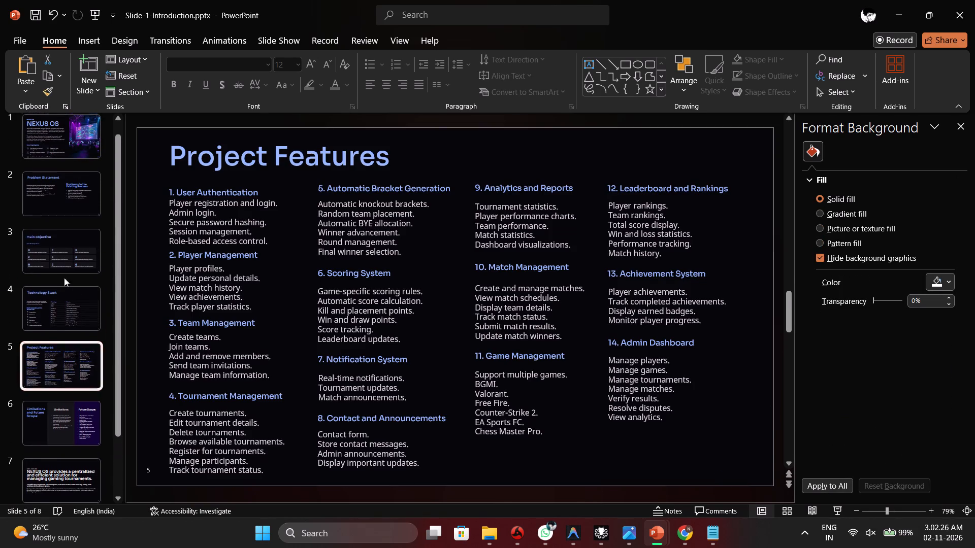
pyautogui.click(59, 243)
pyautogui.scroll(4, 59, 243)
pyautogui.click(59, 237)
pyautogui.scroll(3, 59, 237)
pyautogui.click(63, 185)
pyautogui.scroll(3, 63, 185)
pyautogui.click(69, 150)
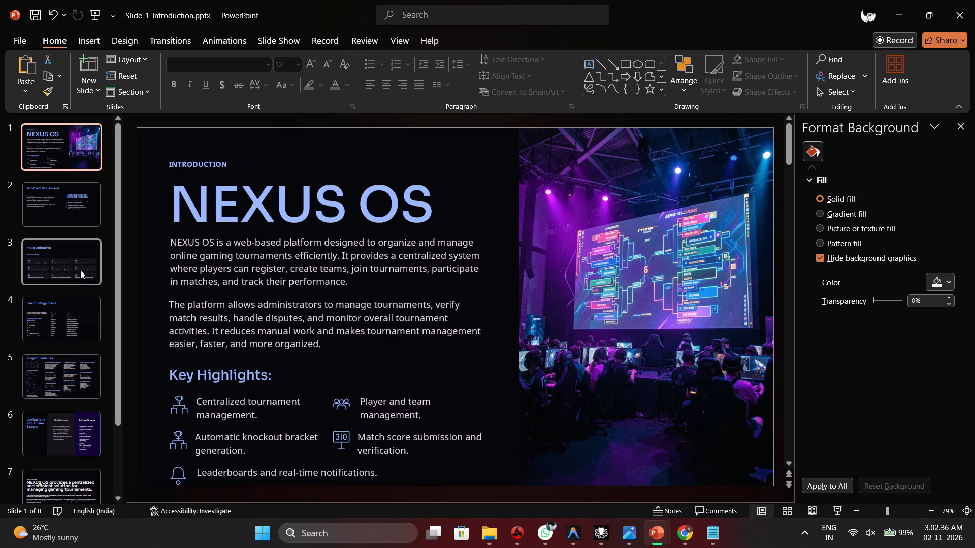
pyautogui.click(92, 284)
pyautogui.click(77, 341)
pyautogui.click(82, 382)
pyautogui.scroll(-2, 82, 382)
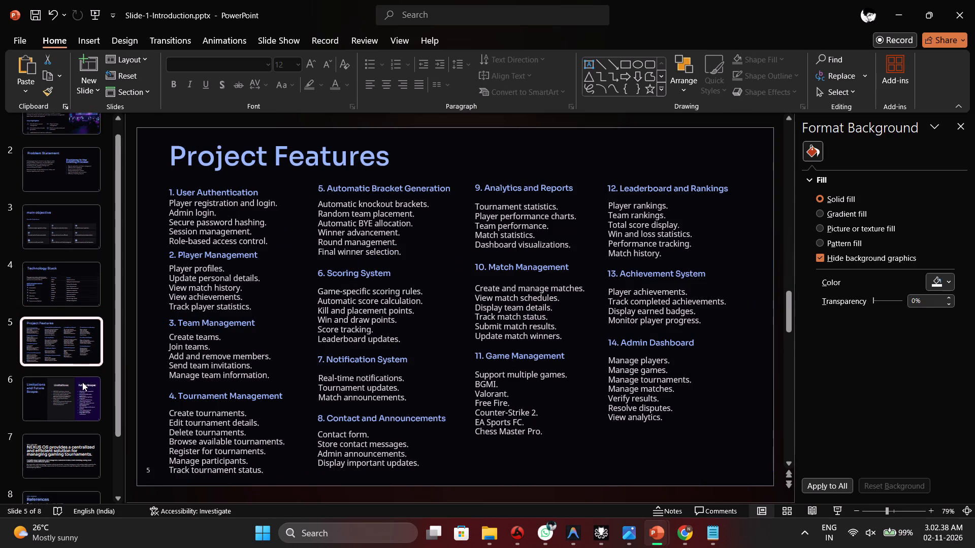
pyautogui.click(82, 382)
pyautogui.scroll(-3, 82, 382)
pyautogui.click(82, 382)
pyautogui.scroll(3, 82, 401)
pyautogui.click(74, 375)
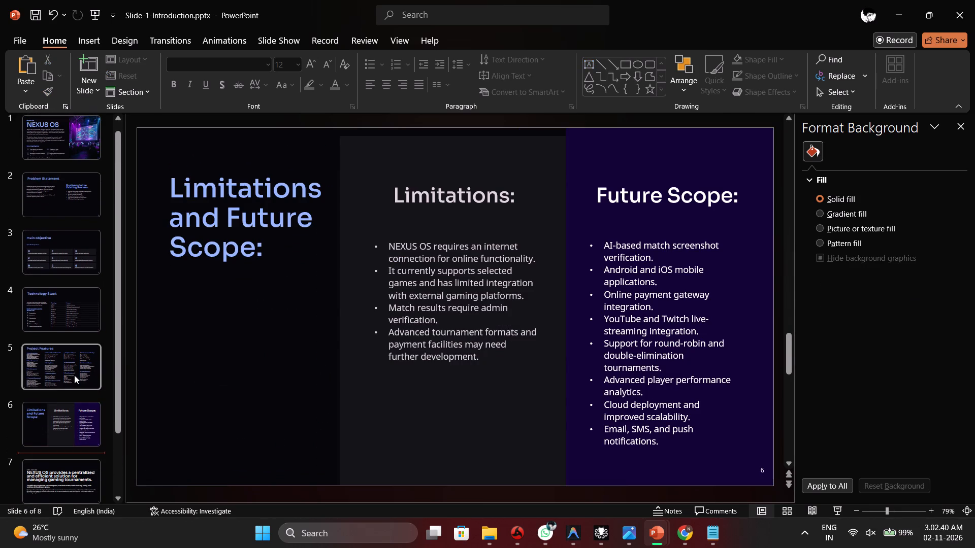
# Go back to slide 1 and review every slide in order through References, ending on the Conclusion slide.
pyautogui.click(70, 317)
pyautogui.click(90, 262)
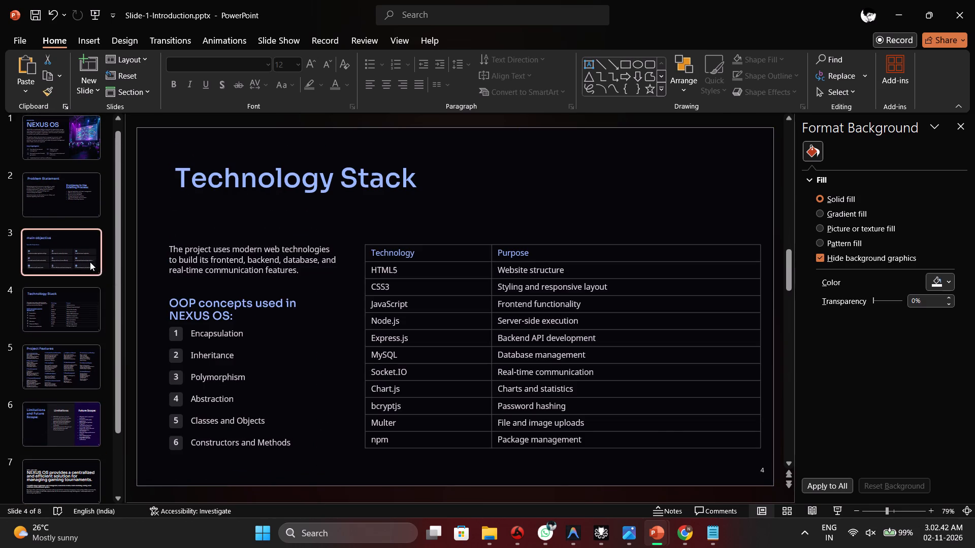
pyautogui.click(83, 210)
pyautogui.scroll(3, 71, 305)
pyautogui.click(68, 210)
pyautogui.click(68, 153)
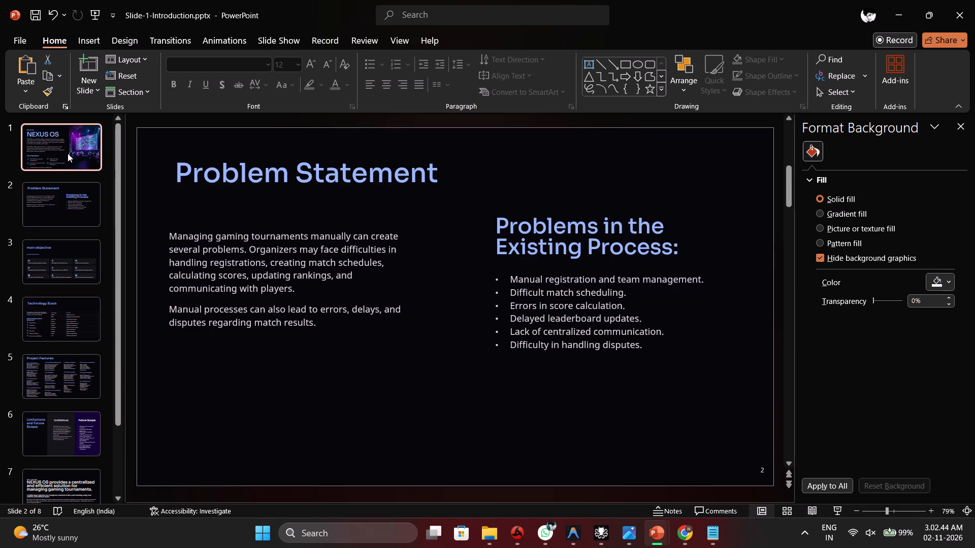
pyautogui.click(74, 202)
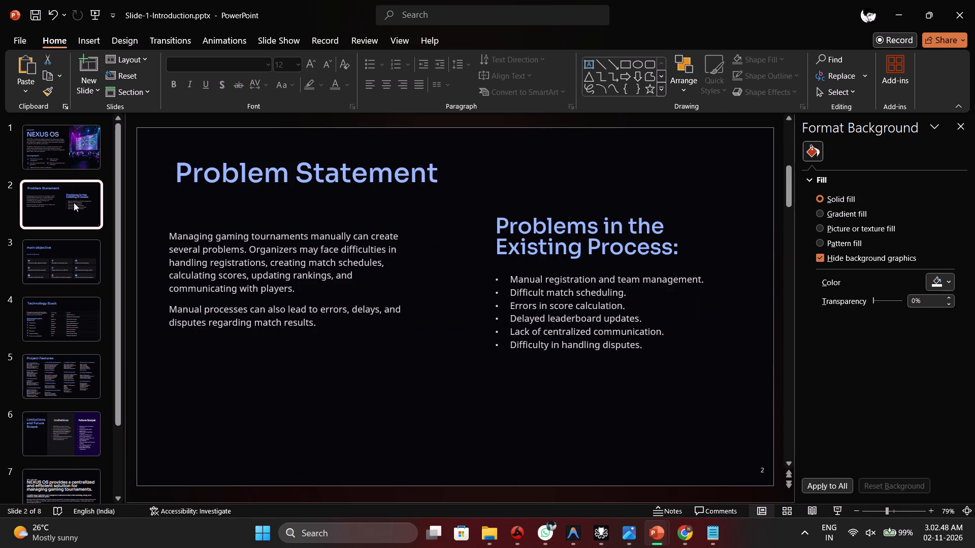
pyautogui.scroll(3, 71, 202)
pyautogui.click(68, 165)
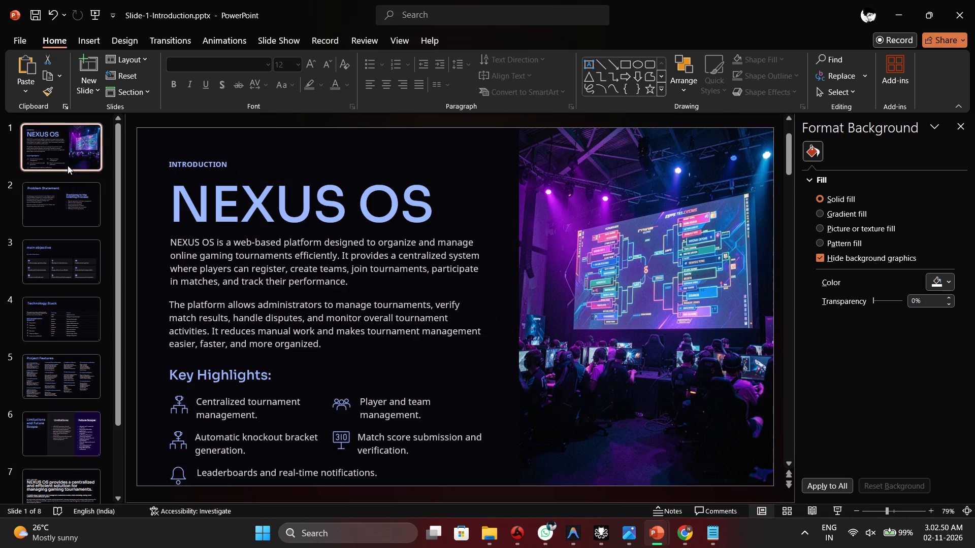
pyautogui.press('Right')
pyautogui.press('Down')
pyautogui.press('Down')
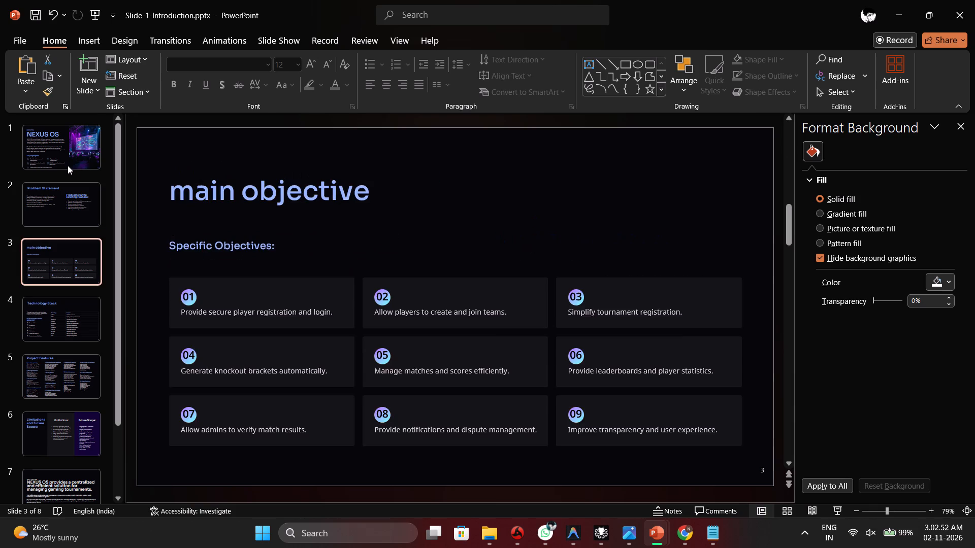
pyautogui.press('Down')
pyautogui.press('Down')
pyautogui.press('Down')
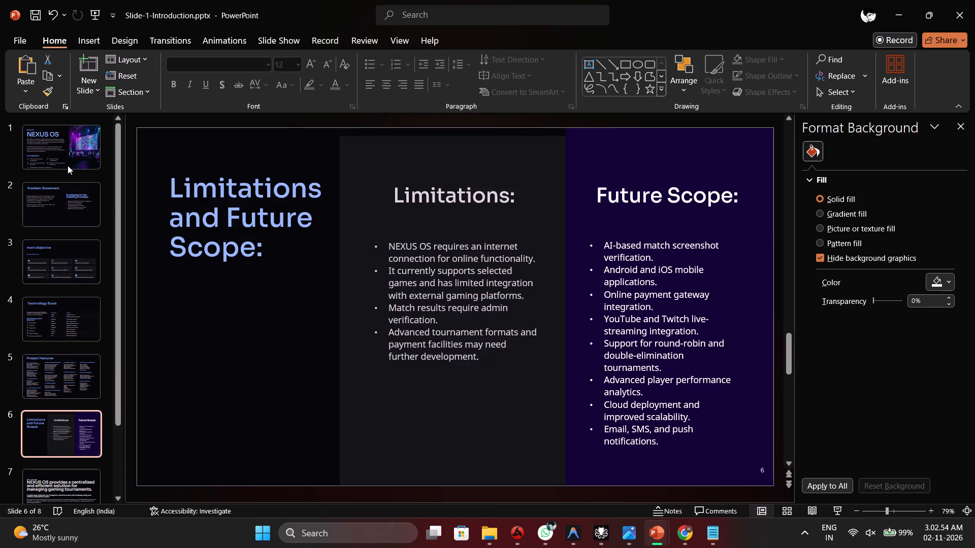
pyautogui.press('Down')
pyautogui.press('Down')
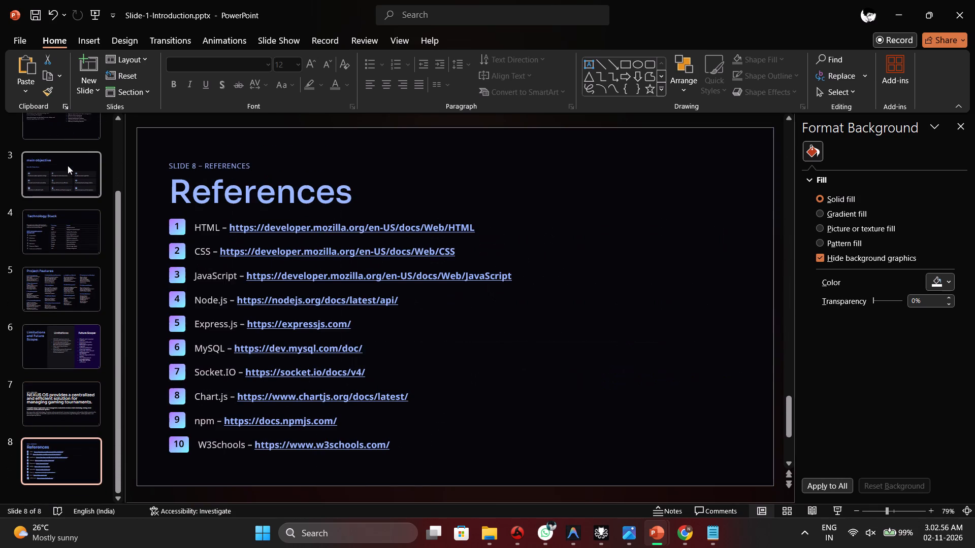
pyautogui.press('Up')
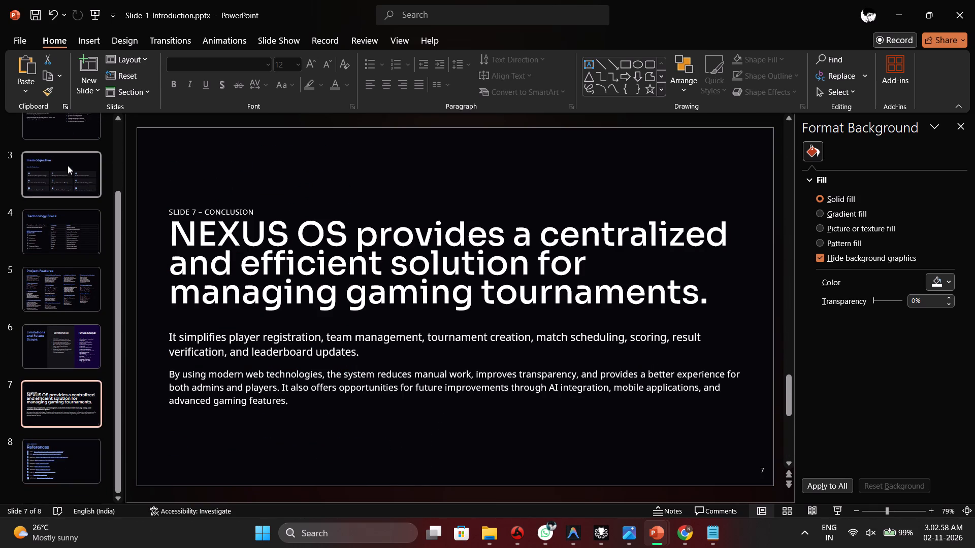
# Switch to the slide outline in Notepad and copy both paragraphs under "Slide 7 – Conclusion".
pyautogui.click(270, 171)
pyautogui.click(271, 218)
pyautogui.click(294, 162)
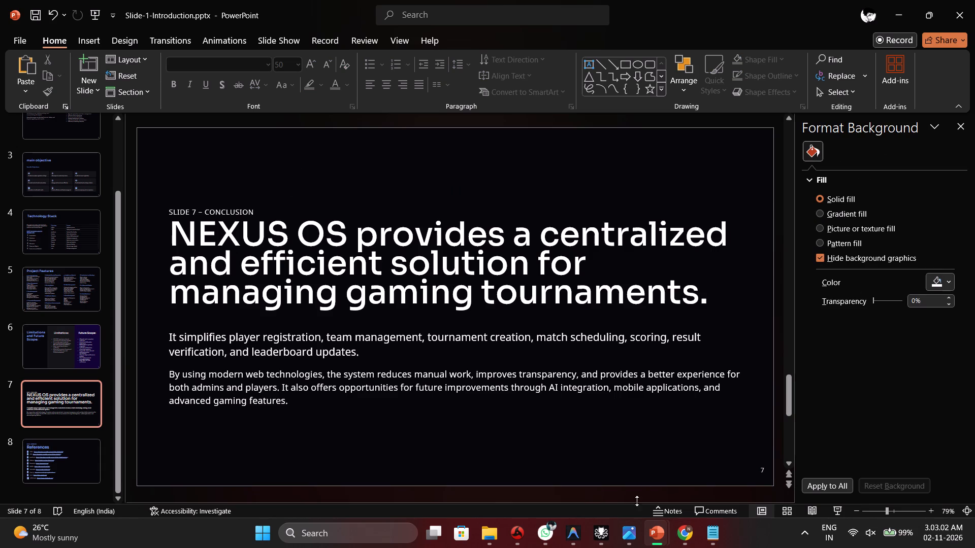
pyautogui.click(705, 534)
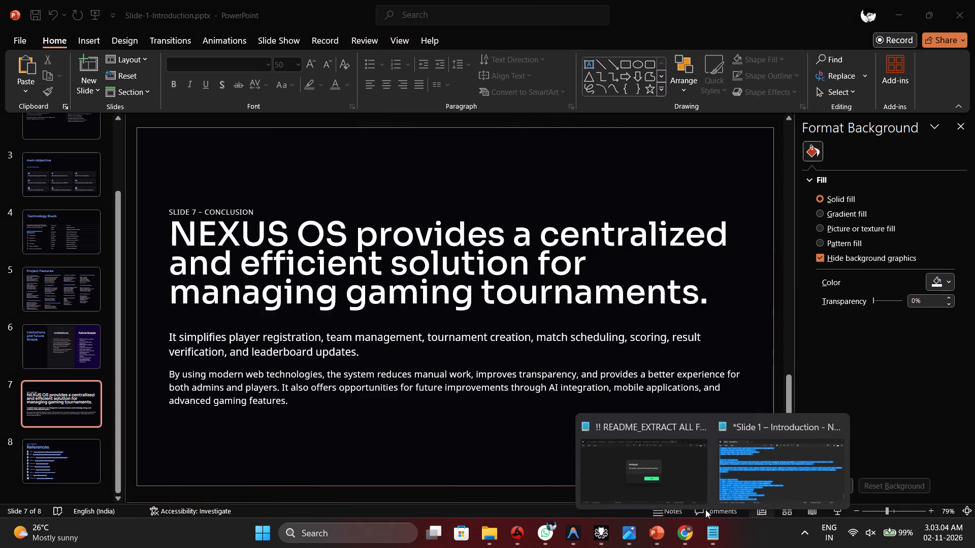
pyautogui.click(730, 482)
pyautogui.click(372, 343)
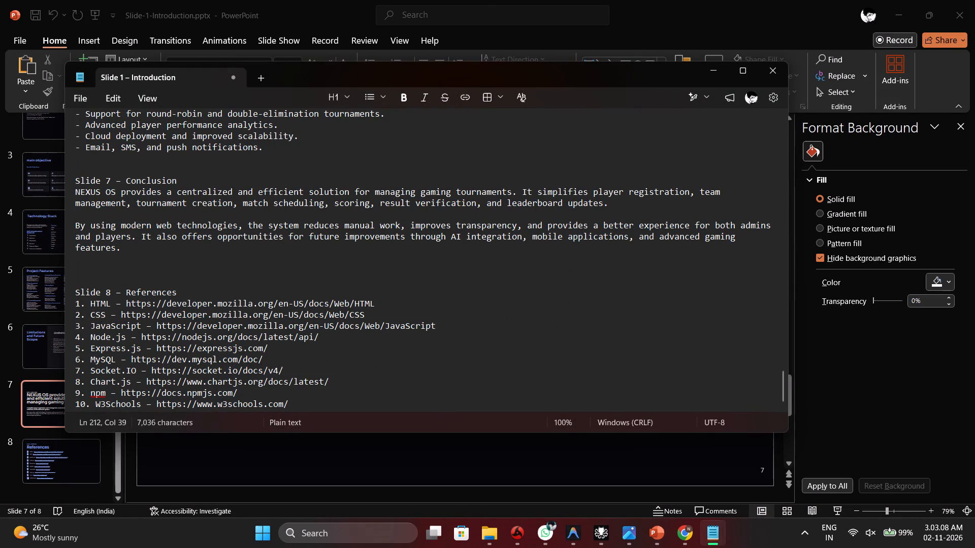
pyautogui.moveTo(73, 191); pyautogui.dragTo(141, 250)
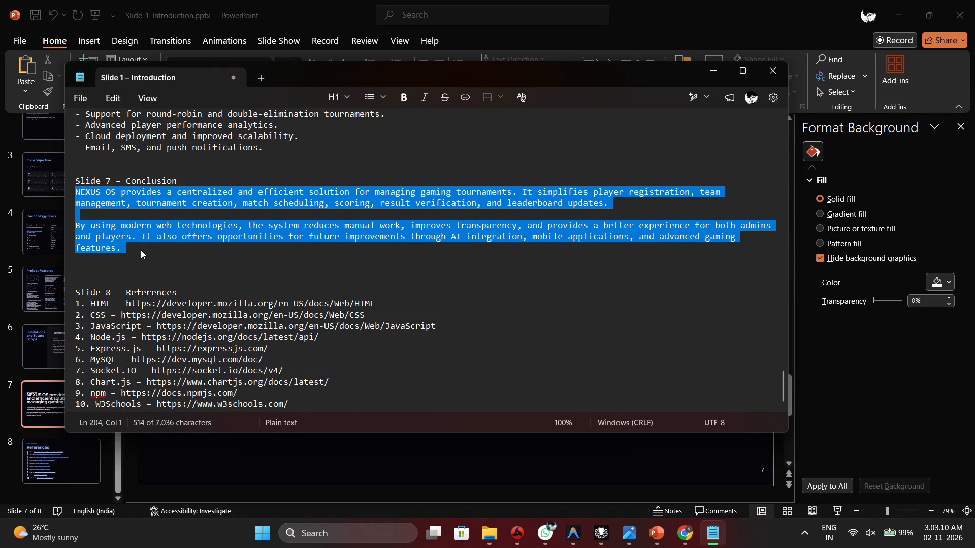
pyautogui.hotkey('ctrl', 'c')
pyautogui.hotkey('ctrl', 'c')
pyautogui.hotkey('ctrl', 'c')
# Return to the Slide-1-Introduction deck in PowerPoint and delete slide 7's "It simplifies player registration" text box.
pyautogui.click(690, 533)
pyautogui.click(634, 532)
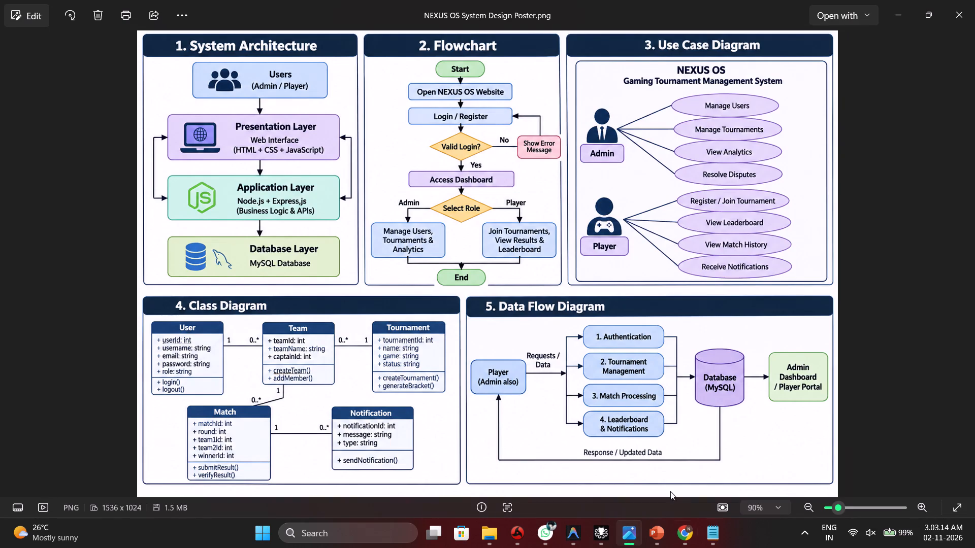
pyautogui.moveTo(687, 538); pyautogui.dragTo(680, 537)
pyautogui.click(572, 536)
pyautogui.click(663, 529)
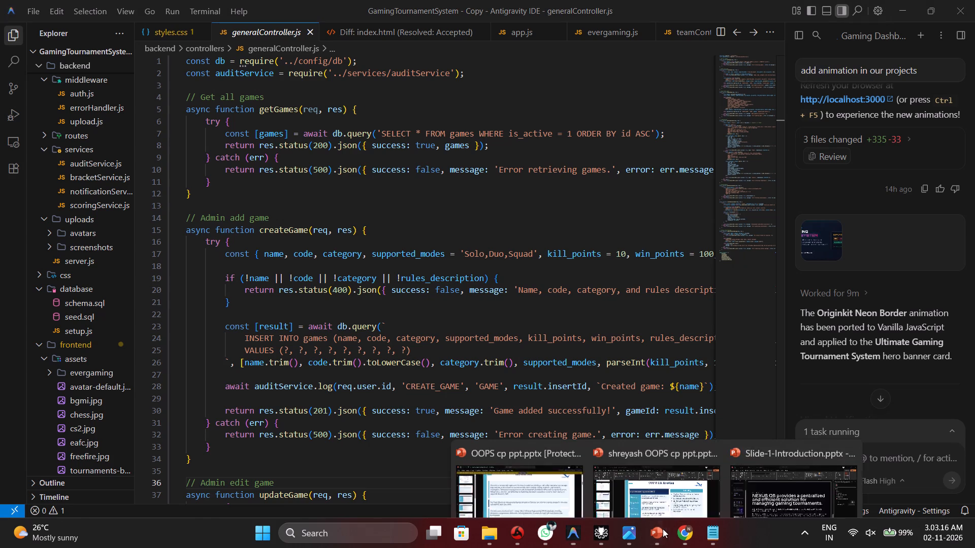
pyautogui.click(773, 472)
pyautogui.doubleClick(219, 214)
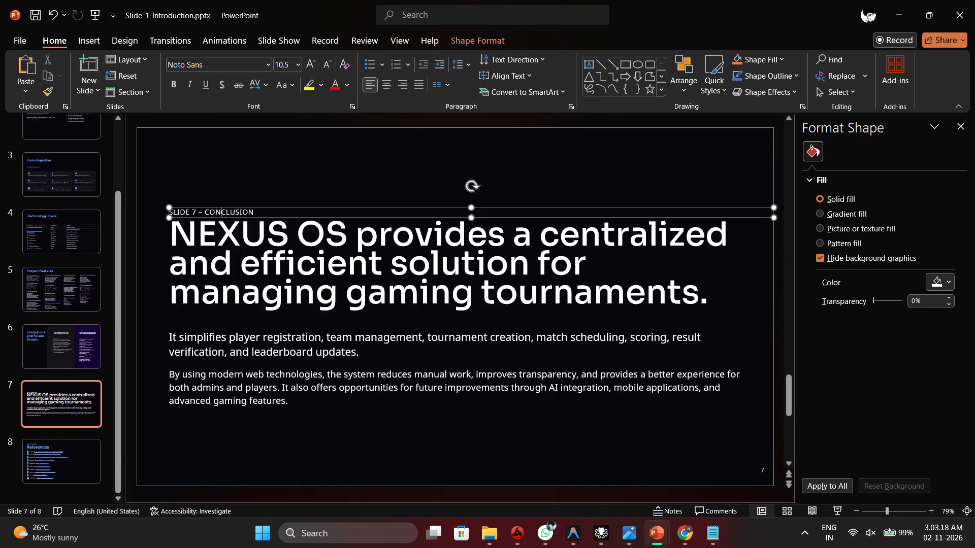
pyautogui.doubleClick(301, 252)
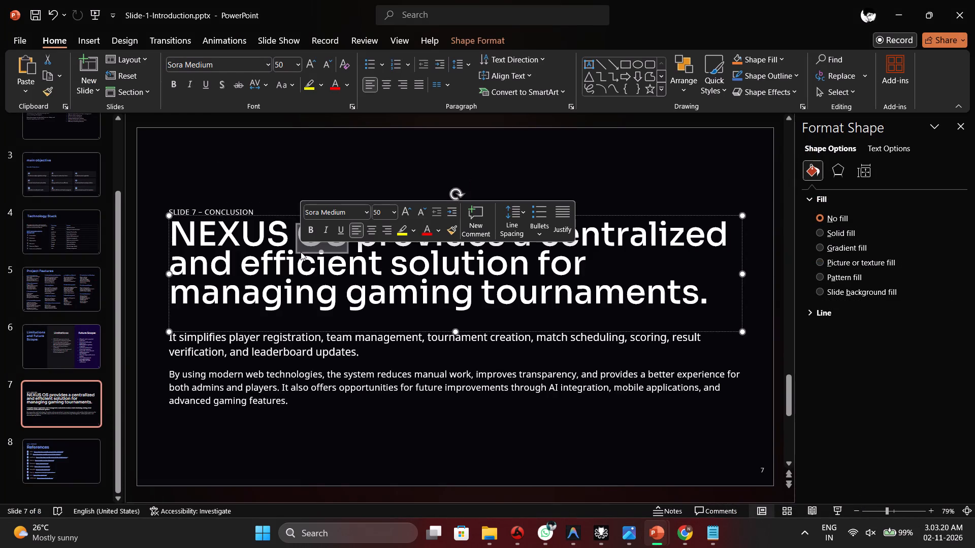
pyautogui.doubleClick(232, 210)
pyautogui.click(73, 282)
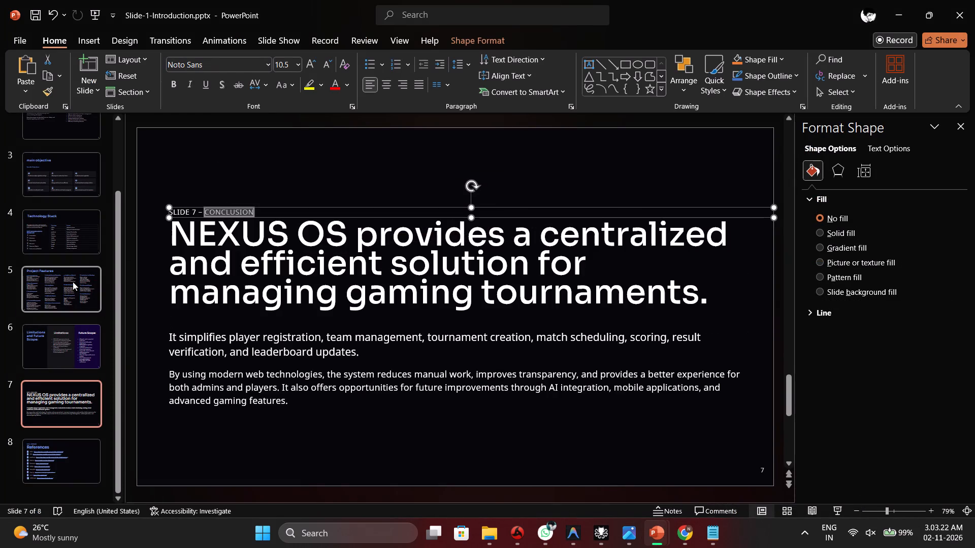
pyautogui.click(76, 384)
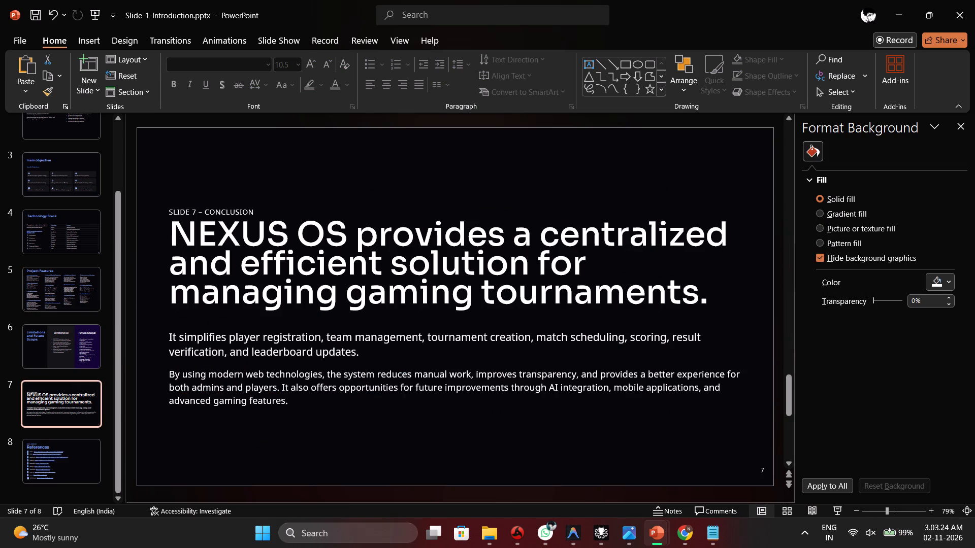
pyautogui.click(175, 233)
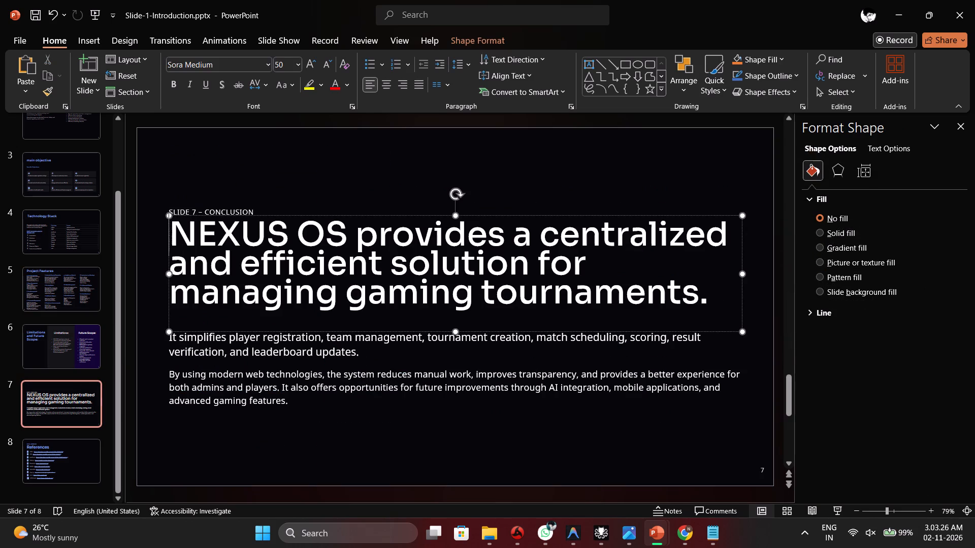
pyautogui.click(524, 393)
pyautogui.click(345, 361)
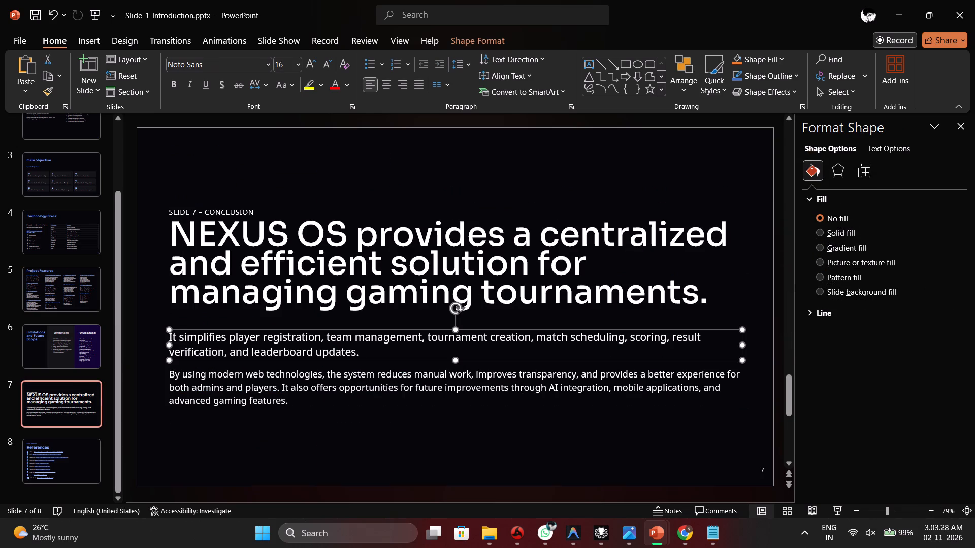
pyautogui.click(355, 331)
pyautogui.press('BackSpace')
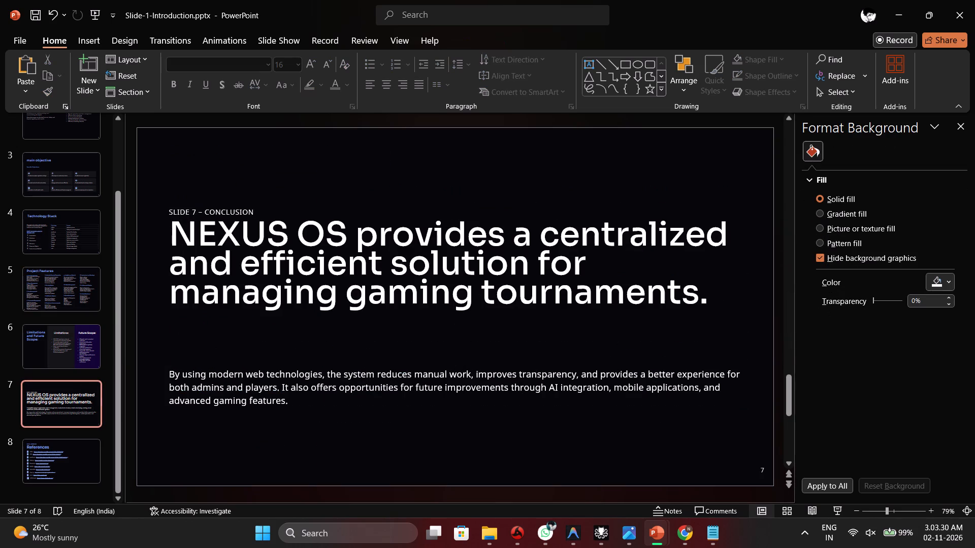
# Delete the large "NEXUS OS provides a centralized and efficient solution" heading box from slide 7.
pyautogui.click(372, 378)
pyautogui.click(370, 267)
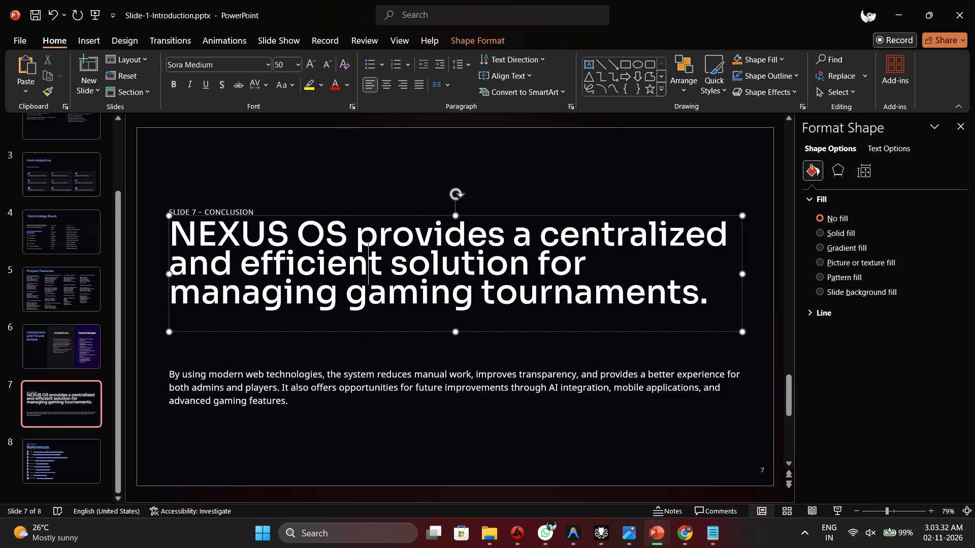
pyautogui.click(391, 214)
pyautogui.press('Delete')
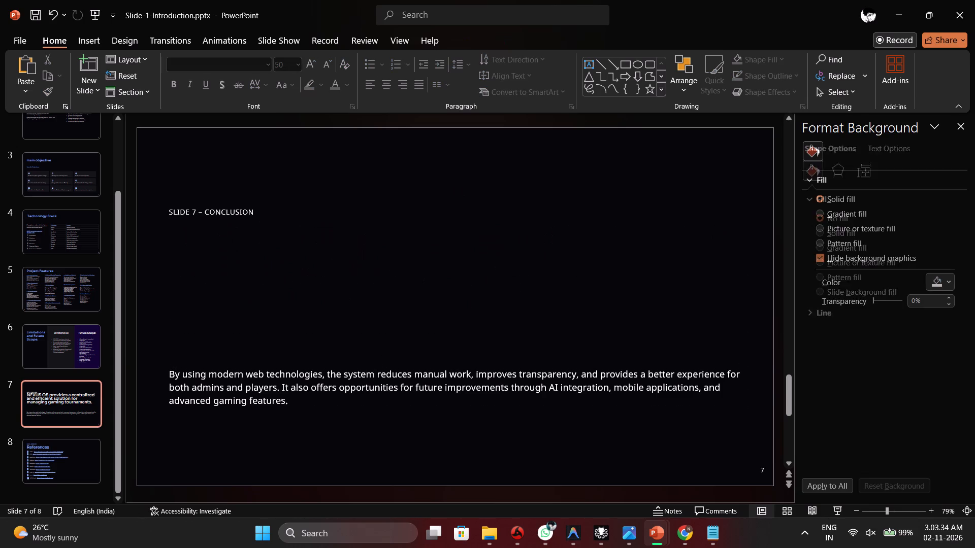
# Clear all the text from the "By using modern web technologies" text box on slide 7.
pyautogui.click(391, 396)
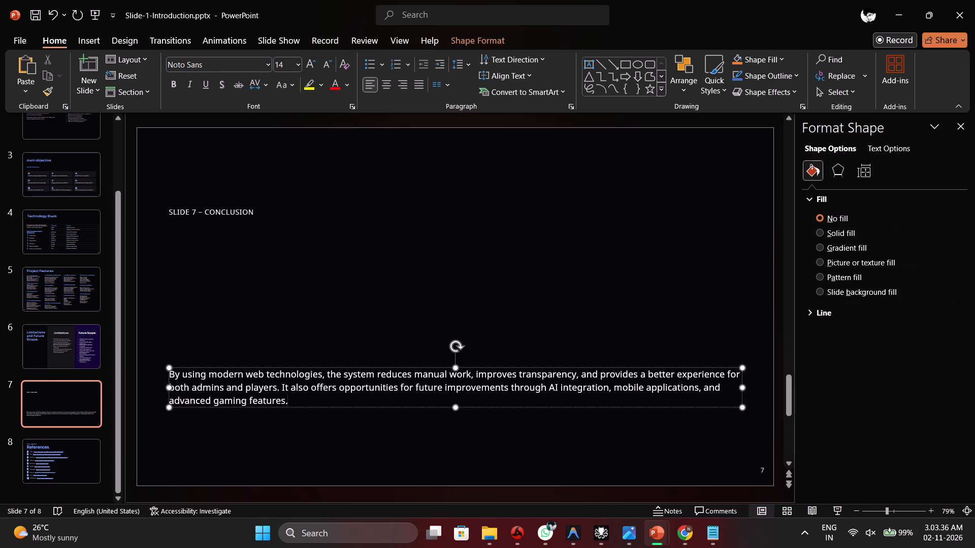
pyautogui.hotkey('ctrl', 'a')
pyautogui.press('BackSpace')
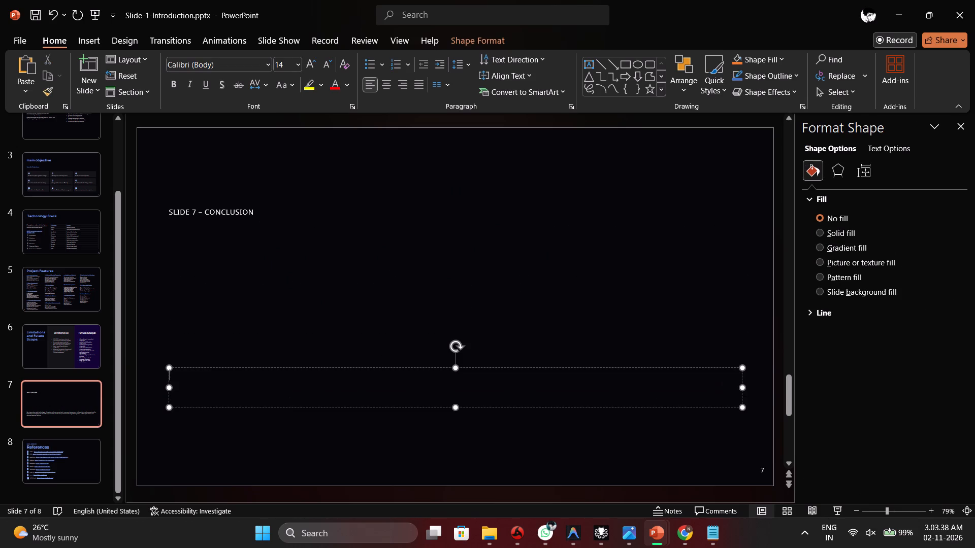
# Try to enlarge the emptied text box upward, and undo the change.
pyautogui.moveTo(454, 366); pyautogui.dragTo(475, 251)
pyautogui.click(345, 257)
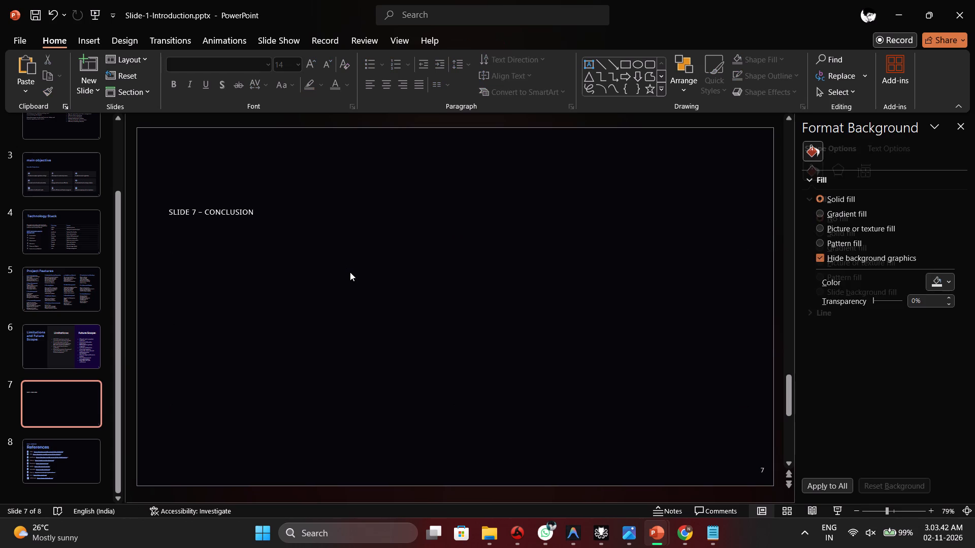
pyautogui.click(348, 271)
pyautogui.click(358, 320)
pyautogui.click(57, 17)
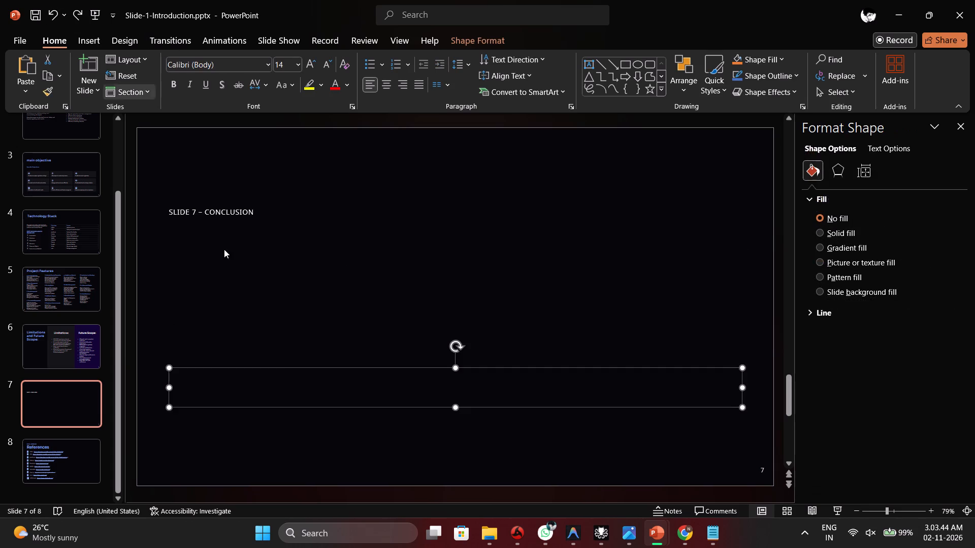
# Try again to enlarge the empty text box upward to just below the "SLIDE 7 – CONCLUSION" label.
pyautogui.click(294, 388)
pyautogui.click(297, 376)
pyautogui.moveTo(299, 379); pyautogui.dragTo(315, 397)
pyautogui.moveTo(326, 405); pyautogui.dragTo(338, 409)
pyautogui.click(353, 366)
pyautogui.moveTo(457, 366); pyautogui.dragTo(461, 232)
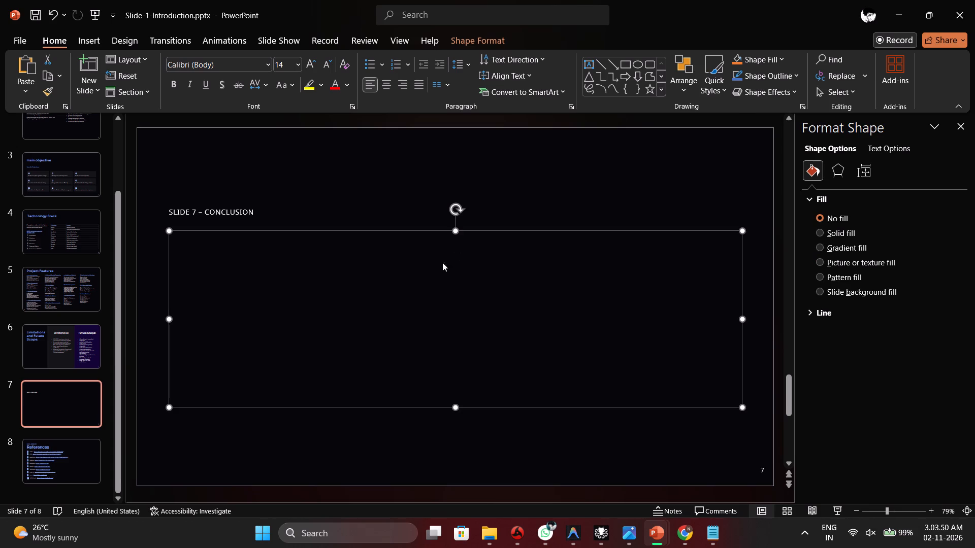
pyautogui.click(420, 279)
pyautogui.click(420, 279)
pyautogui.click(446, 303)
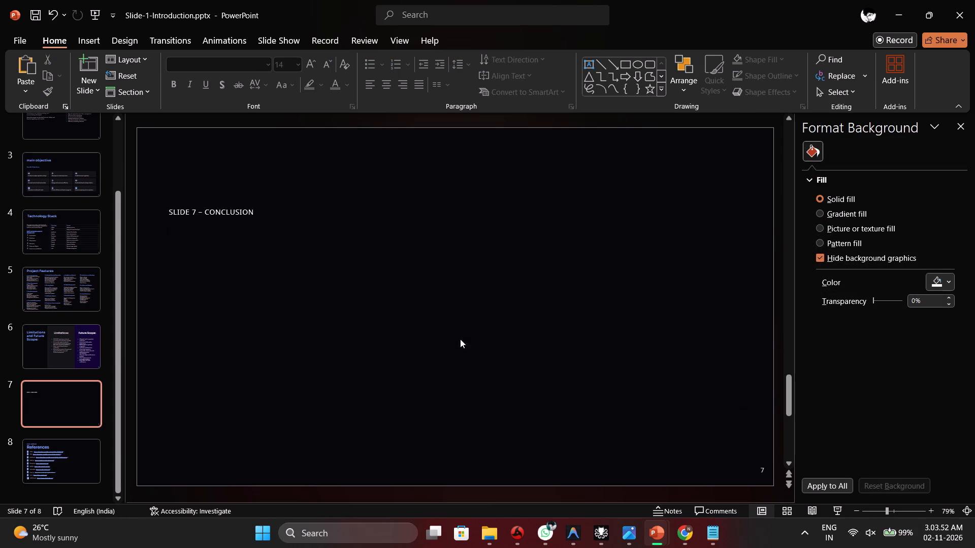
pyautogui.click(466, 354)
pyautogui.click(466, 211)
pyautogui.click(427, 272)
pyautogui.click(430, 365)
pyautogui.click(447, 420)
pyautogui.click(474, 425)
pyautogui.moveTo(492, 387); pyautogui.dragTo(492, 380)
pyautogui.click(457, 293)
# Close the Format Background pane.
pyautogui.click(966, 118)
pyautogui.click(495, 275)
pyautogui.click(425, 302)
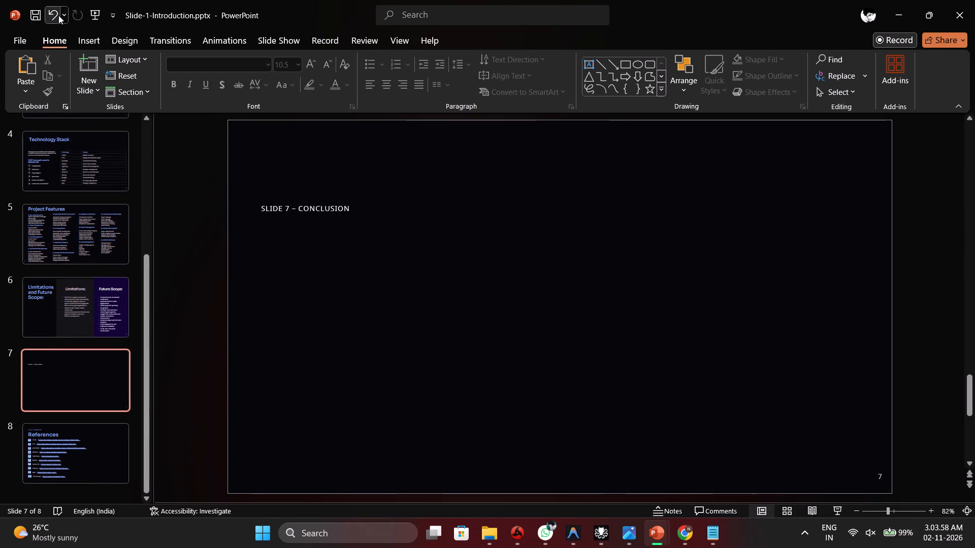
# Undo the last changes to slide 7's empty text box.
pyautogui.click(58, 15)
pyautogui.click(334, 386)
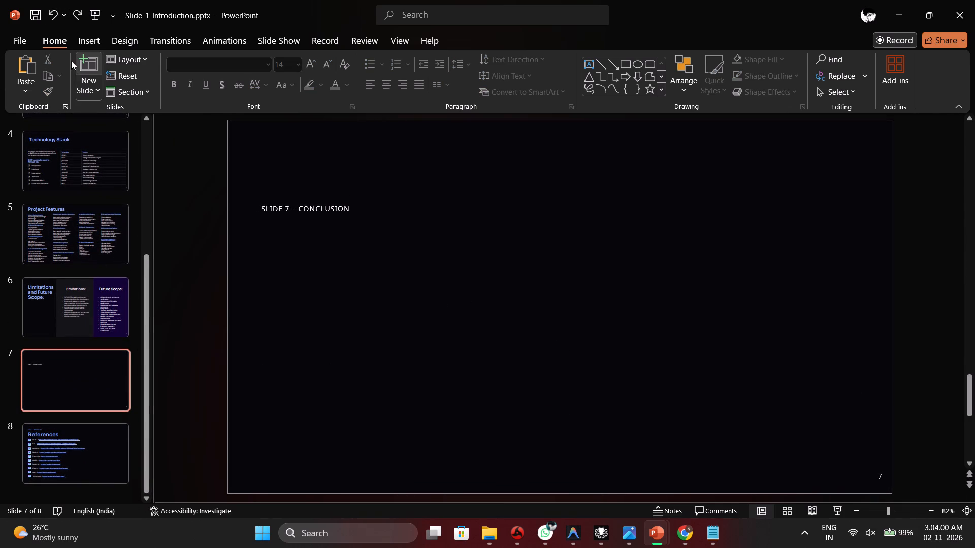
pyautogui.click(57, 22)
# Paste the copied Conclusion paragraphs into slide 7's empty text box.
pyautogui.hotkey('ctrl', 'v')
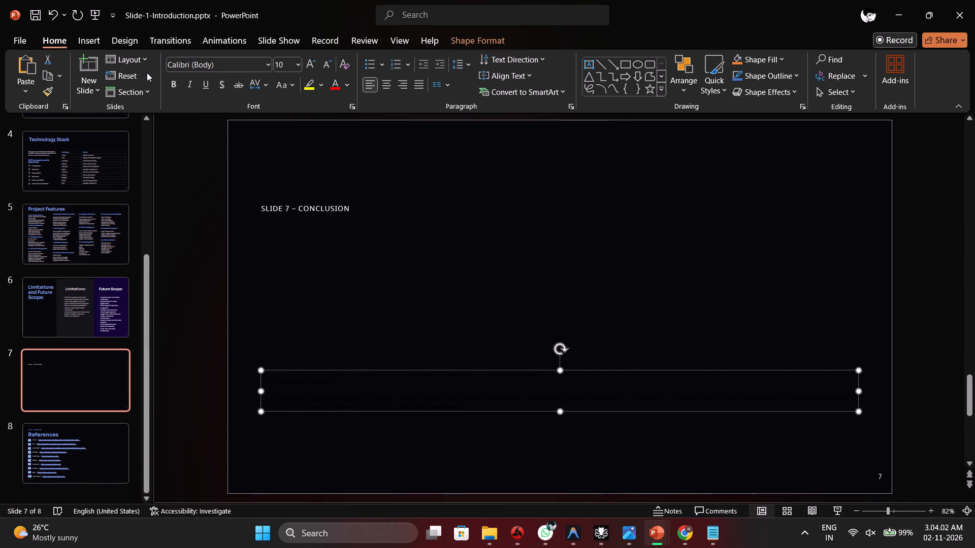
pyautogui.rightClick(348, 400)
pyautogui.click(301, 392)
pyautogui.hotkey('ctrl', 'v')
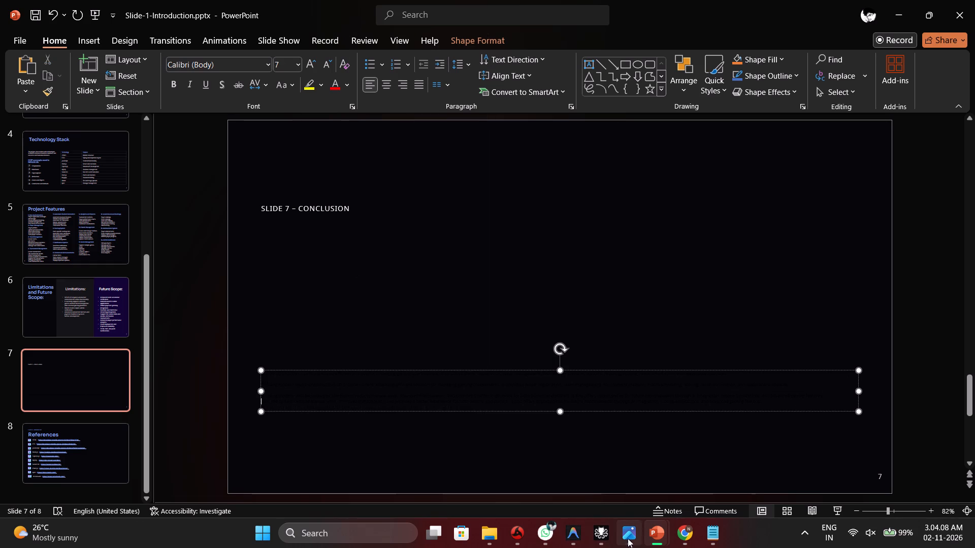
# Switch to the Notepad outline, copy both paragraphs under "Slide 7 – Conclusion" again, and return to the presentation.
pyautogui.click(709, 531)
pyautogui.click(794, 480)
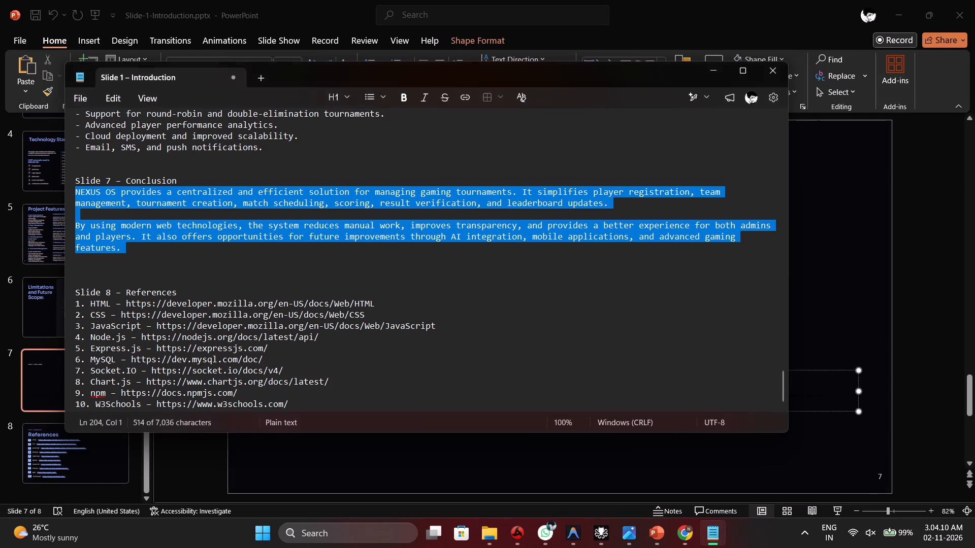
pyautogui.rightClick(509, 233)
pyautogui.click(578, 255)
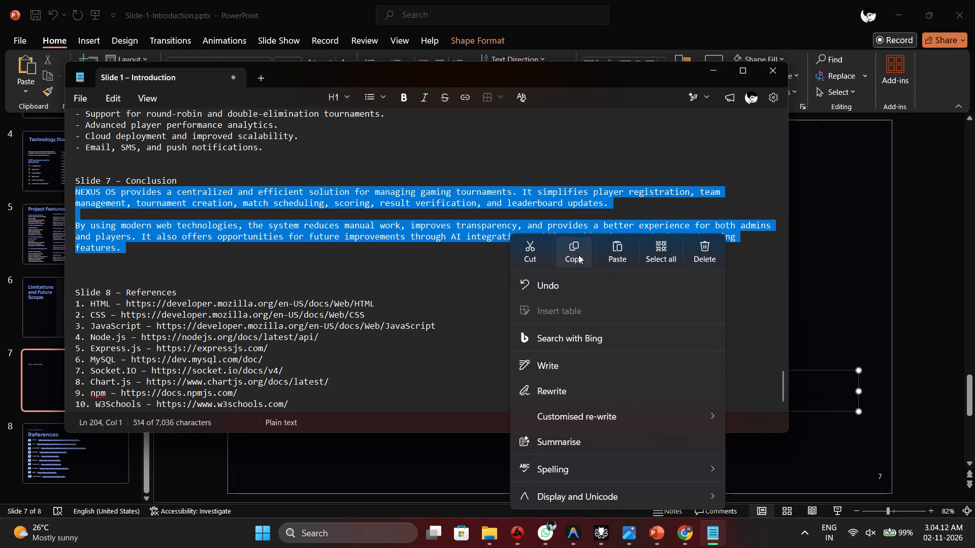
pyautogui.click(711, 72)
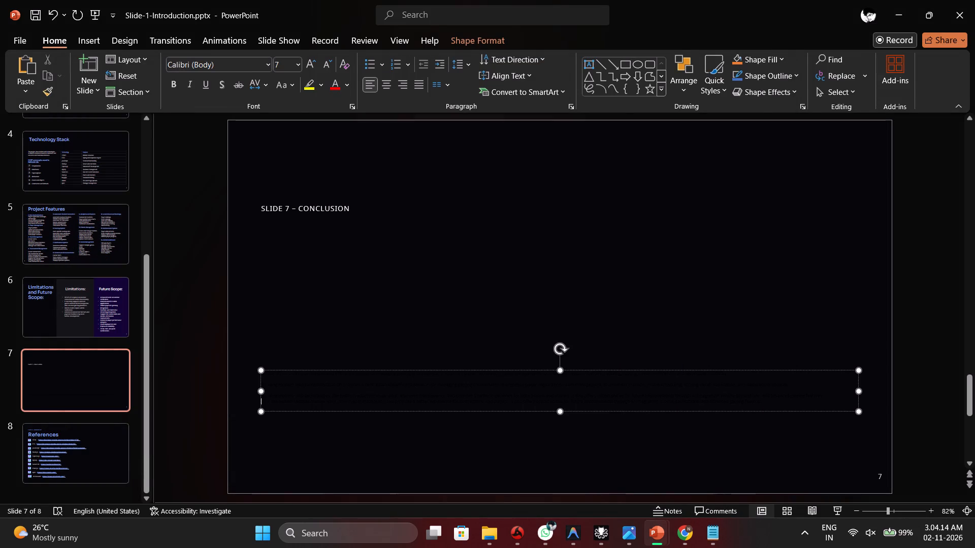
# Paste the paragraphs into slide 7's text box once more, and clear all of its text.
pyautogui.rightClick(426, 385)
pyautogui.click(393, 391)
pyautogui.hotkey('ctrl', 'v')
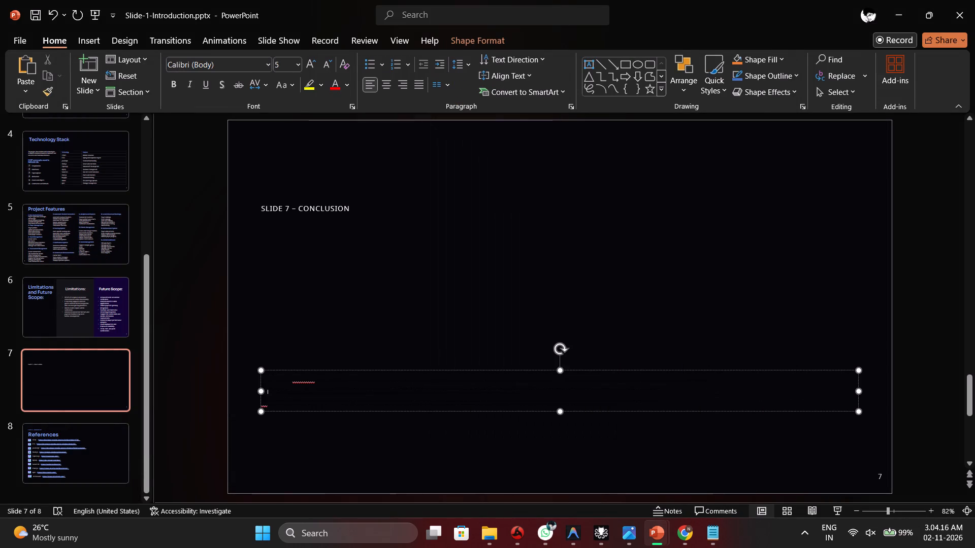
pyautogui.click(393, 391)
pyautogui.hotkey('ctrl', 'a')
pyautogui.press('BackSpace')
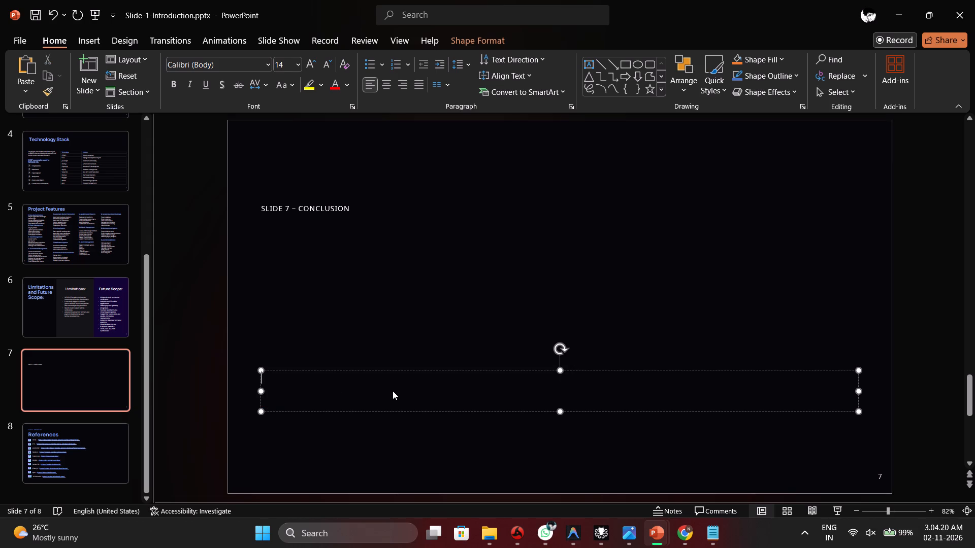
# Paste the two Conclusion paragraphs into slide 7's empty text box and set their font color to white.
pyautogui.hotkey('ctrl', 'v')
pyautogui.hotkey('ctrl', 'a')
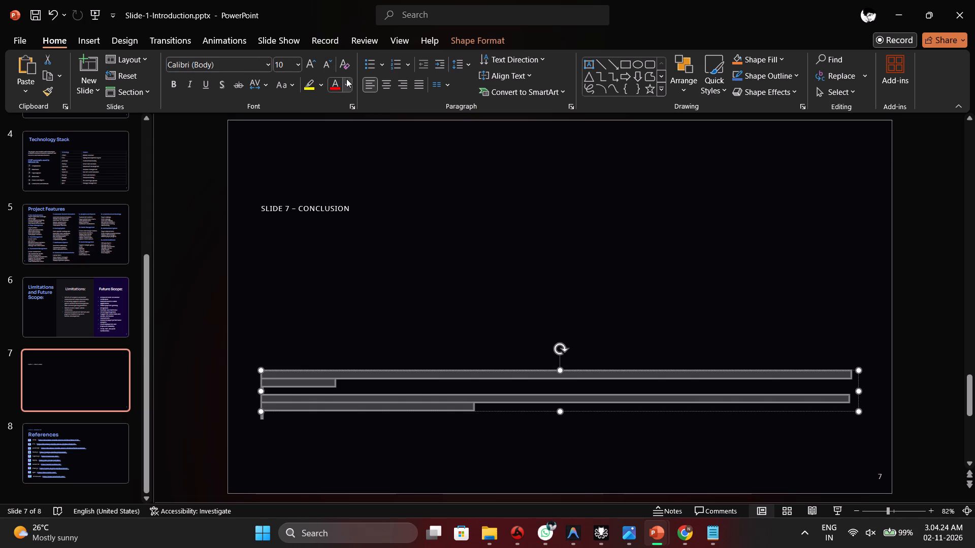
pyautogui.click(346, 79)
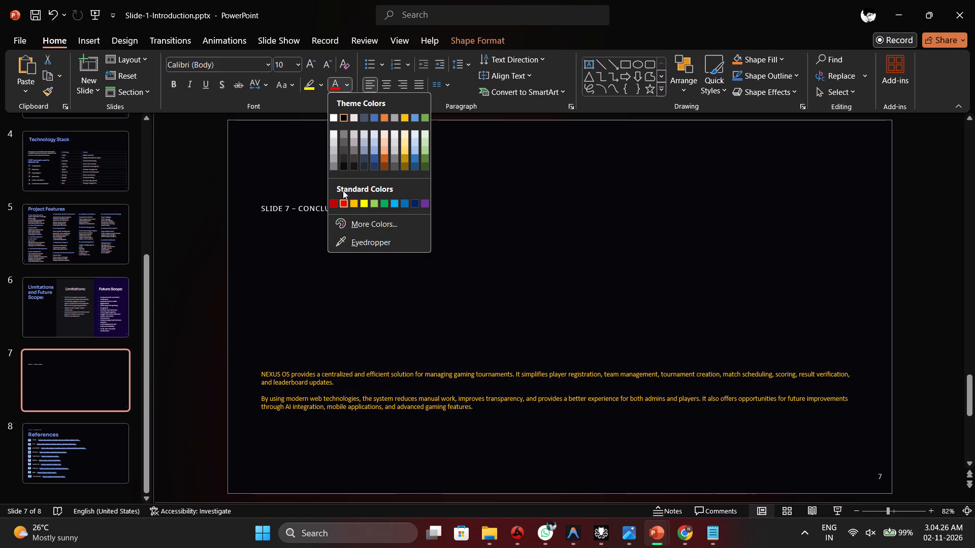
pyautogui.click(332, 117)
pyautogui.click(339, 326)
# Set the Conclusion paragraphs' font to Noto Sans, copying the font name from the Technology Stack slide's body text.
pyautogui.click(99, 201)
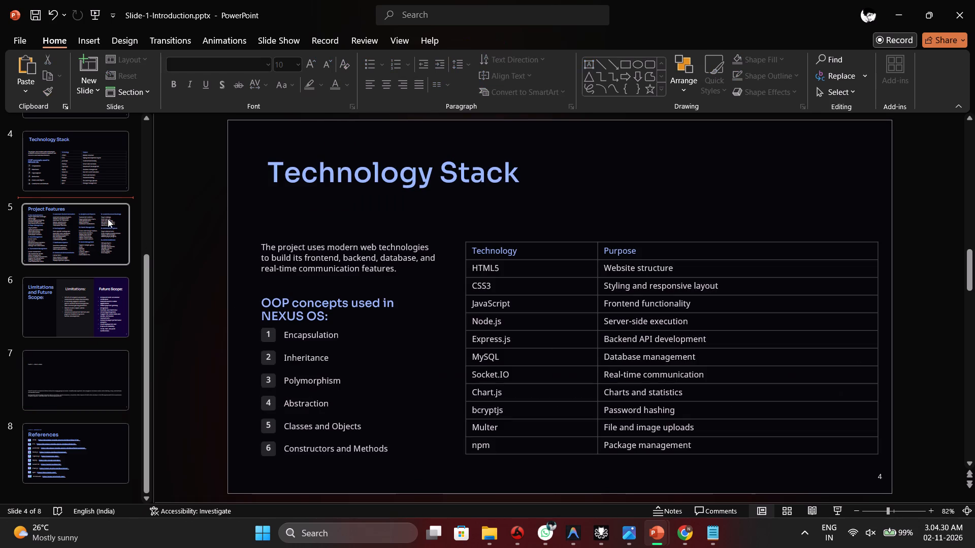
pyautogui.doubleClick(315, 256)
pyautogui.click(331, 212)
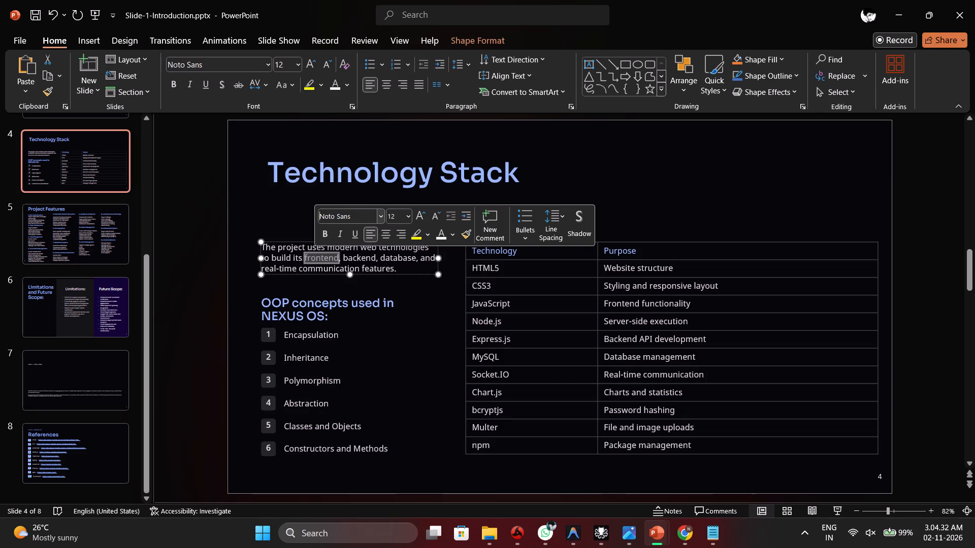
pyautogui.hotkey('ctrl', 'c')
pyautogui.click(109, 380)
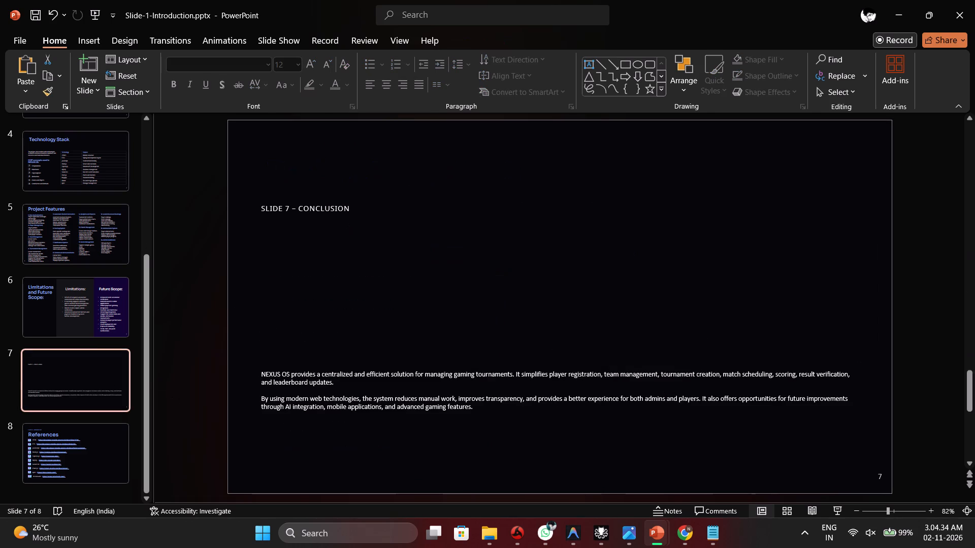
pyautogui.doubleClick(339, 403)
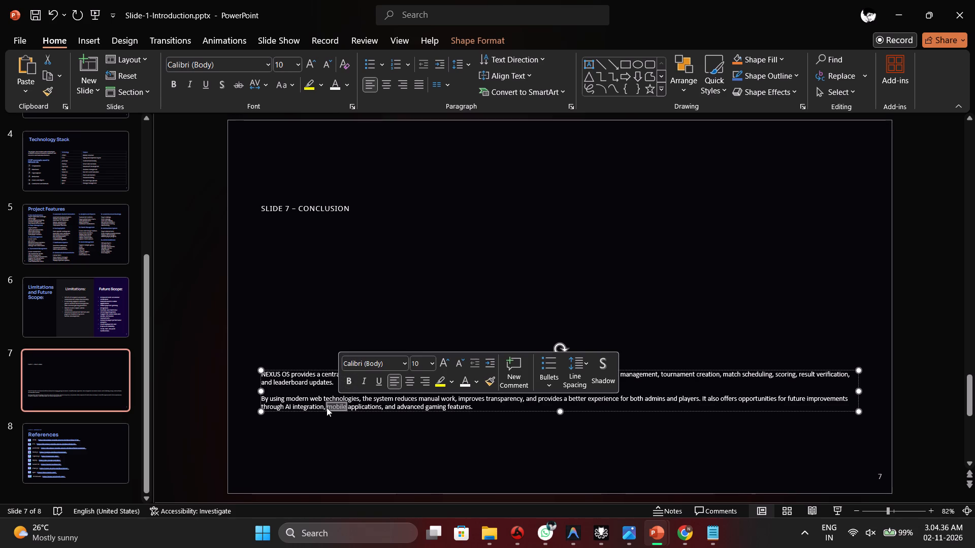
pyautogui.hotkey('ctrl', 'a')
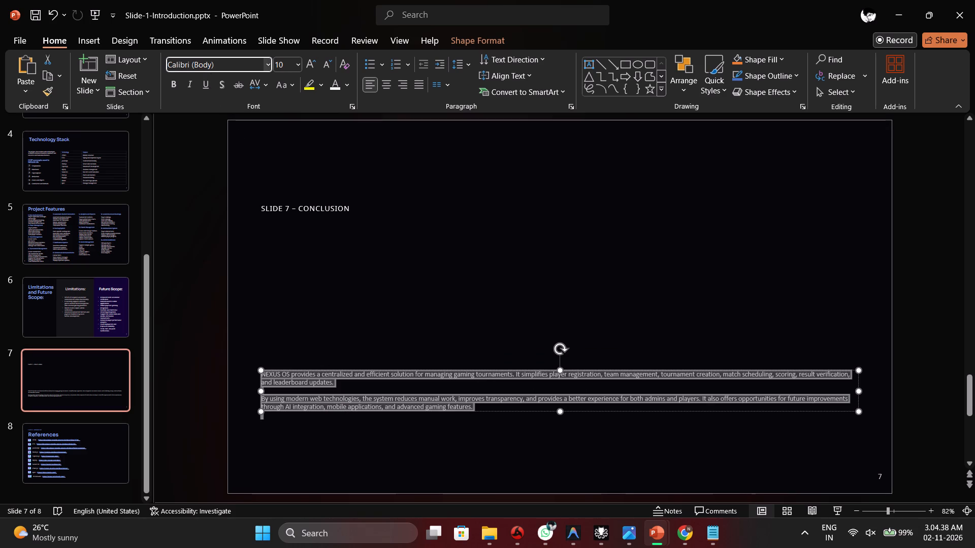
pyautogui.click(211, 66)
pyautogui.hotkey('ctrl', 'v')
pyautogui.press('Return')
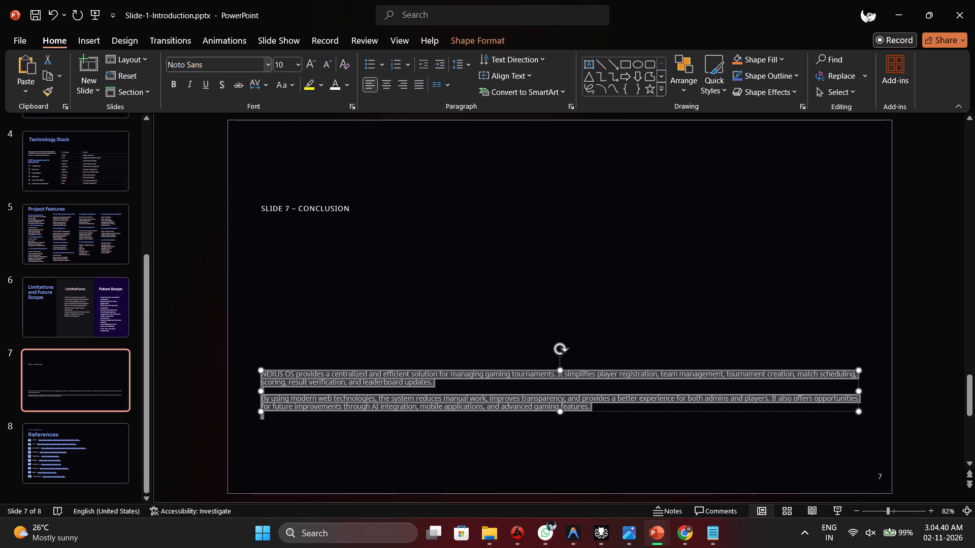
# Extend the top edge of the Conclusion text box upward toward the "SLIDE 7 – CONCLUSION" label.
pyautogui.click(414, 373)
pyautogui.click(421, 368)
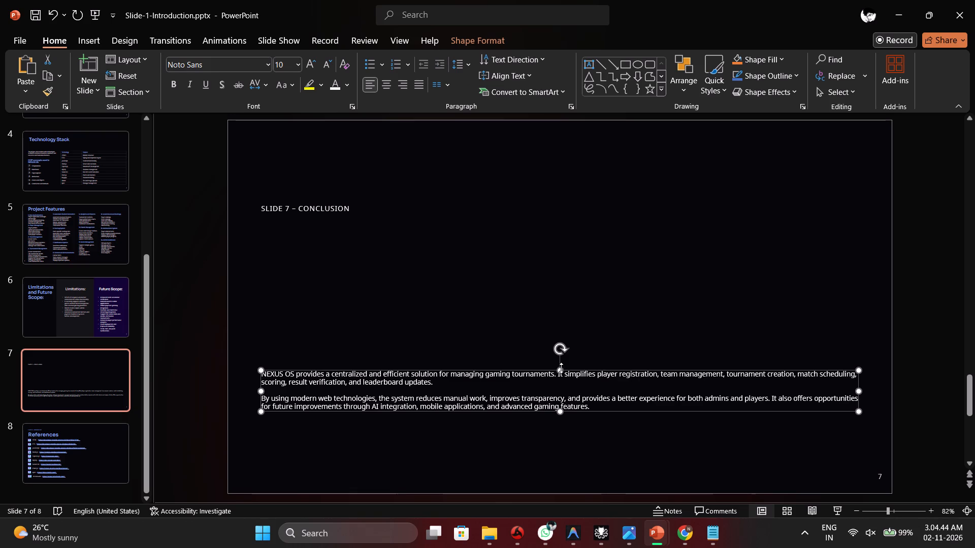
pyautogui.moveTo(561, 368); pyautogui.dragTo(562, 275)
pyautogui.click(459, 292)
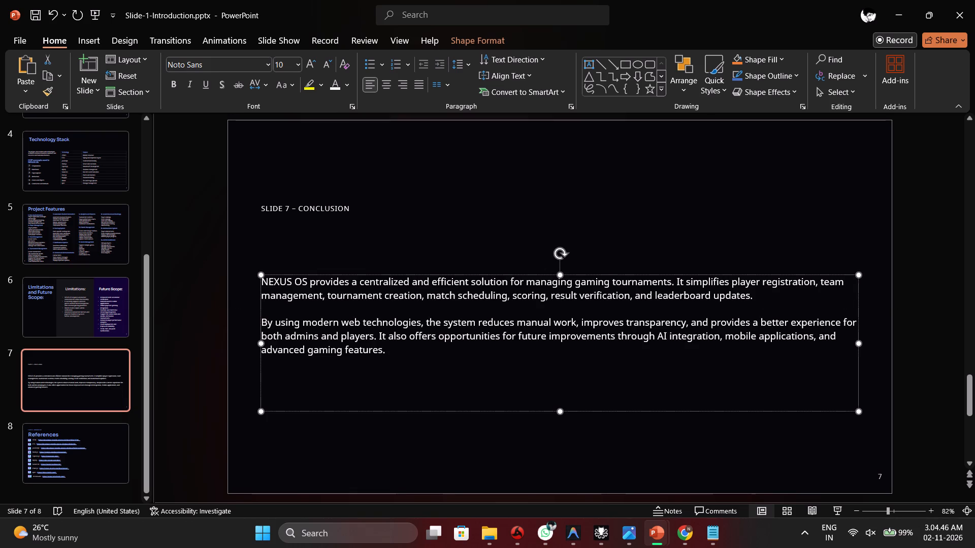
# Compare slide 7 with the earlier slides, check the font of slide 1's introduction paragraph, and return to the Conclusion text.
pyautogui.click(99, 283)
pyautogui.click(99, 256)
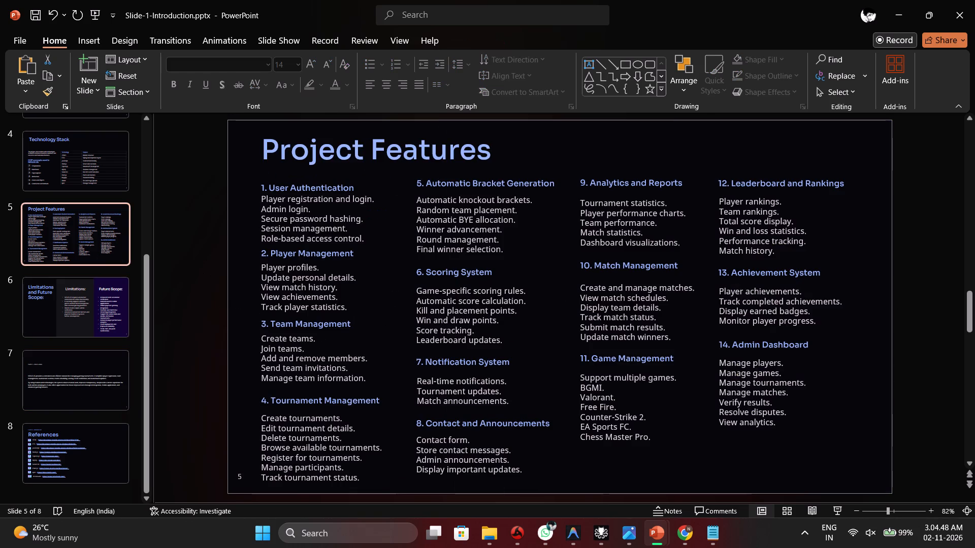
pyautogui.click(91, 382)
pyautogui.click(79, 156)
pyautogui.scroll(3, 0, 328)
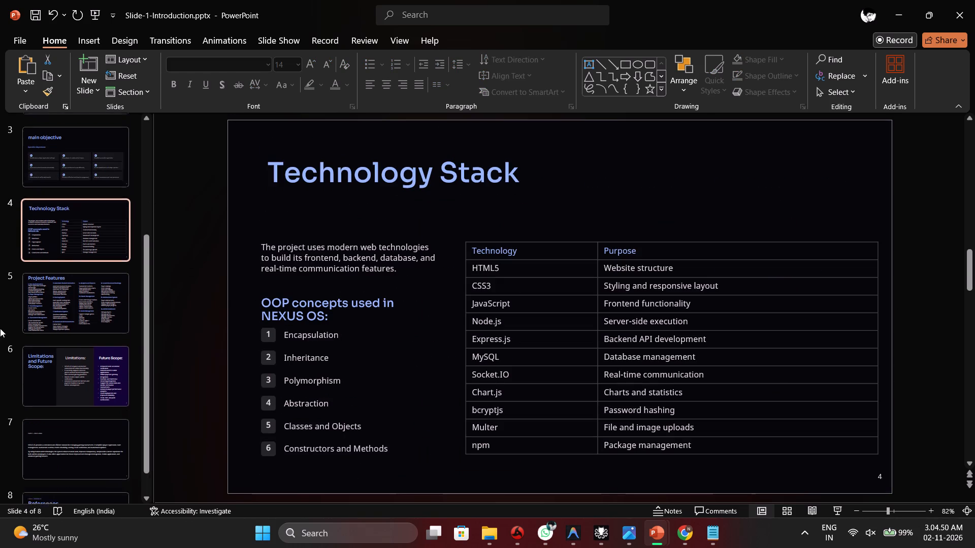
pyautogui.click(50, 203)
pyautogui.scroll(2, 50, 198)
pyautogui.click(50, 198)
pyautogui.scroll(3, 50, 198)
pyautogui.click(50, 198)
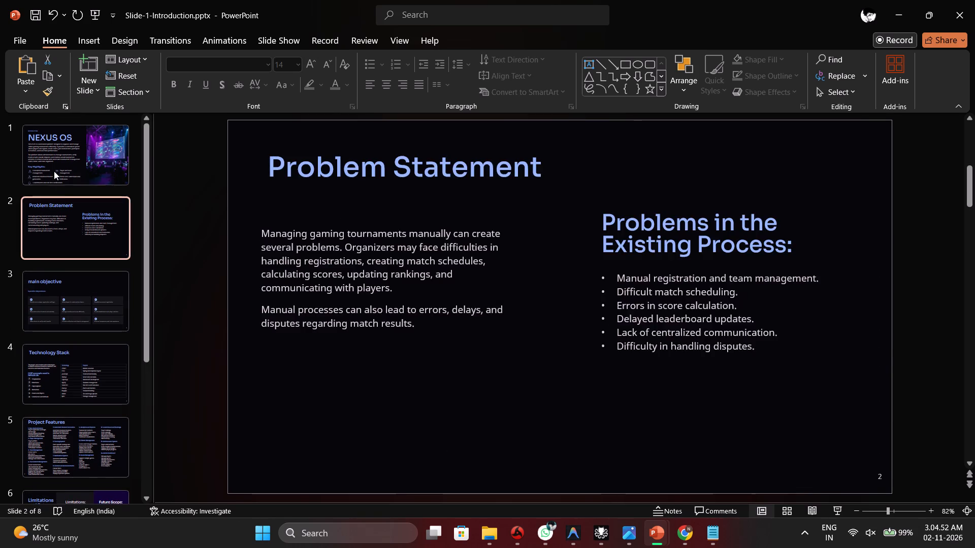
pyautogui.click(54, 169)
pyautogui.doubleClick(327, 272)
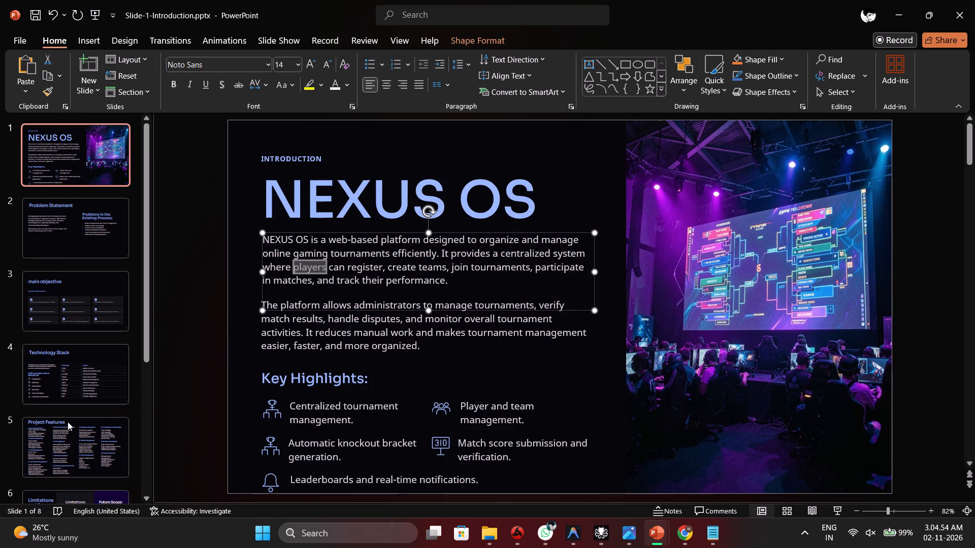
pyautogui.scroll(-10, 67, 424)
pyautogui.click(67, 429)
pyautogui.click(67, 394)
pyautogui.tripleClick(468, 321)
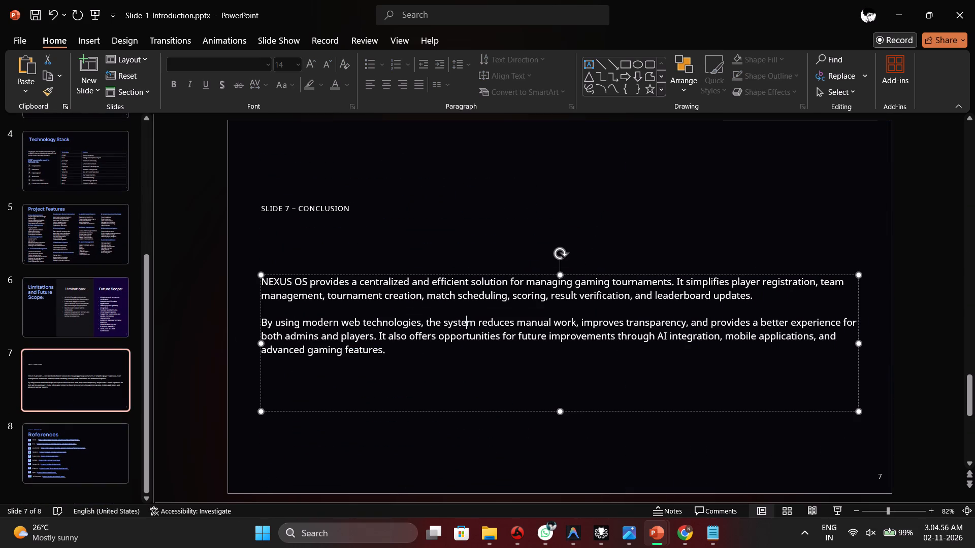
# Move the Conclusion paragraphs' text box up on slide 7, closer to the "SLIDE 7 – CONCLUSION" label.
pyautogui.click(274, 281)
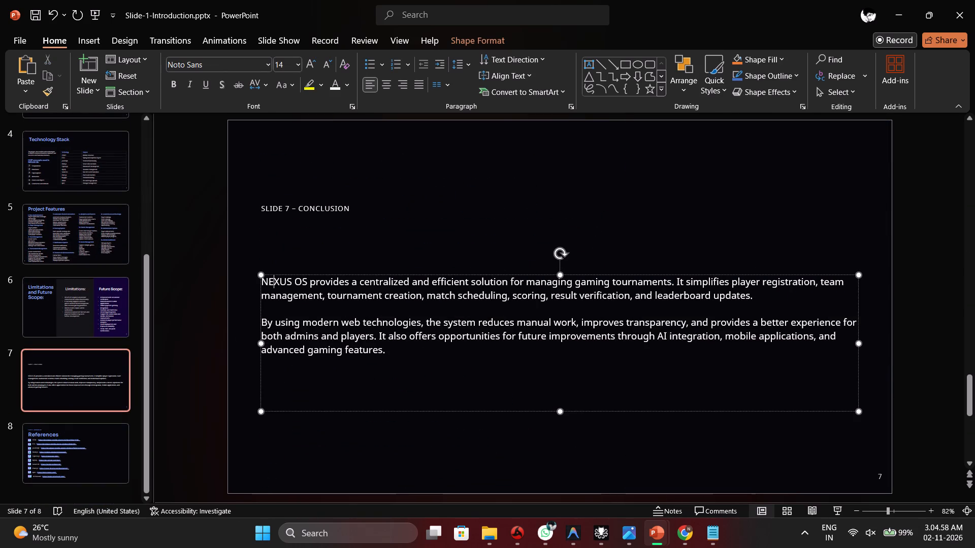
pyautogui.moveTo(393, 276); pyautogui.dragTo(403, 276)
pyautogui.moveTo(532, 275); pyautogui.dragTo(527, 239)
# Delete the "SLIDE 7 –" prefix from the slide label, keeping only the word CONCLUSION.
pyautogui.click(297, 210)
pyautogui.press('BackSpace')
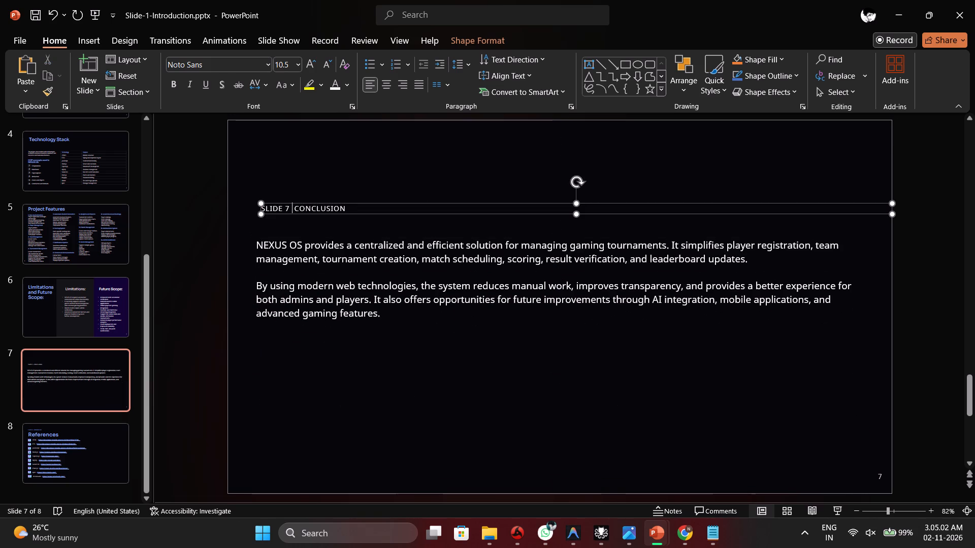
pyautogui.press('BackSpace')
pyautogui.press('BackSpace')
pyautogui.press('BackSpace')
pyautogui.press('BackSpace')
pyautogui.press('BackSpace')
pyautogui.press('BackSpace')
pyautogui.press('BackSpace')
pyautogui.press('BackSpace')
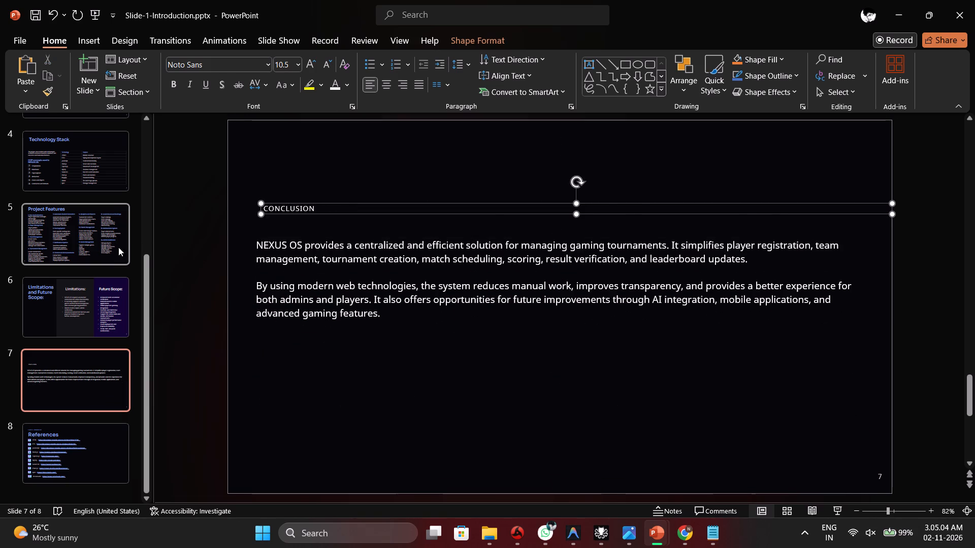
# Set the CONCLUSION heading's font to Sora Medium, copying the font name from the Project Features title on slide 5.
pyautogui.click(49, 245)
pyautogui.doubleClick(378, 140)
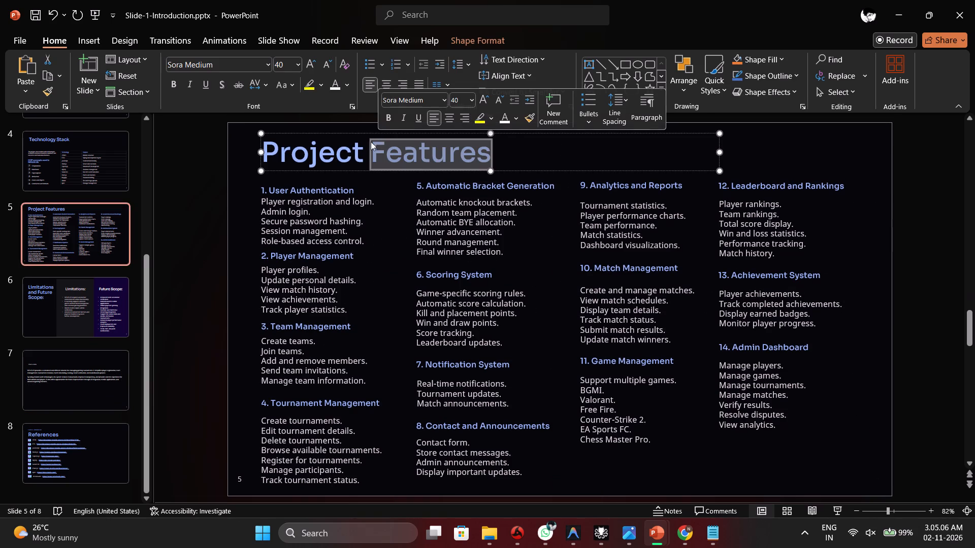
pyautogui.click(400, 101)
pyautogui.hotkey('ctrl', 'c')
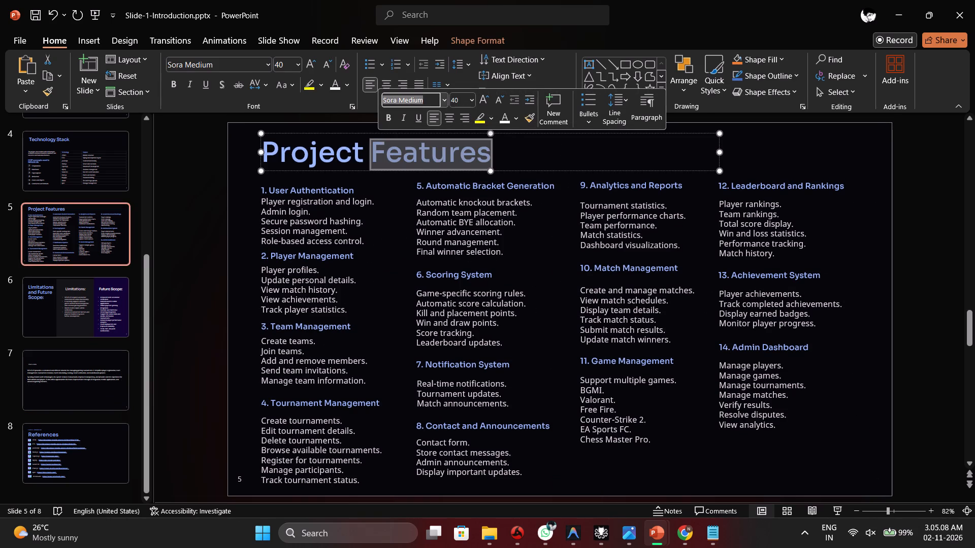
pyautogui.scroll(-1, 352, 137)
pyautogui.click(98, 362)
pyautogui.doubleClick(285, 209)
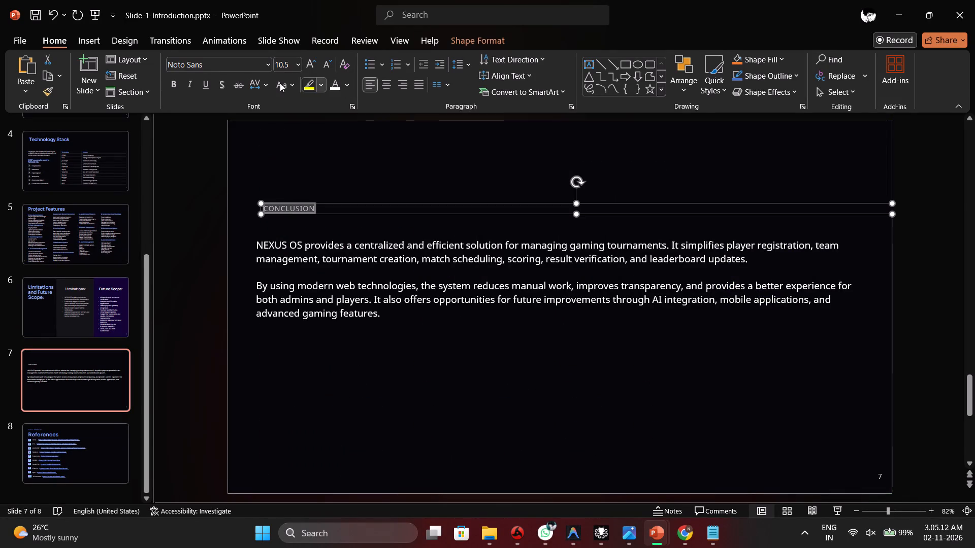
pyautogui.click(225, 62)
pyautogui.hotkey('ctrl', 'v')
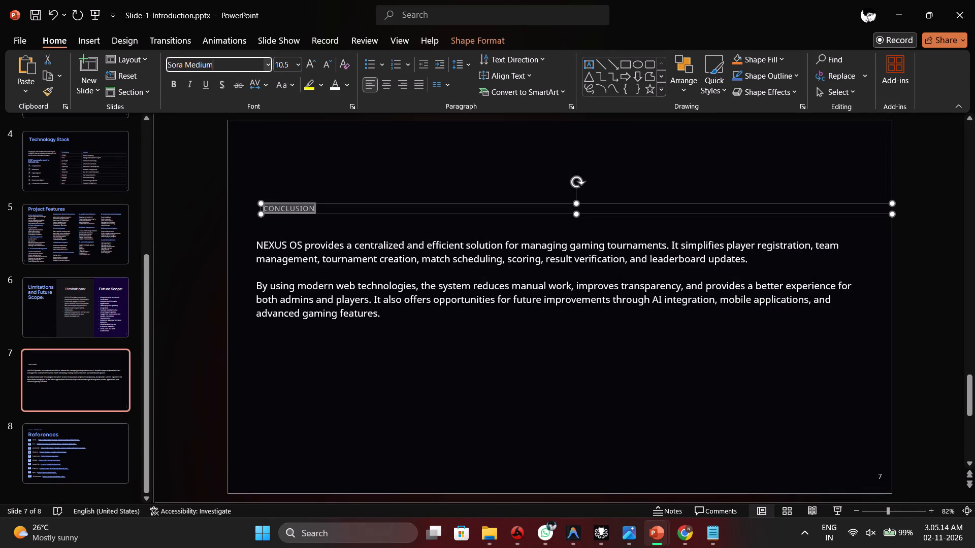
# Set the CONCLUSION heading's font size to 40.
pyautogui.click(288, 68)
pyautogui.click(296, 70)
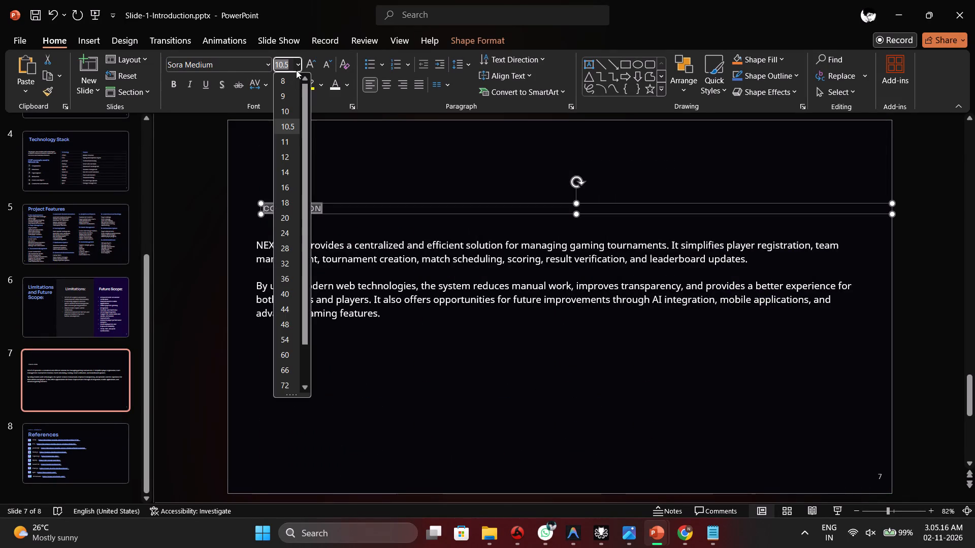
pyautogui.click(289, 293)
pyautogui.click(376, 163)
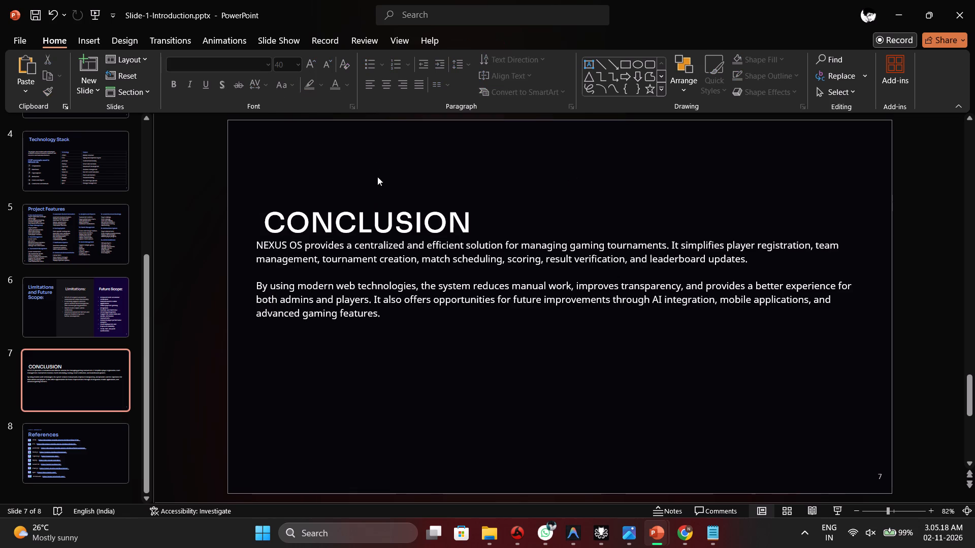
# Move the CONCLUSION heading up to clear the paragraphs, and nudge the paragraphs' text box sideways to line up with it.
pyautogui.click(374, 216)
pyautogui.moveTo(367, 201); pyautogui.dragTo(365, 183)
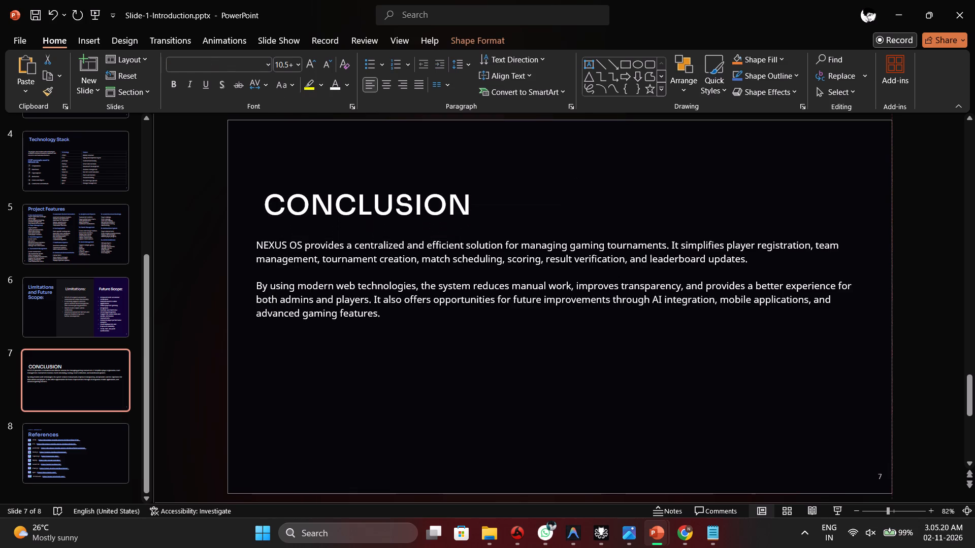
pyautogui.moveTo(365, 183); pyautogui.dragTo(368, 156)
pyautogui.click(350, 275)
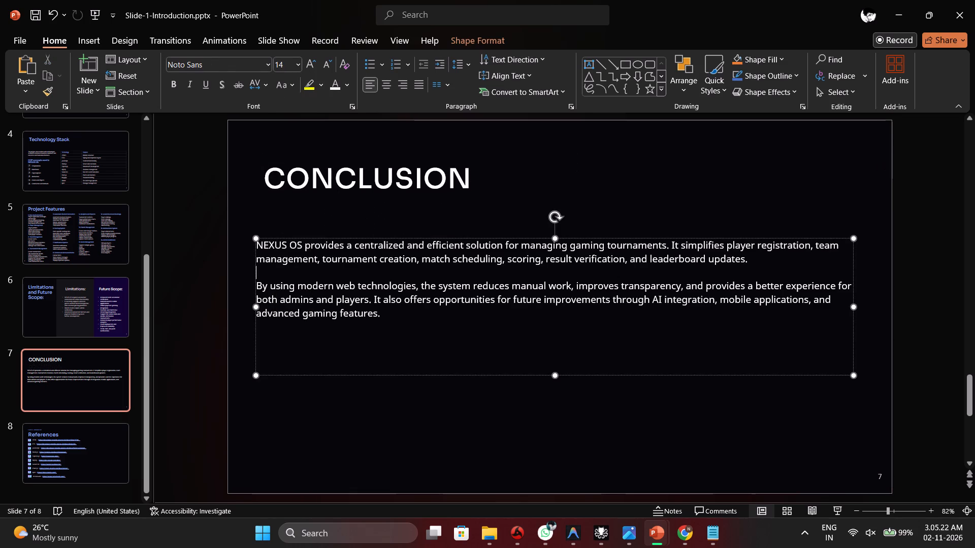
pyautogui.moveTo(328, 236); pyautogui.dragTo(333, 234)
pyautogui.click(476, 198)
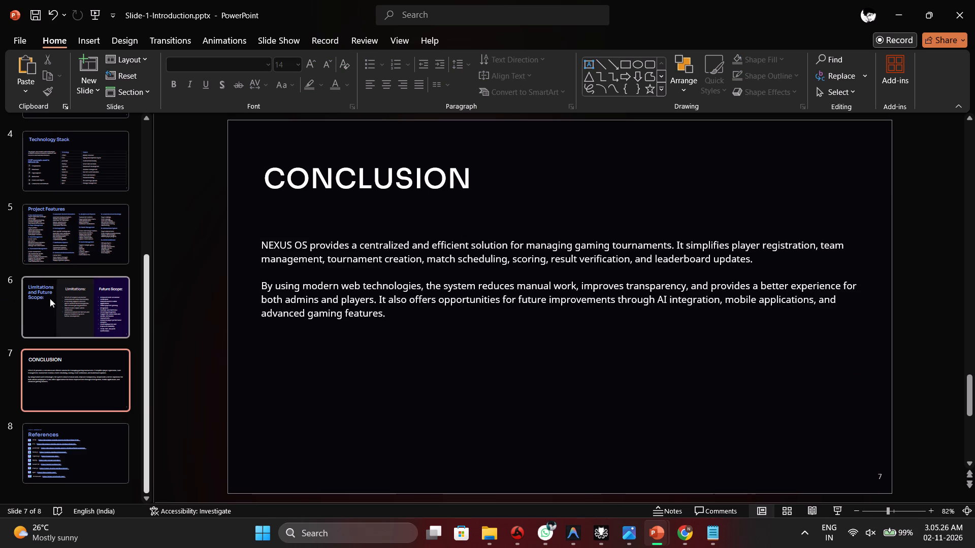
# Set the CONCLUSION heading's font color to Blue, Accent 1, Lighter 40%, using the Project Features title on slide 5 as reference.
pyautogui.click(50, 298)
pyautogui.click(92, 225)
pyautogui.doubleClick(363, 167)
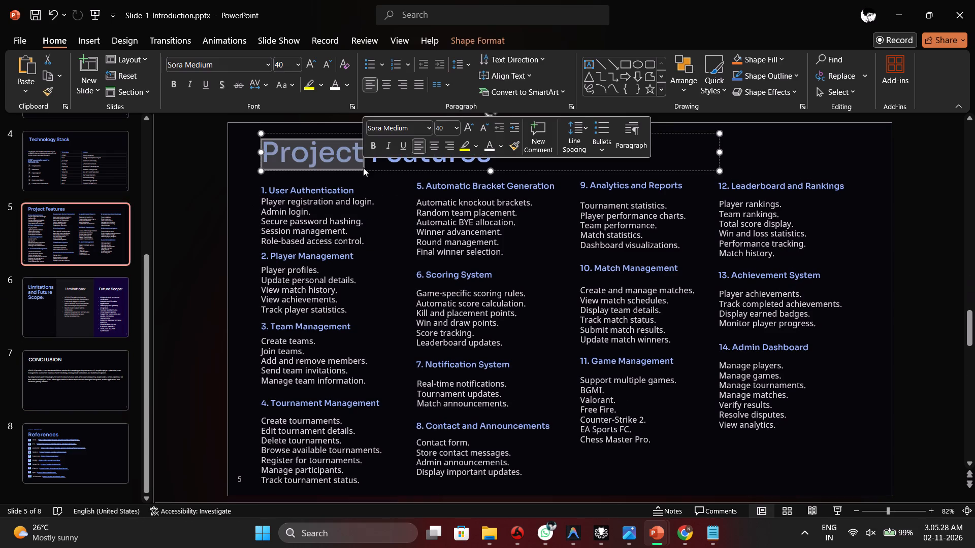
pyautogui.click(348, 87)
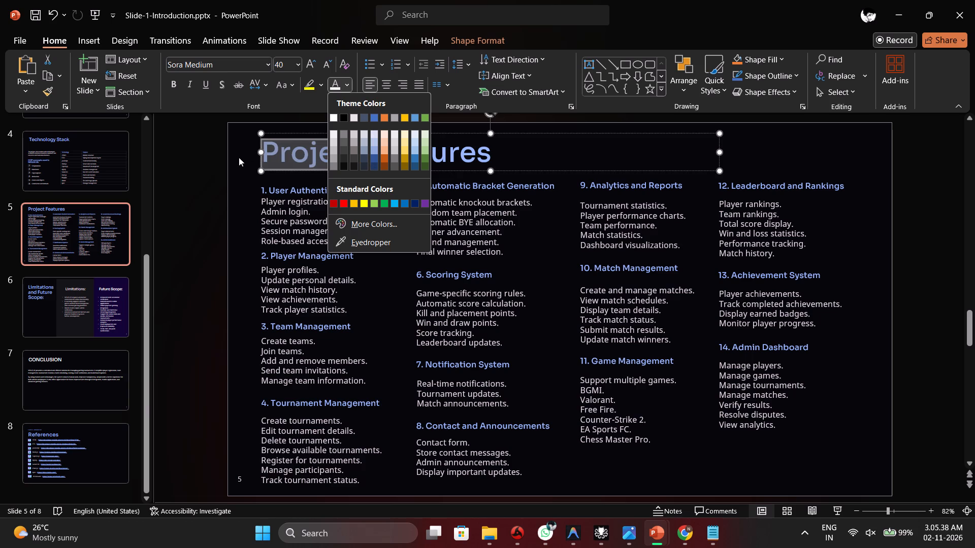
pyautogui.click(248, 234)
pyautogui.click(408, 189)
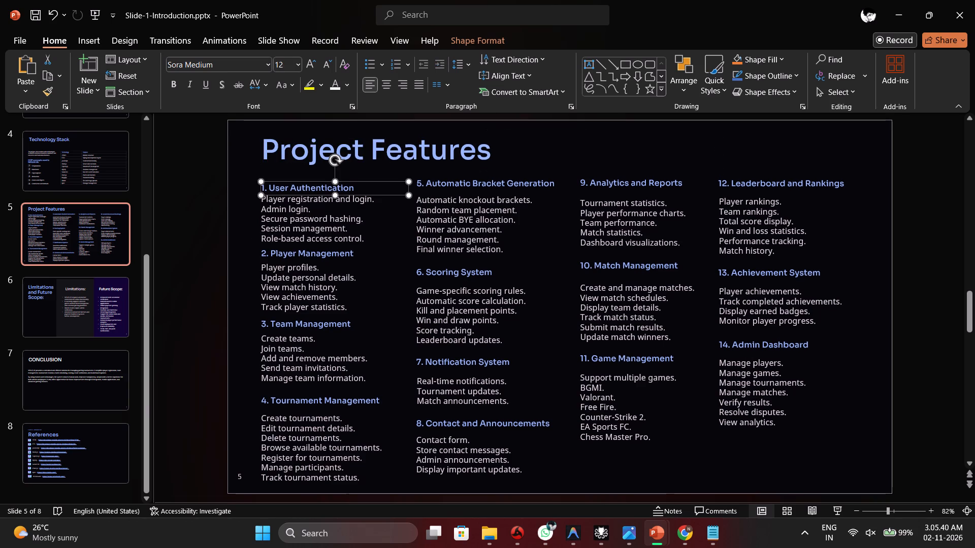
pyautogui.doubleClick(391, 165)
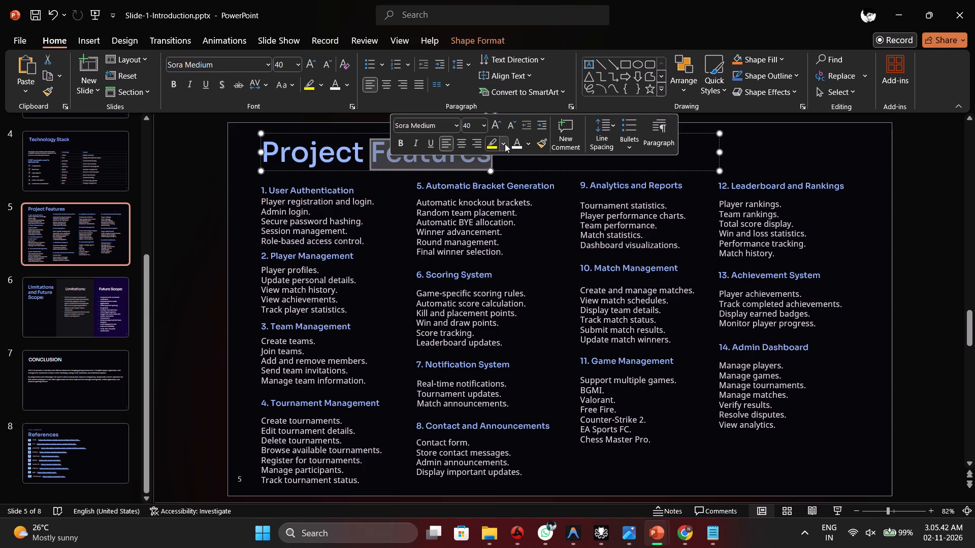
pyautogui.click(526, 143)
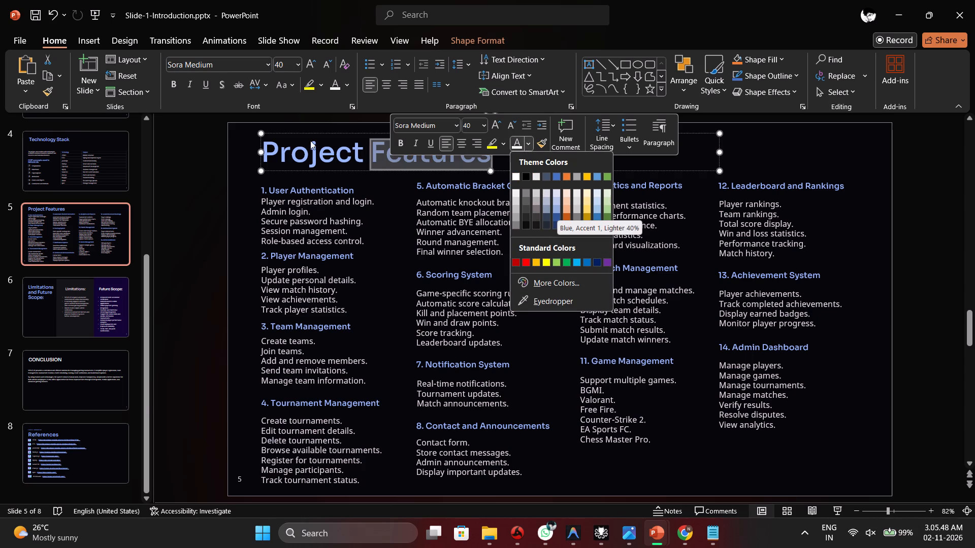
pyautogui.click(190, 160)
pyautogui.click(69, 386)
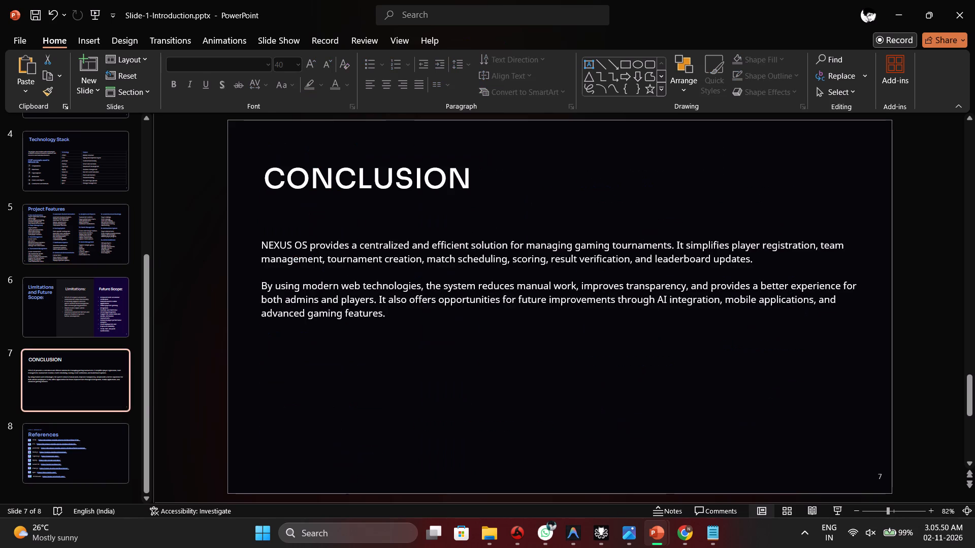
pyautogui.tripleClick(378, 174)
pyautogui.click(513, 148)
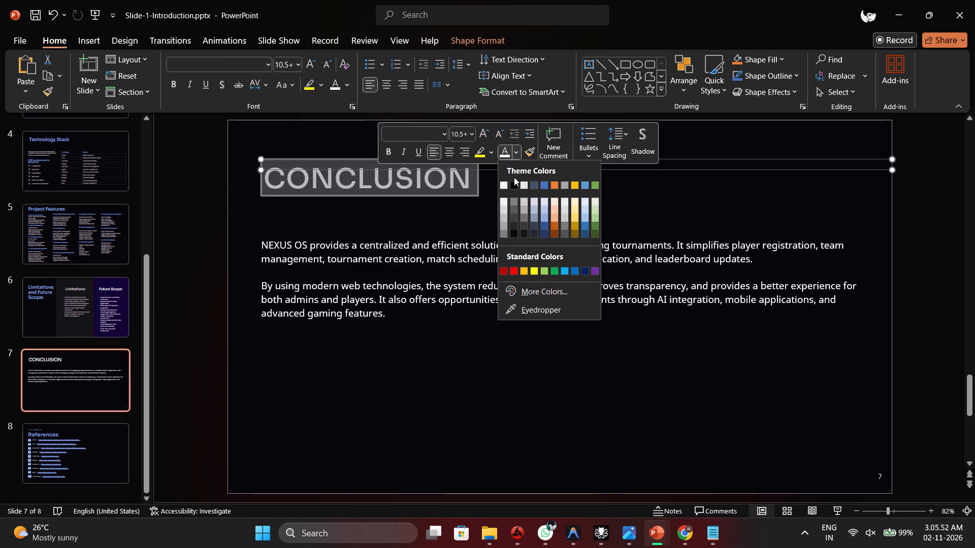
pyautogui.click(544, 218)
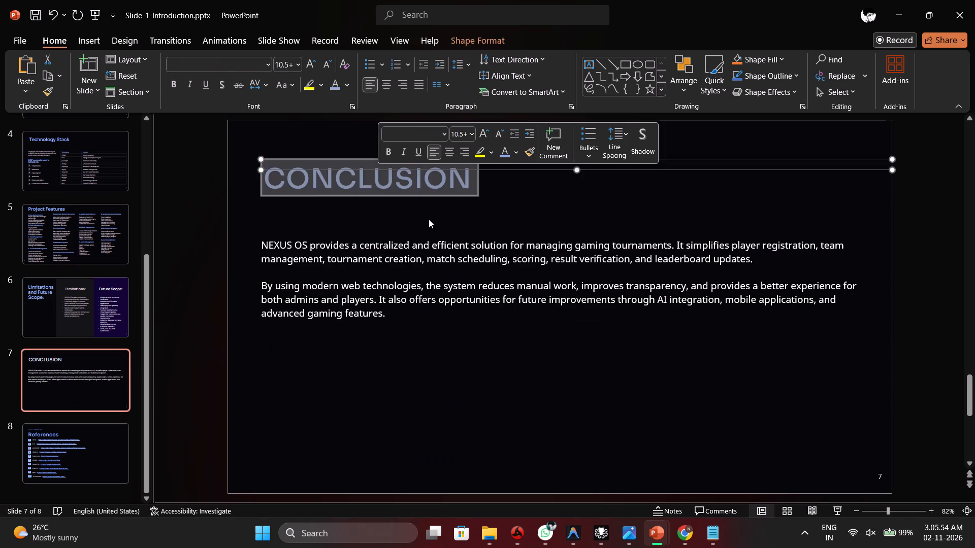
pyautogui.click(429, 219)
# Compare the Conclusion slide with the Project Features, Limitations and References slides, and review the deck back to slide 1.
pyautogui.click(89, 269)
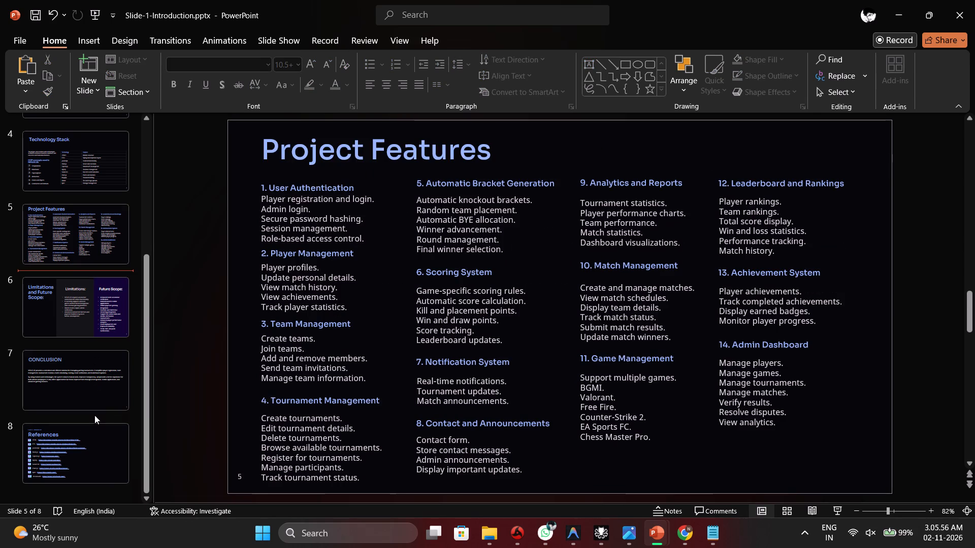
pyautogui.click(94, 442)
pyautogui.click(112, 470)
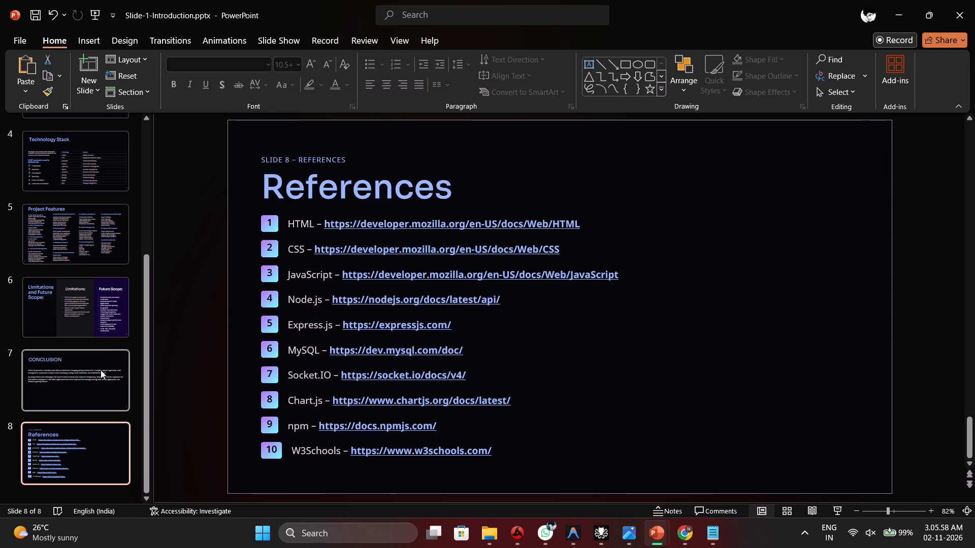
pyautogui.click(101, 370)
pyautogui.click(85, 466)
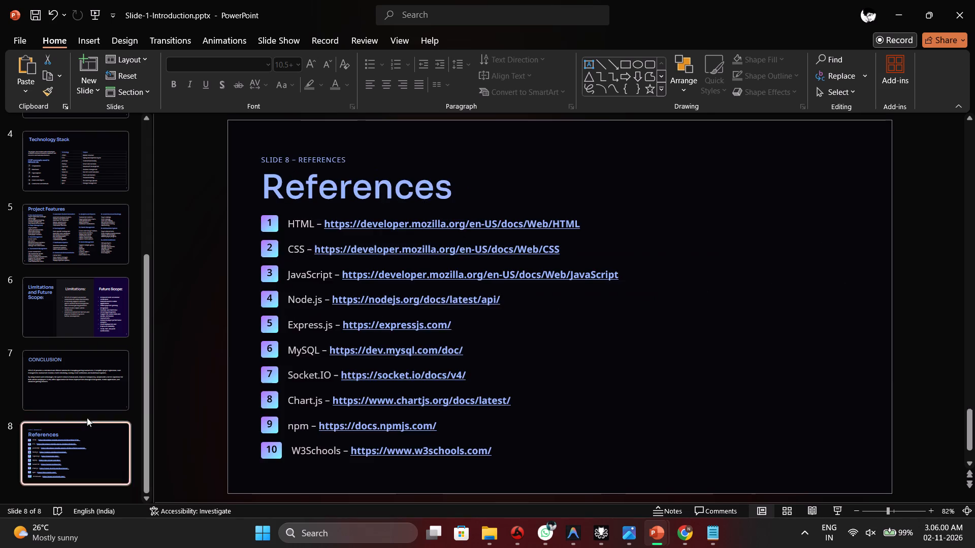
pyautogui.click(86, 391)
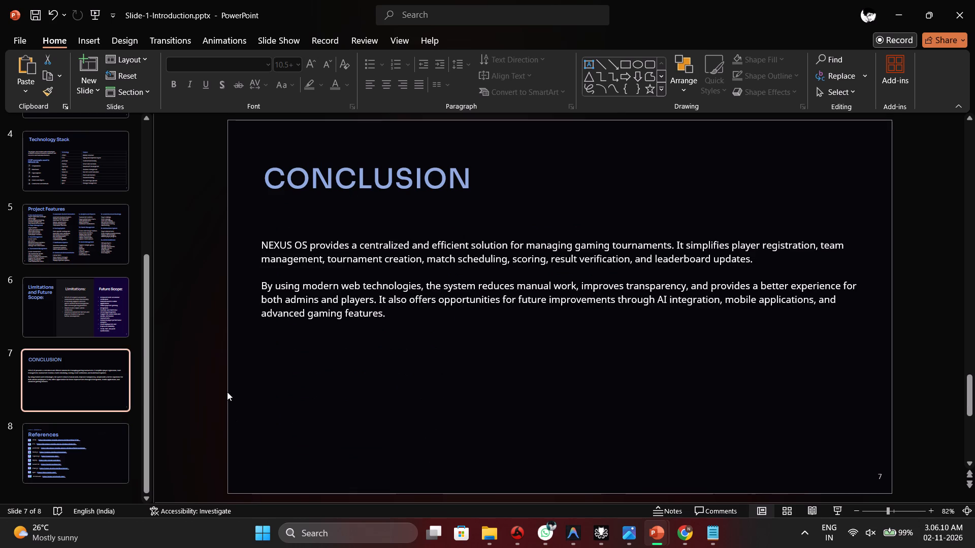
pyautogui.click(96, 450)
pyautogui.scroll(-1, 106, 427)
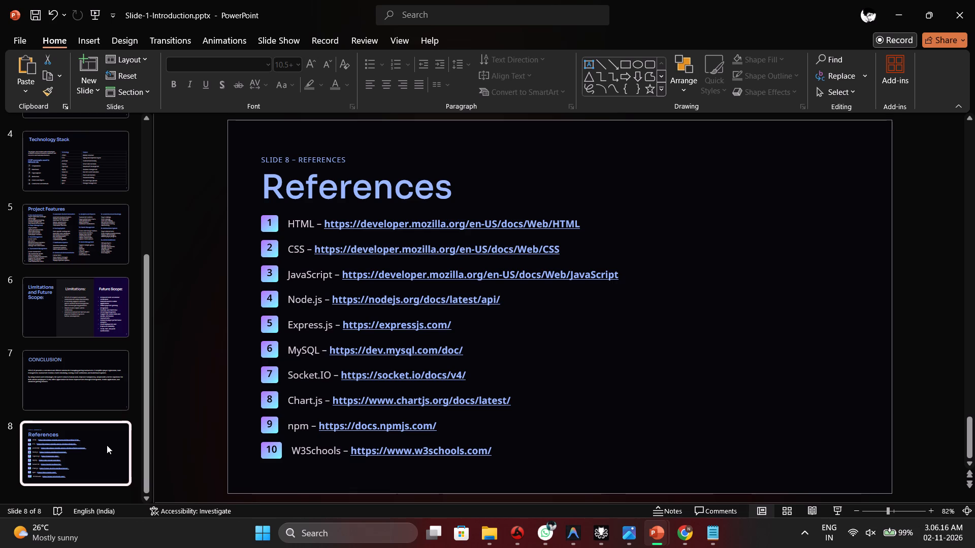
pyautogui.click(102, 402)
pyautogui.click(97, 320)
pyautogui.scroll(4, 88, 427)
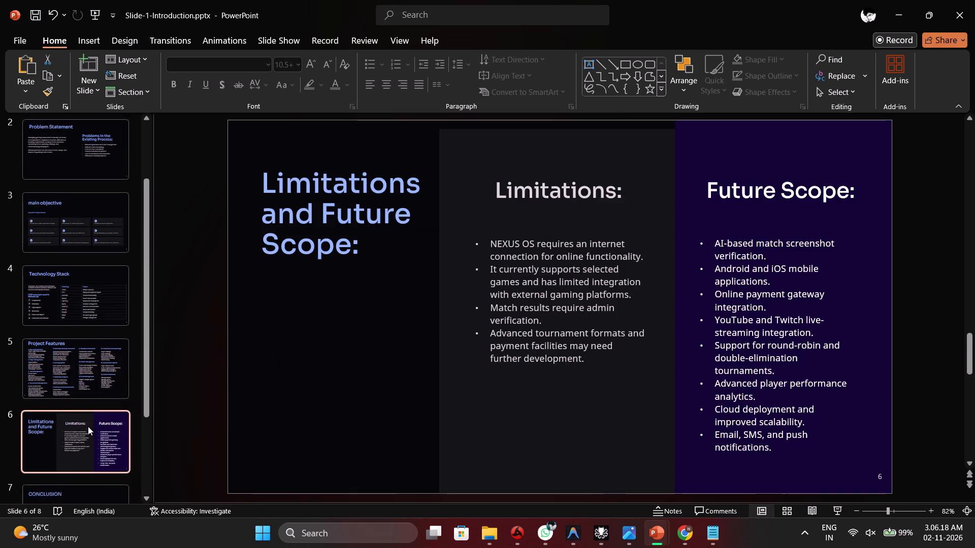
pyautogui.click(87, 358)
pyautogui.scroll(19, 87, 358)
pyautogui.click(76, 158)
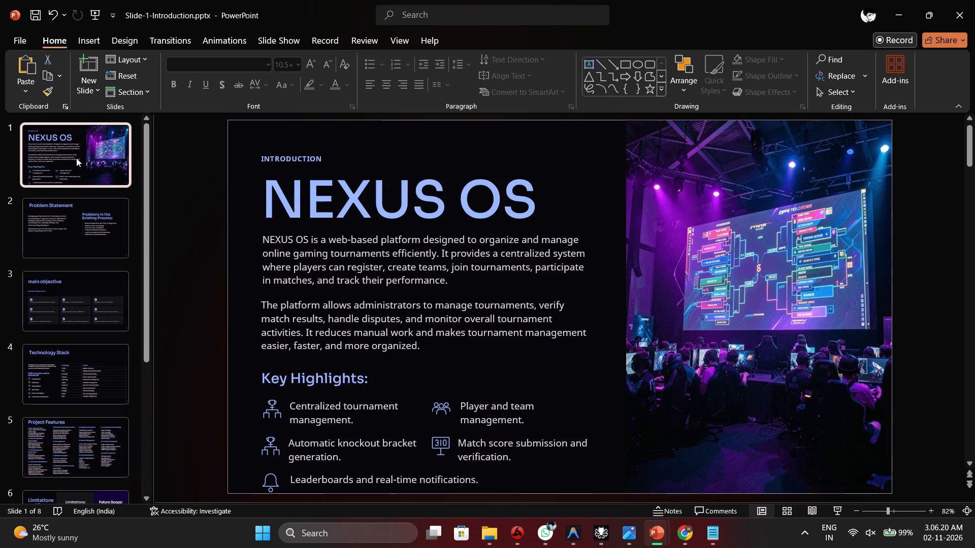
# Bring up Slide-1-Introduction.pptx from the Downloads folder and check its Limitations and Future Scope and Conclusion slides.
pyautogui.click(497, 533)
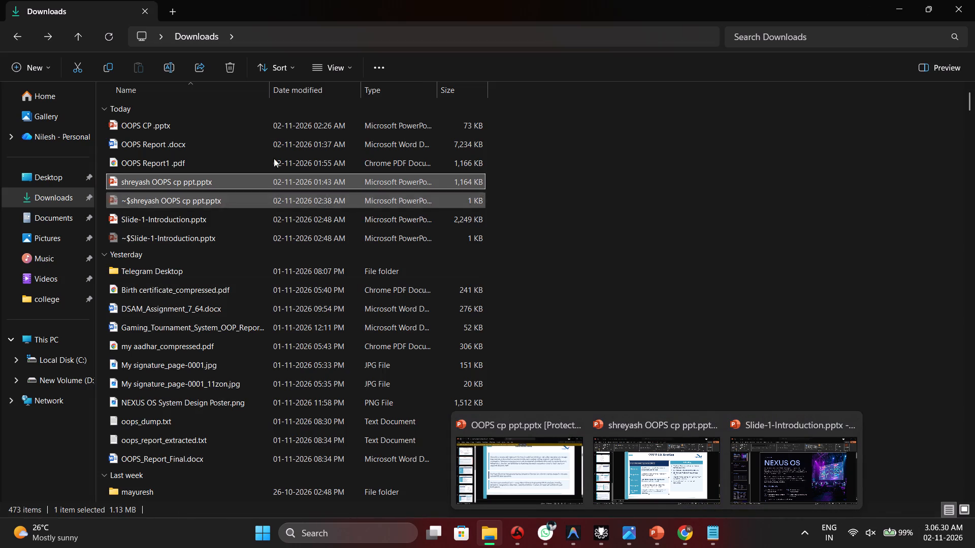
pyautogui.click(199, 218)
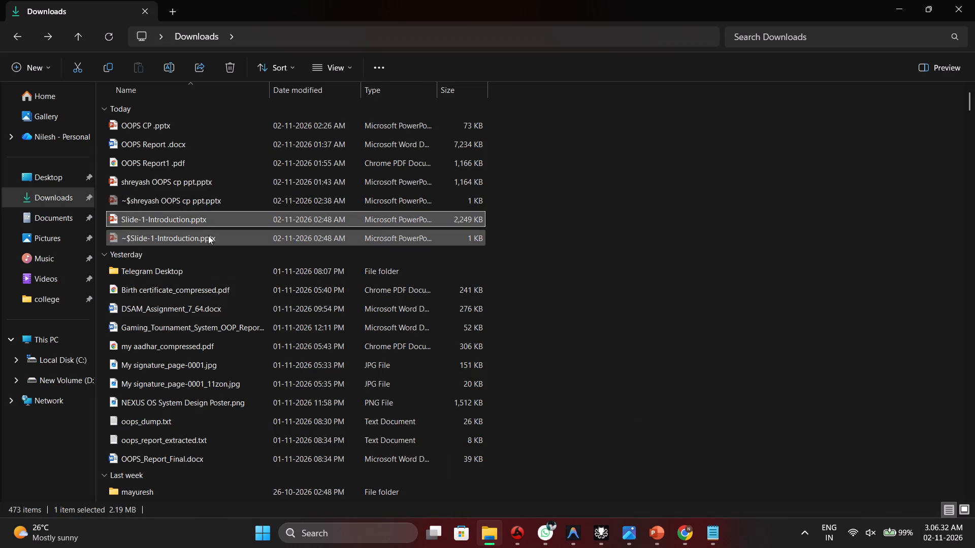
pyautogui.click(210, 238)
pyautogui.doubleClick(206, 222)
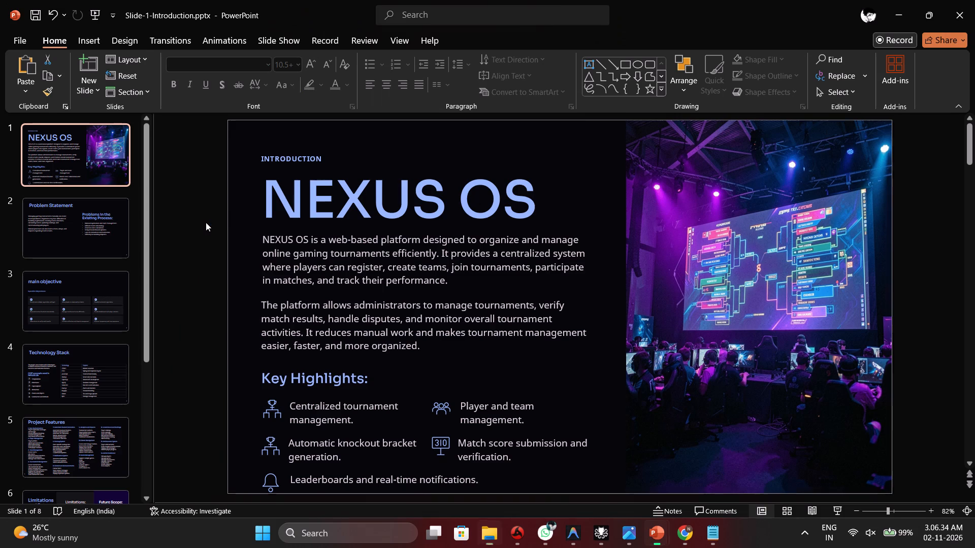
pyautogui.scroll(-17, 100, 331)
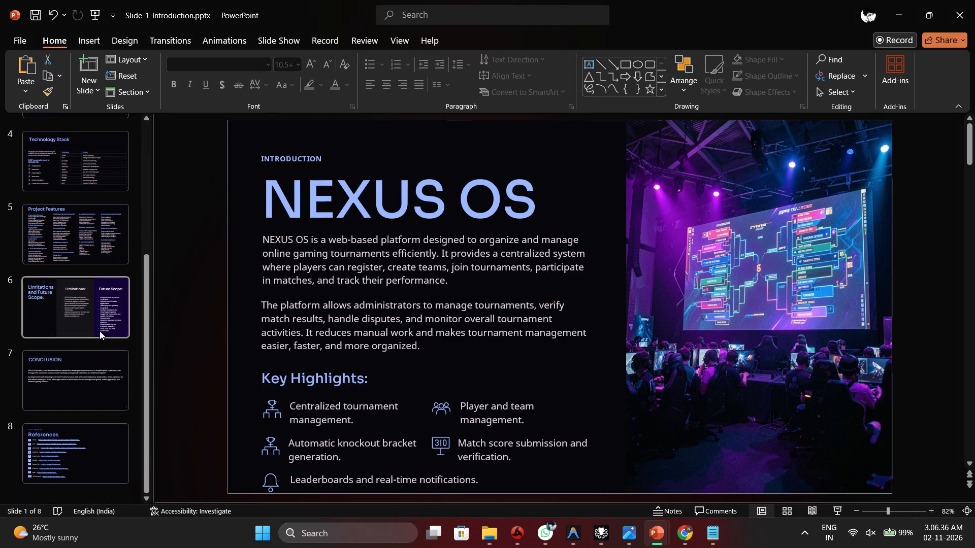
pyautogui.click(100, 328)
pyautogui.click(101, 443)
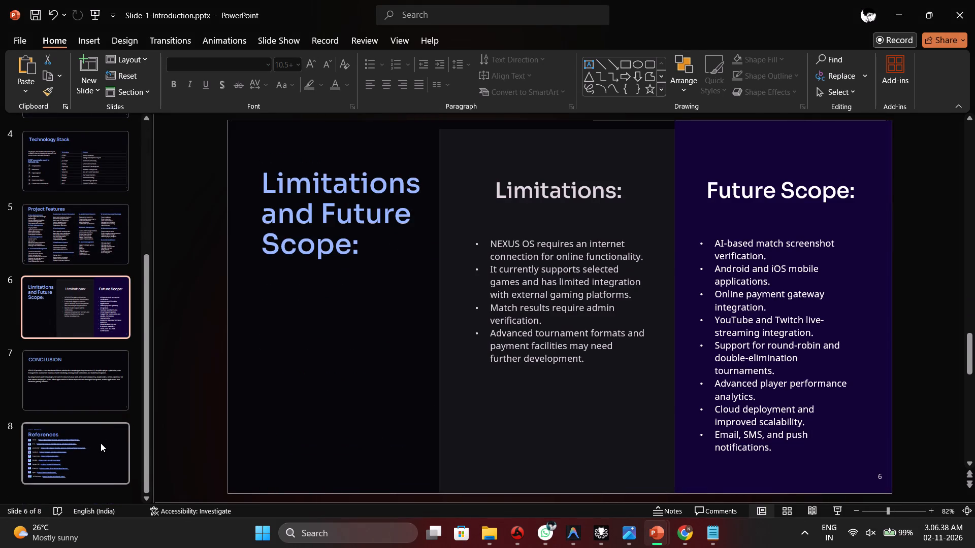
pyautogui.click(101, 404)
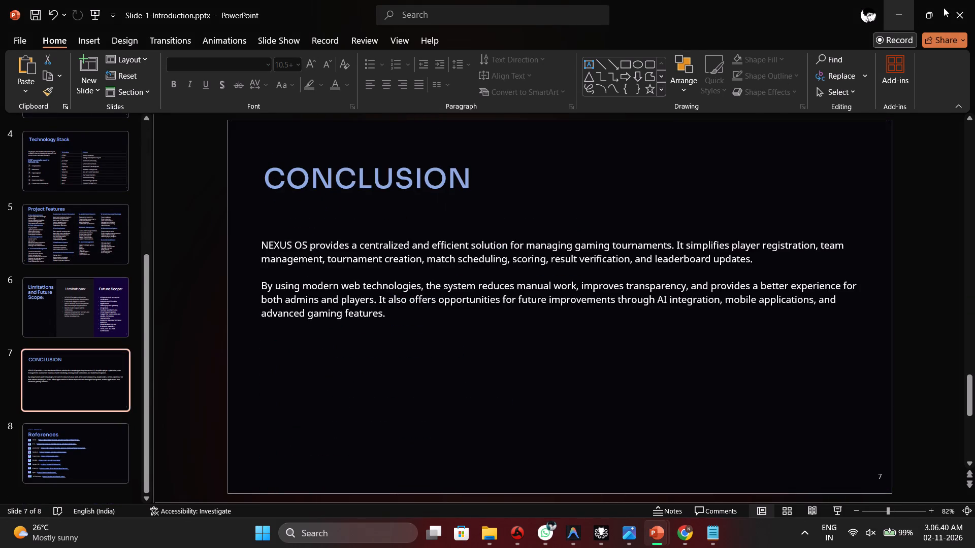
pyautogui.click(903, 7)
# Try to open ~$Slide-1-Introduction.pptx from Downloads, and close the shreyash OOPS cp ppt.pptx presentation.
pyautogui.doubleClick(288, 236)
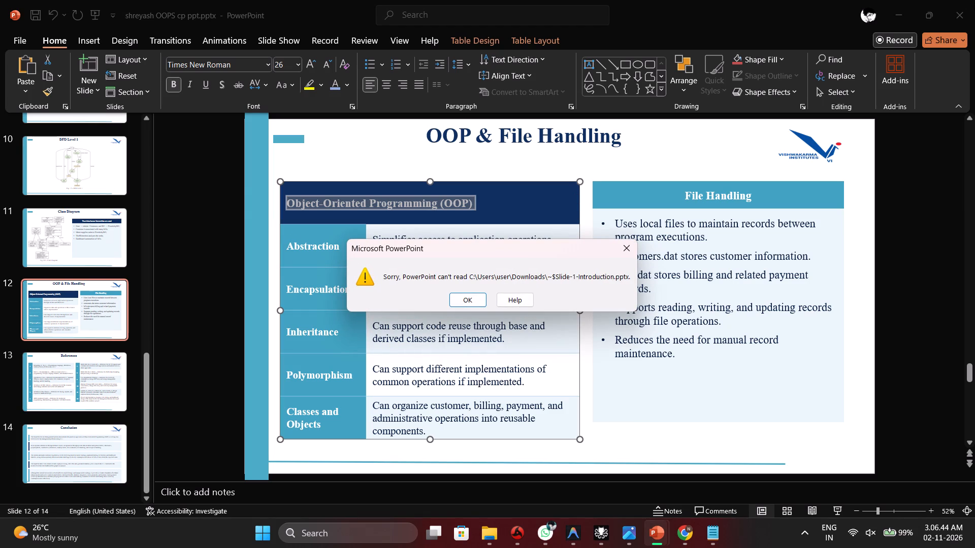
pyautogui.click(953, 5)
pyautogui.click(483, 298)
pyautogui.click(974, 4)
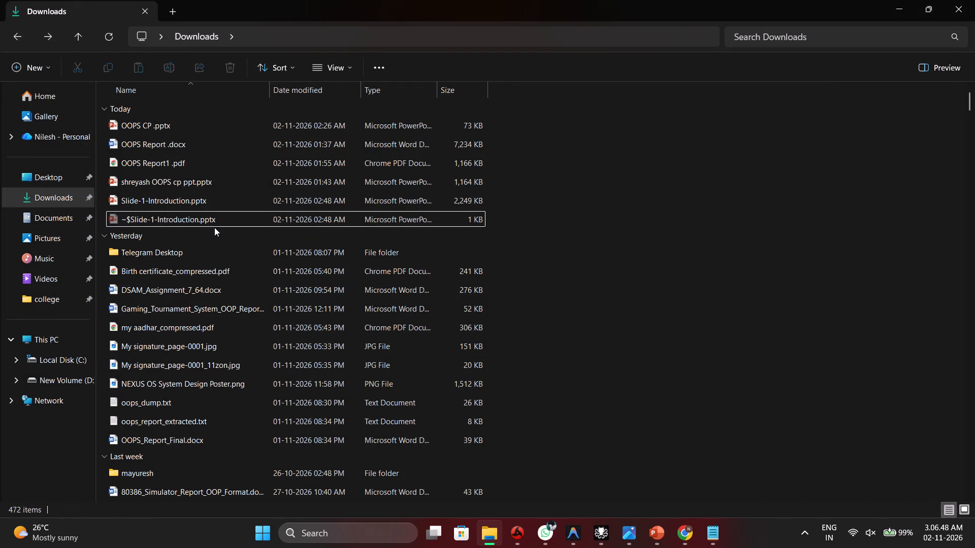
# Bring up Slide-1-Introduction.pptx again, view its NEXUS OS introduction slide, and return to the Downloads folder.
pyautogui.doubleClick(183, 205)
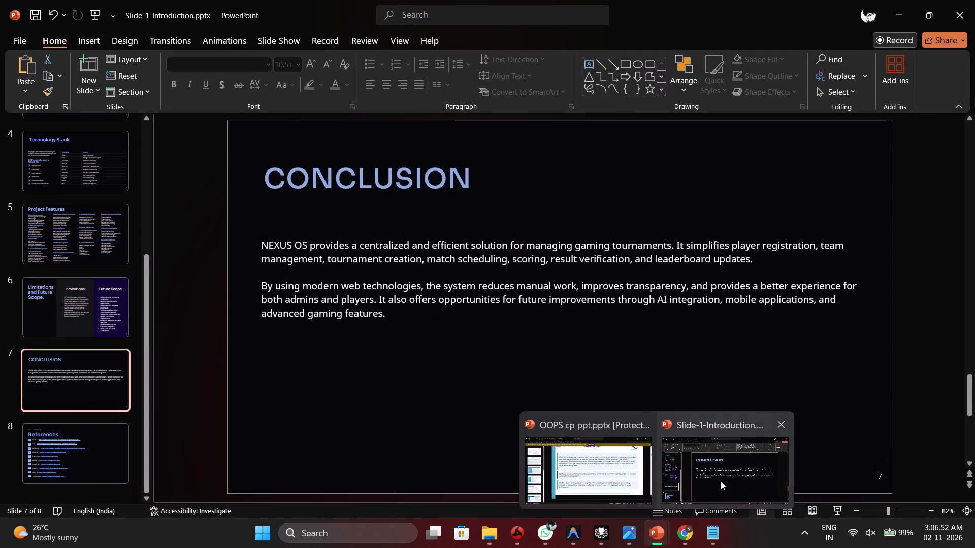
pyautogui.click(721, 481)
pyautogui.scroll(12, 8, 285)
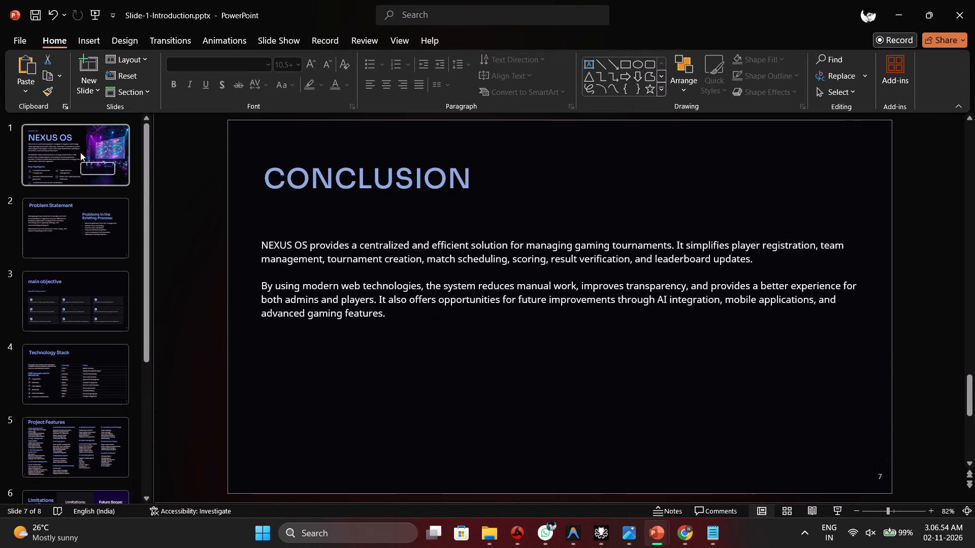
pyautogui.click(80, 152)
pyautogui.click(904, 0)
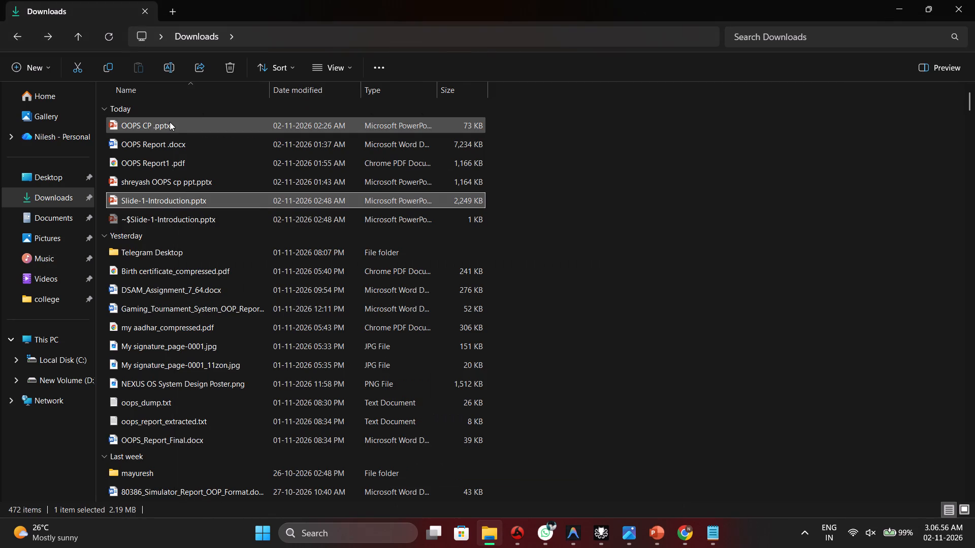
# Open OOPS CP .pptx from the Downloads folder and copy its Gaming Tournament System title slide.
pyautogui.doubleClick(170, 125)
pyautogui.click(105, 164)
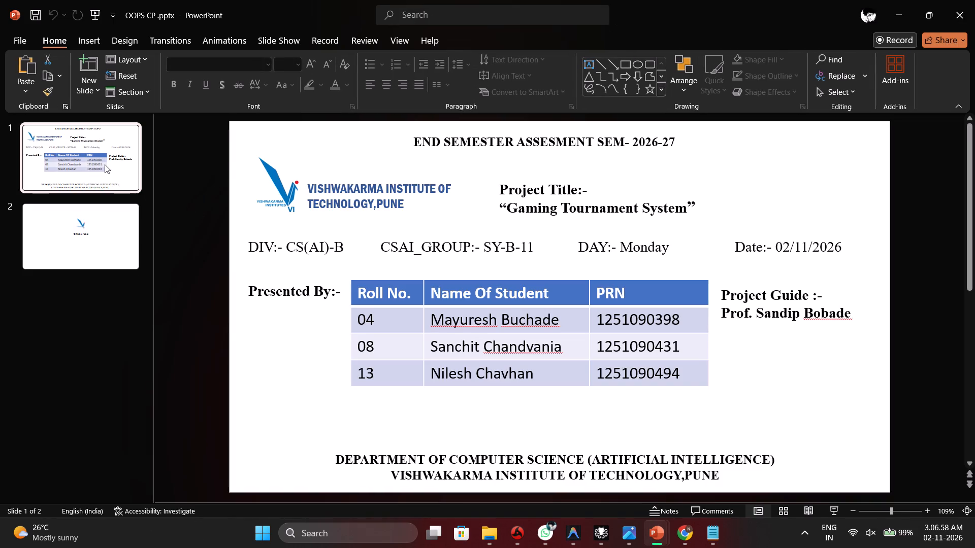
pyautogui.rightClick(105, 164)
pyautogui.click(138, 209)
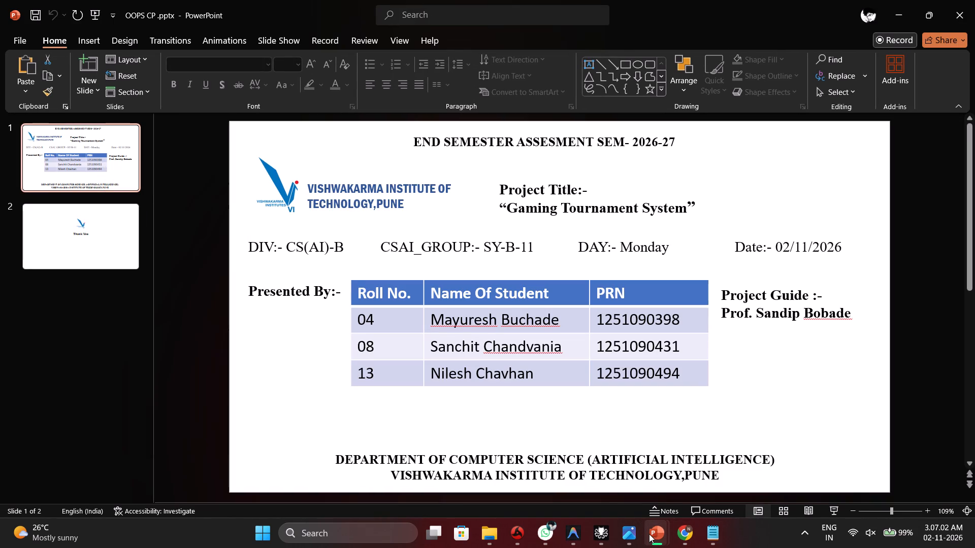
# Close the OOPS cp ppt.pptx and OOPS CP .pptx presentations, leaving Slide-1-Introduction.pptx open.
pyautogui.click(568, 425)
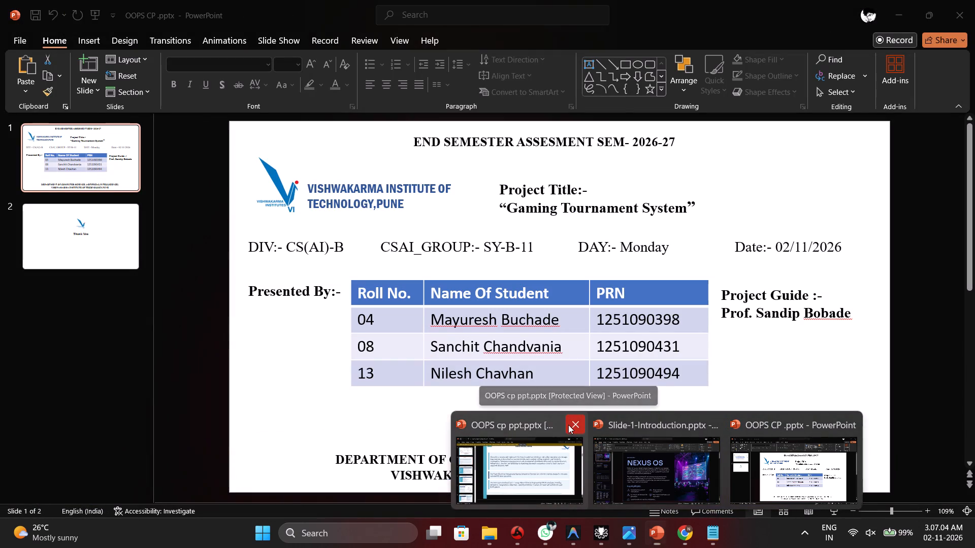
pyautogui.click(779, 426)
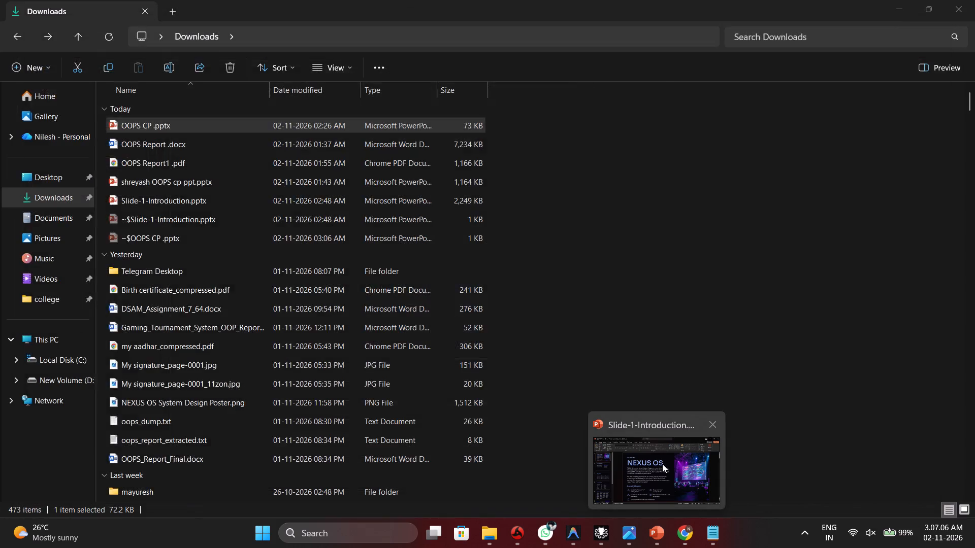
# Paste the copied Gaming Tournament System title slide into Slide-1-Introduction.pptx and move it to the first position.
pyautogui.click(662, 464)
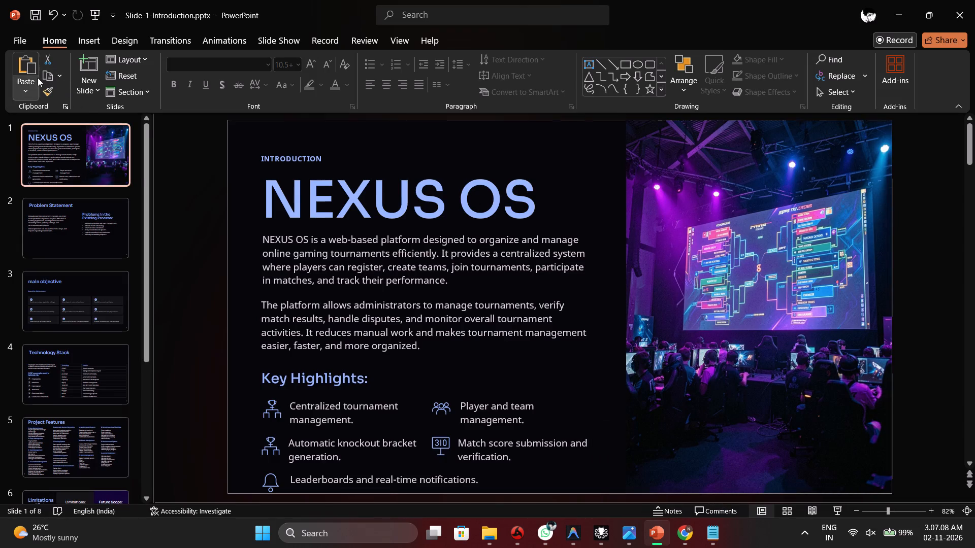
pyautogui.click(23, 70)
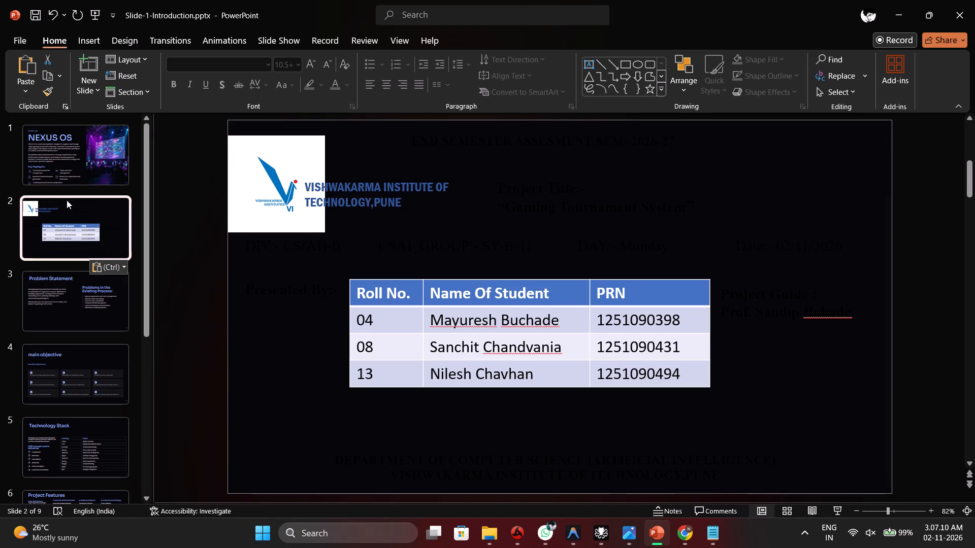
pyautogui.moveTo(71, 218); pyautogui.dragTo(81, 134)
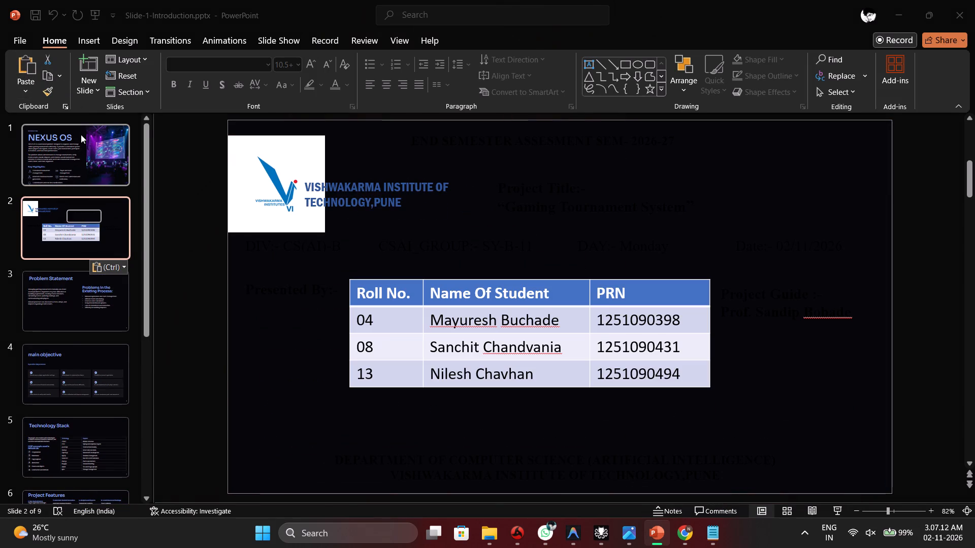
pyautogui.moveTo(81, 134); pyautogui.dragTo(82, 129)
pyautogui.moveTo(84, 155); pyautogui.dragTo(83, 177)
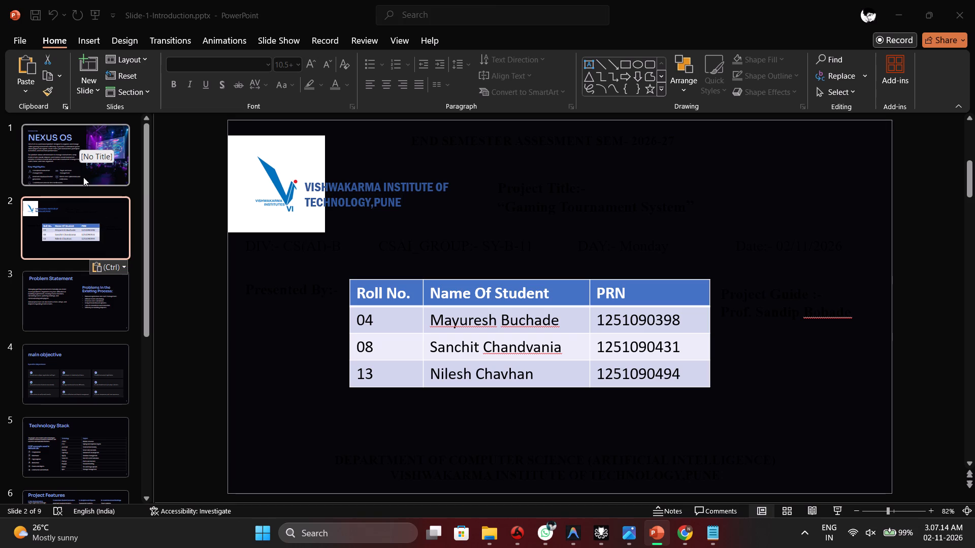
pyautogui.moveTo(83, 177); pyautogui.dragTo(83, 240)
pyautogui.moveTo(84, 232); pyautogui.dragTo(86, 142)
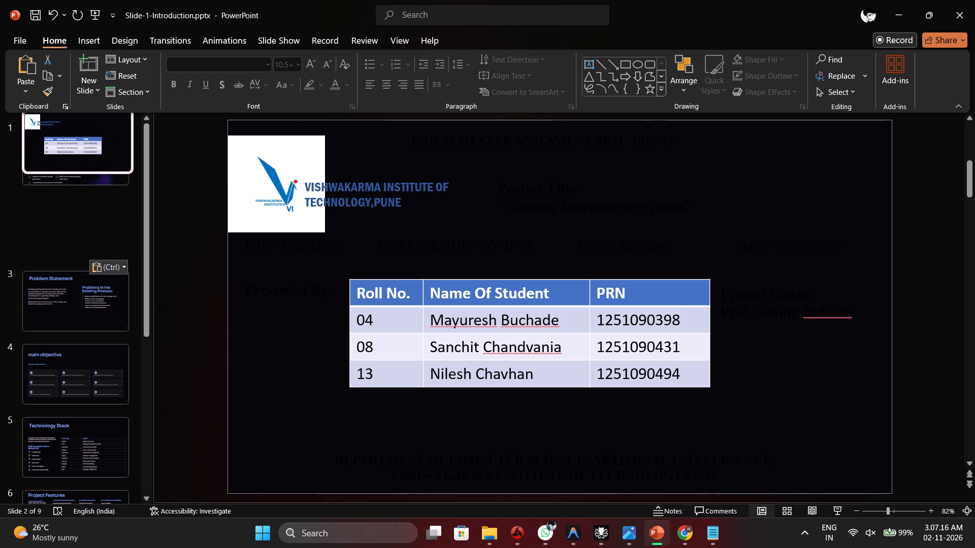
pyautogui.moveTo(86, 142); pyautogui.dragTo(88, 137)
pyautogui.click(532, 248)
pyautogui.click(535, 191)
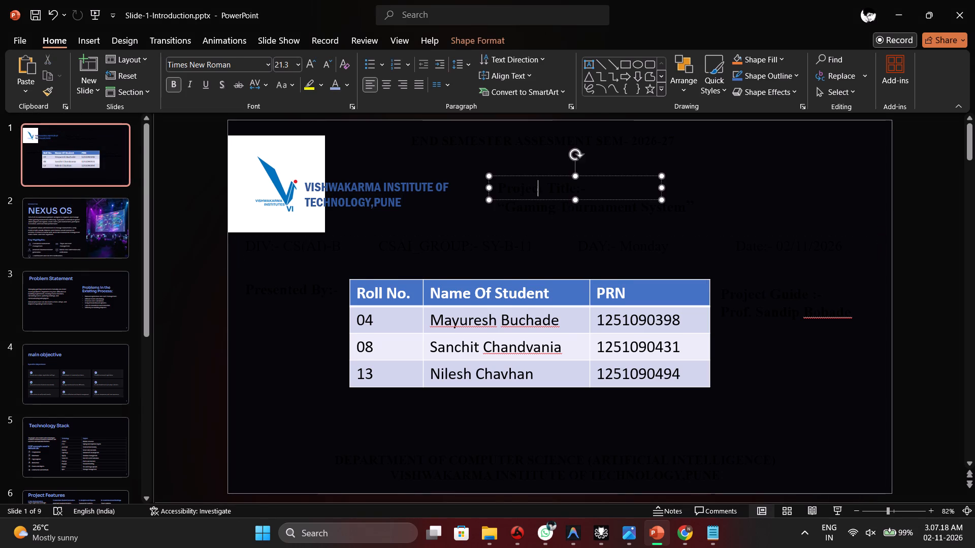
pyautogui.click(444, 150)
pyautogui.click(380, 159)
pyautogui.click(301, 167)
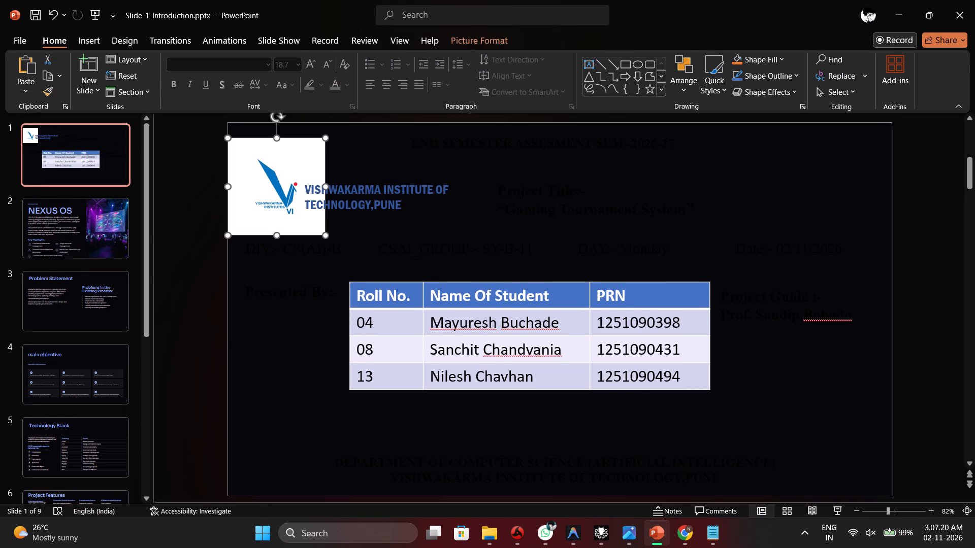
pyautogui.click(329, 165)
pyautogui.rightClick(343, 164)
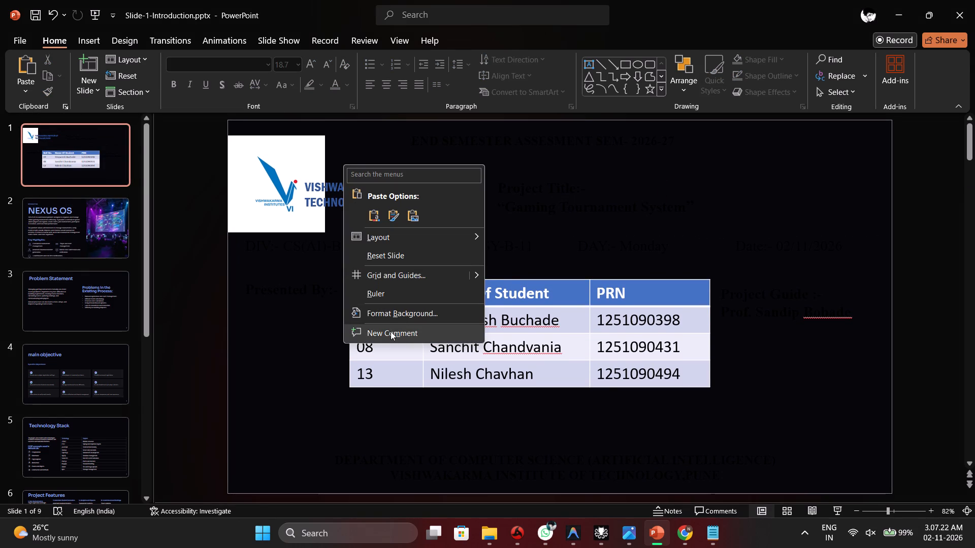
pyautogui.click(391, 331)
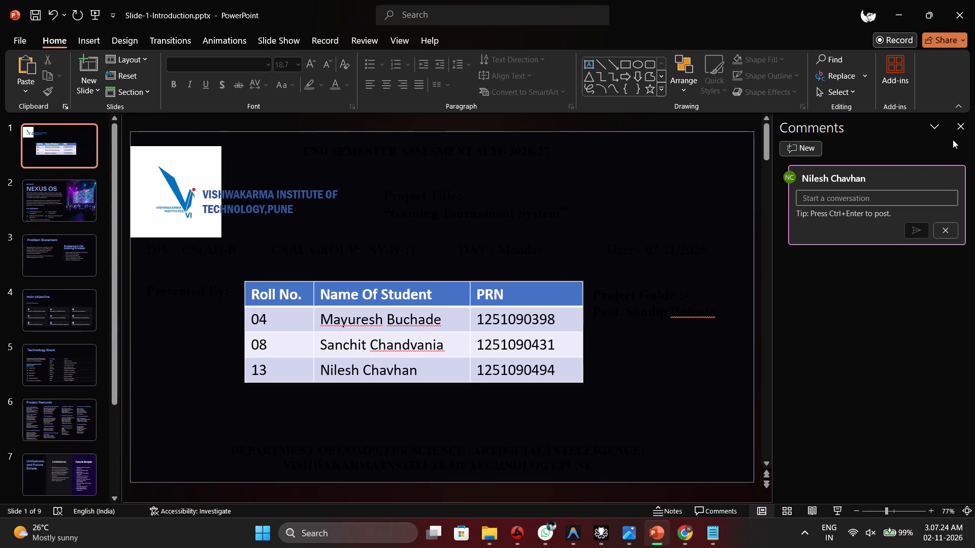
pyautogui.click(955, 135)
# Open background formatting for the title slide, try the gradient, picture and pattern fills, and hide the background graphics.
pyautogui.click(695, 181)
pyautogui.rightClick(695, 181)
pyautogui.click(728, 326)
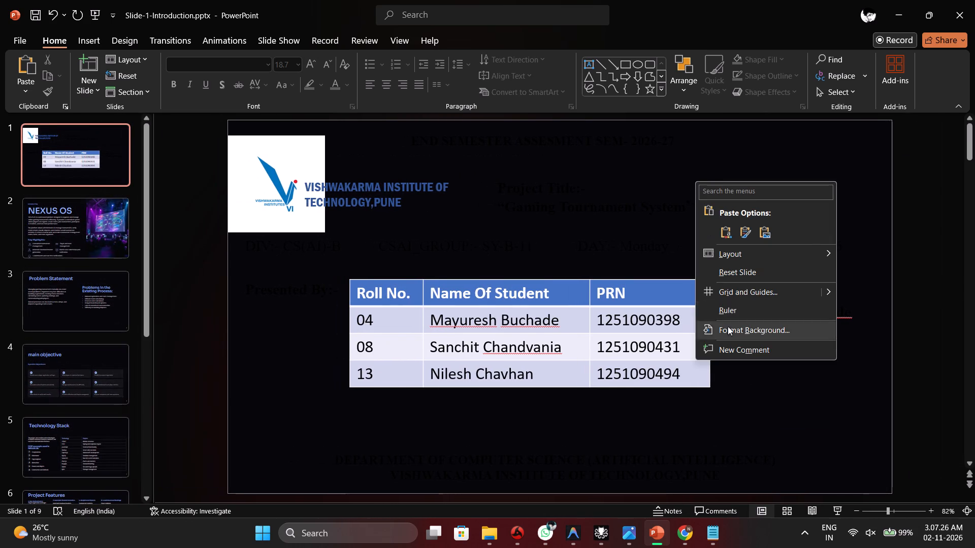
pyautogui.click(837, 219)
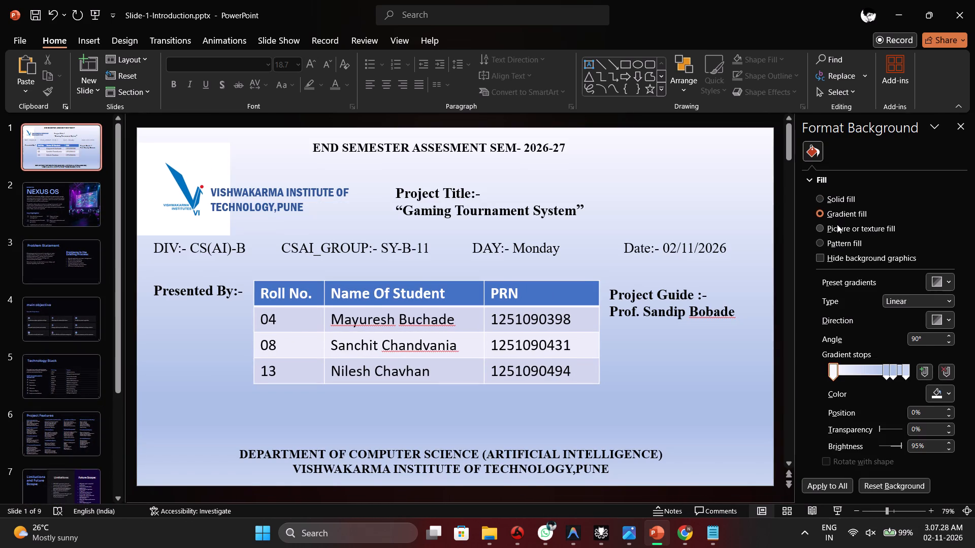
pyautogui.click(837, 226)
pyautogui.click(837, 241)
pyautogui.click(838, 257)
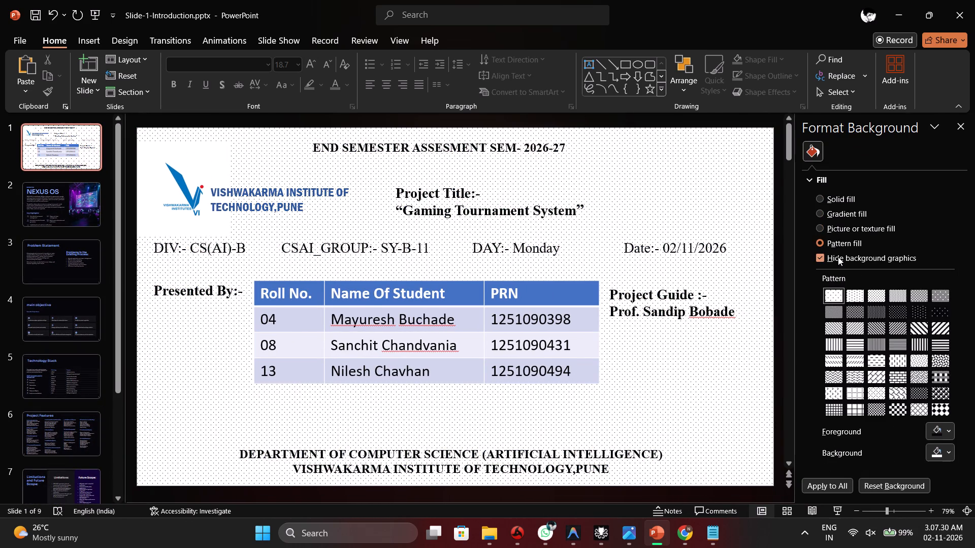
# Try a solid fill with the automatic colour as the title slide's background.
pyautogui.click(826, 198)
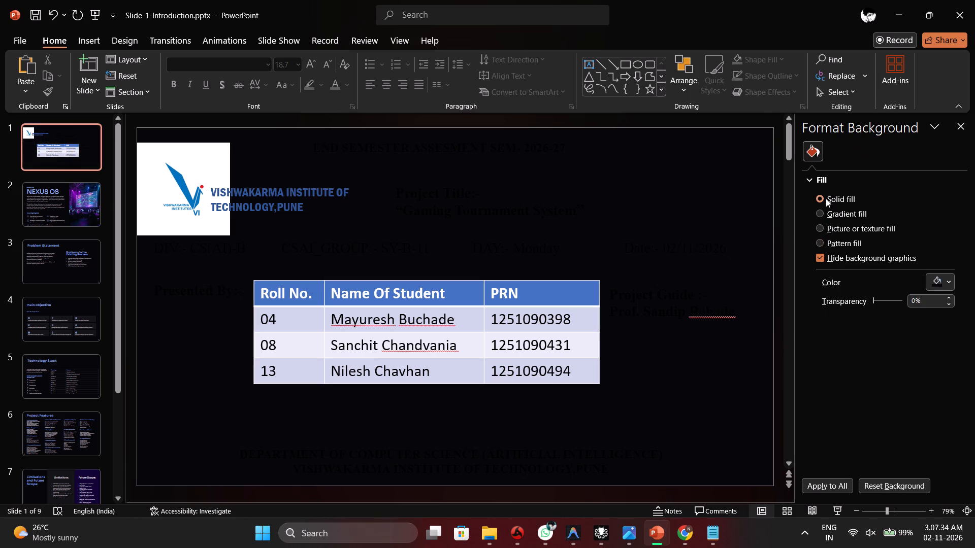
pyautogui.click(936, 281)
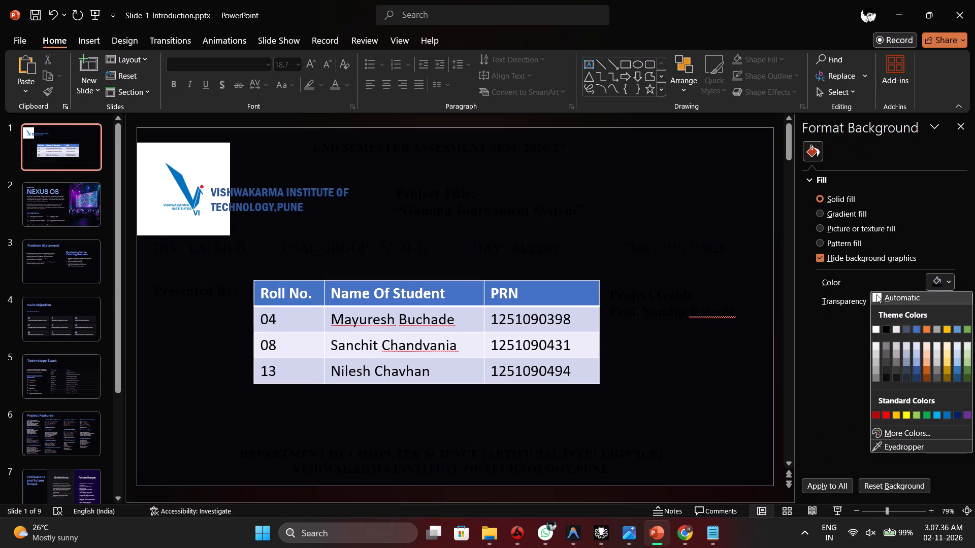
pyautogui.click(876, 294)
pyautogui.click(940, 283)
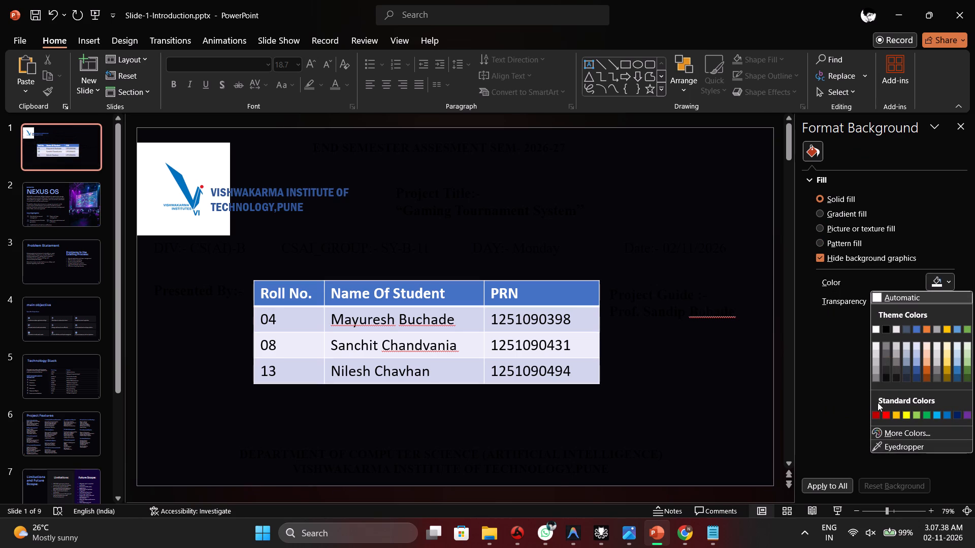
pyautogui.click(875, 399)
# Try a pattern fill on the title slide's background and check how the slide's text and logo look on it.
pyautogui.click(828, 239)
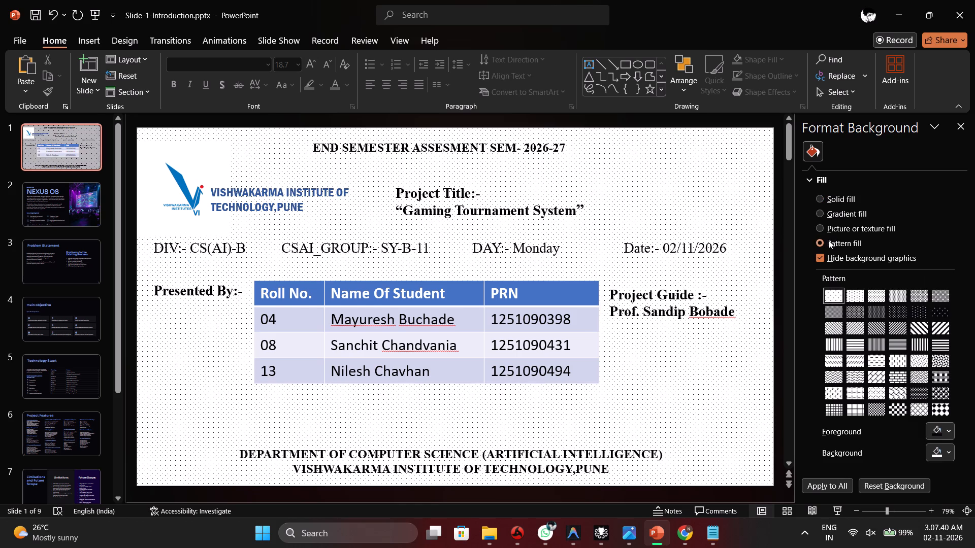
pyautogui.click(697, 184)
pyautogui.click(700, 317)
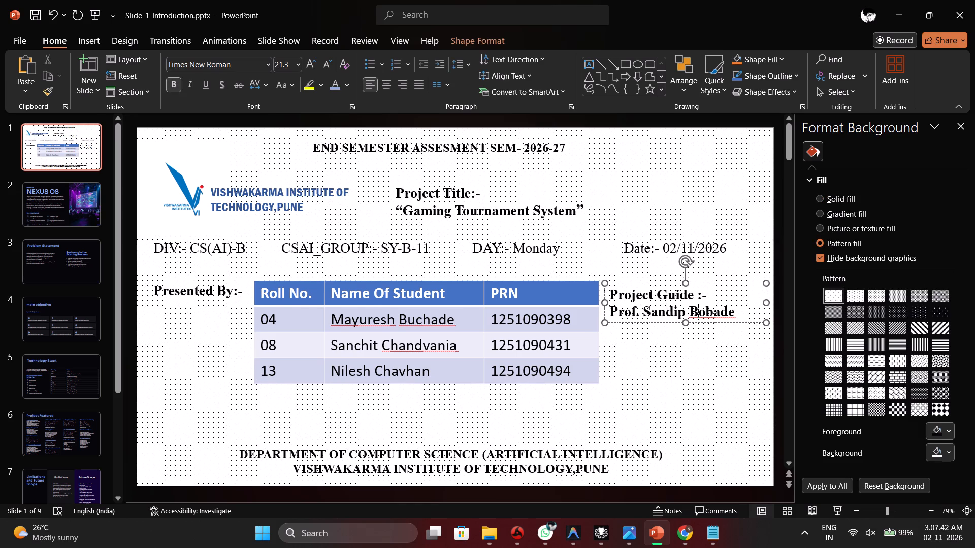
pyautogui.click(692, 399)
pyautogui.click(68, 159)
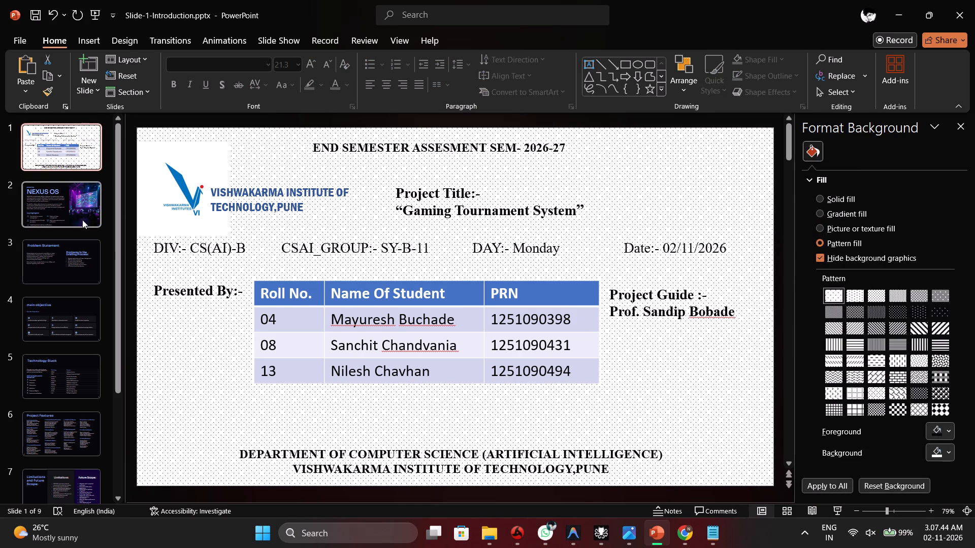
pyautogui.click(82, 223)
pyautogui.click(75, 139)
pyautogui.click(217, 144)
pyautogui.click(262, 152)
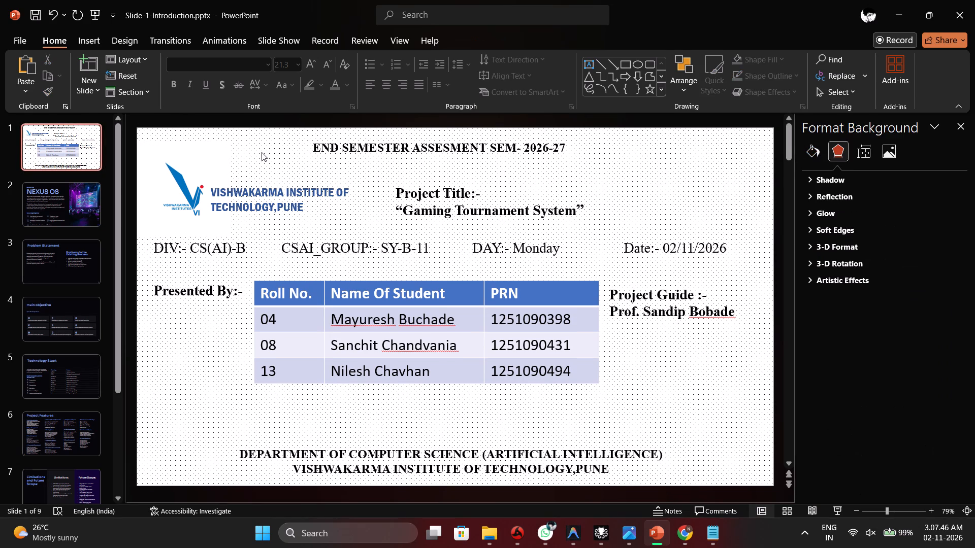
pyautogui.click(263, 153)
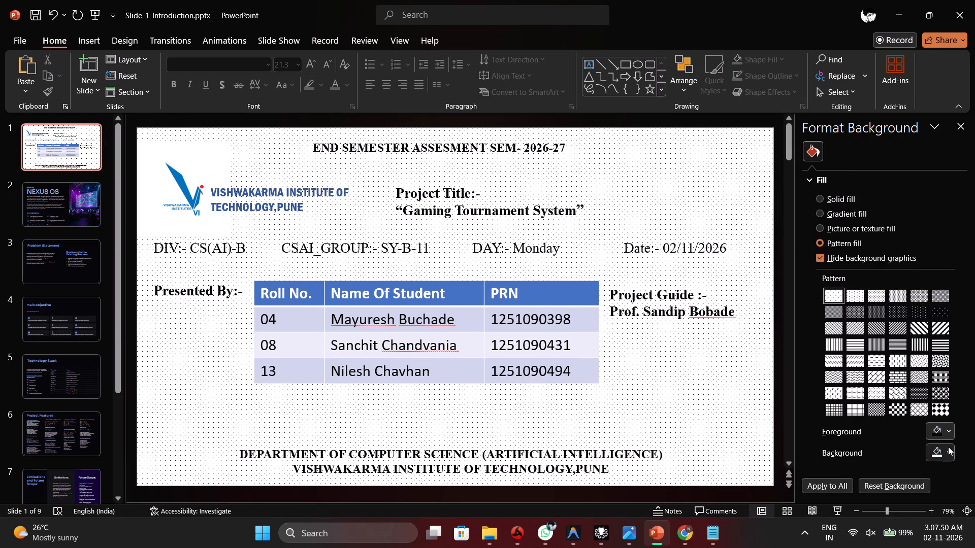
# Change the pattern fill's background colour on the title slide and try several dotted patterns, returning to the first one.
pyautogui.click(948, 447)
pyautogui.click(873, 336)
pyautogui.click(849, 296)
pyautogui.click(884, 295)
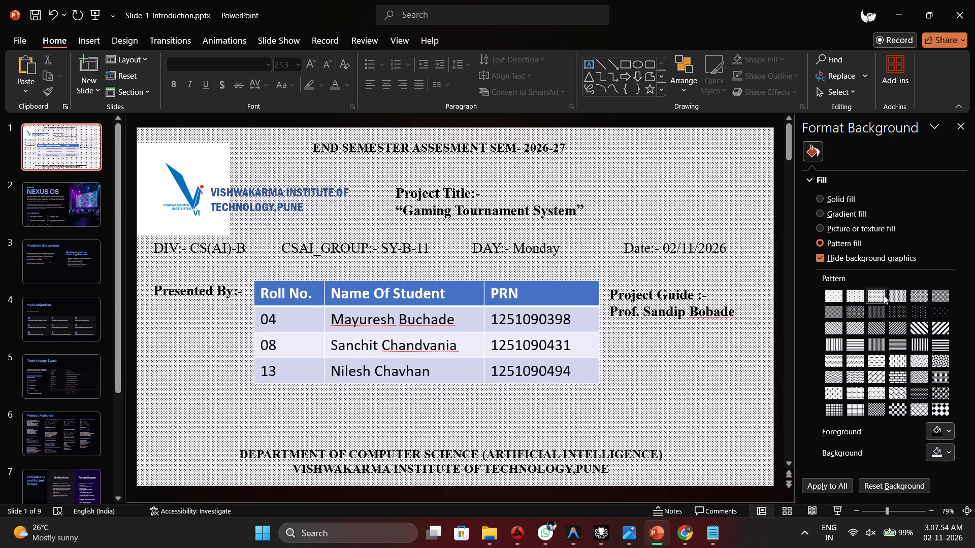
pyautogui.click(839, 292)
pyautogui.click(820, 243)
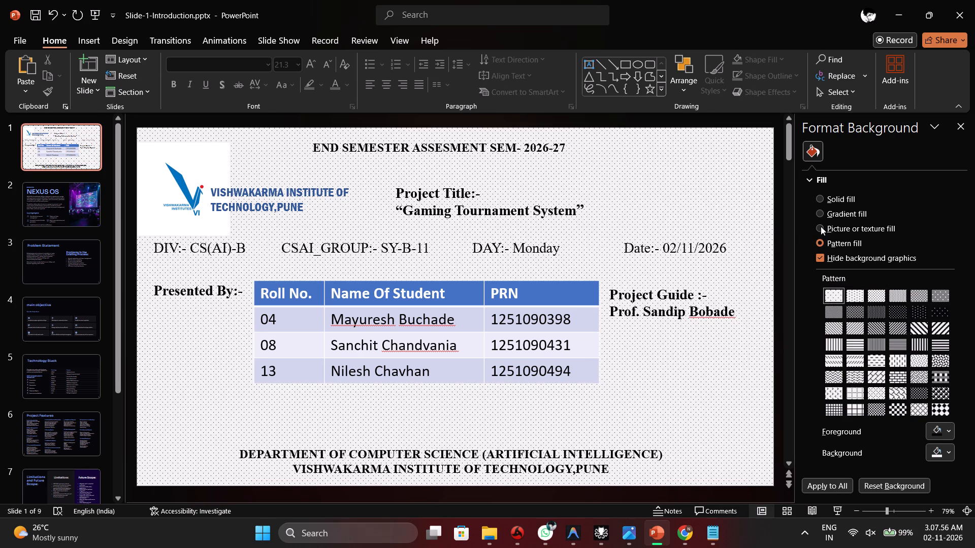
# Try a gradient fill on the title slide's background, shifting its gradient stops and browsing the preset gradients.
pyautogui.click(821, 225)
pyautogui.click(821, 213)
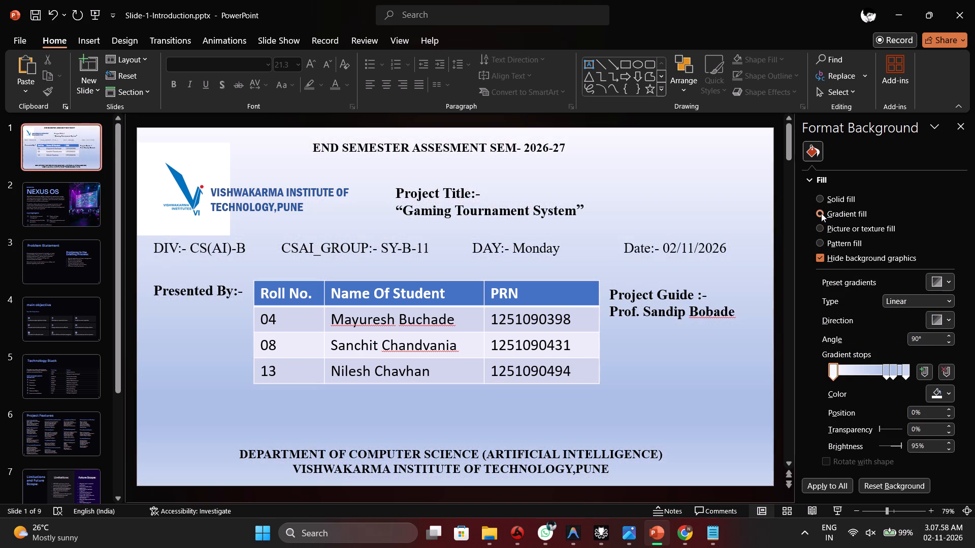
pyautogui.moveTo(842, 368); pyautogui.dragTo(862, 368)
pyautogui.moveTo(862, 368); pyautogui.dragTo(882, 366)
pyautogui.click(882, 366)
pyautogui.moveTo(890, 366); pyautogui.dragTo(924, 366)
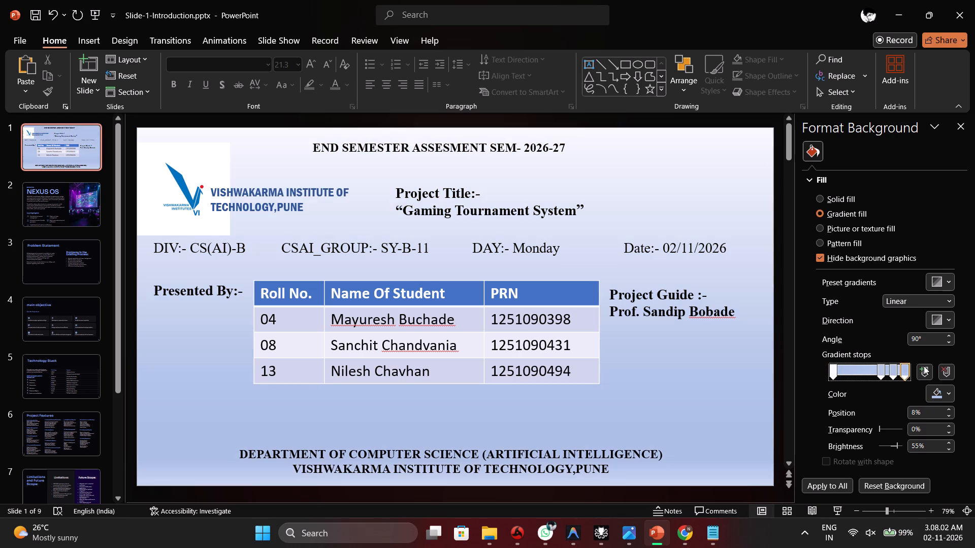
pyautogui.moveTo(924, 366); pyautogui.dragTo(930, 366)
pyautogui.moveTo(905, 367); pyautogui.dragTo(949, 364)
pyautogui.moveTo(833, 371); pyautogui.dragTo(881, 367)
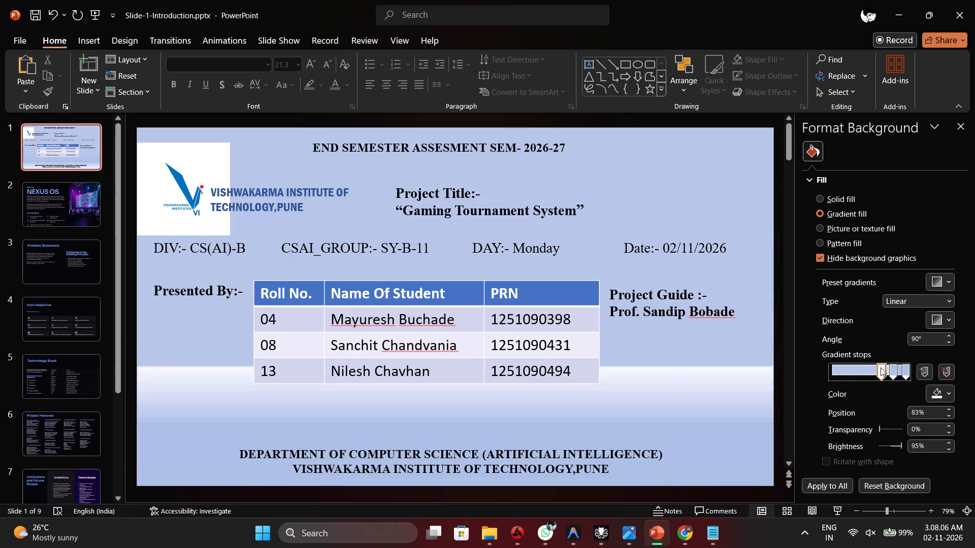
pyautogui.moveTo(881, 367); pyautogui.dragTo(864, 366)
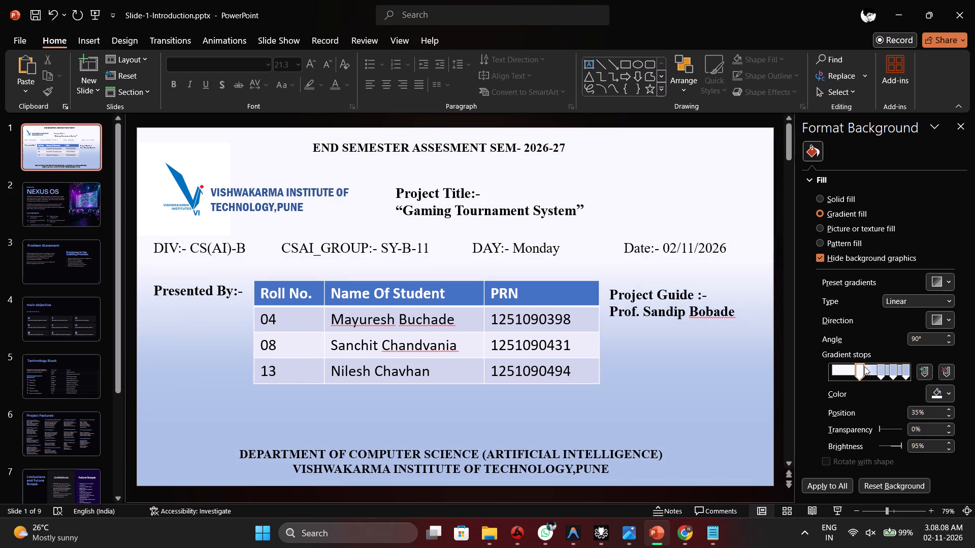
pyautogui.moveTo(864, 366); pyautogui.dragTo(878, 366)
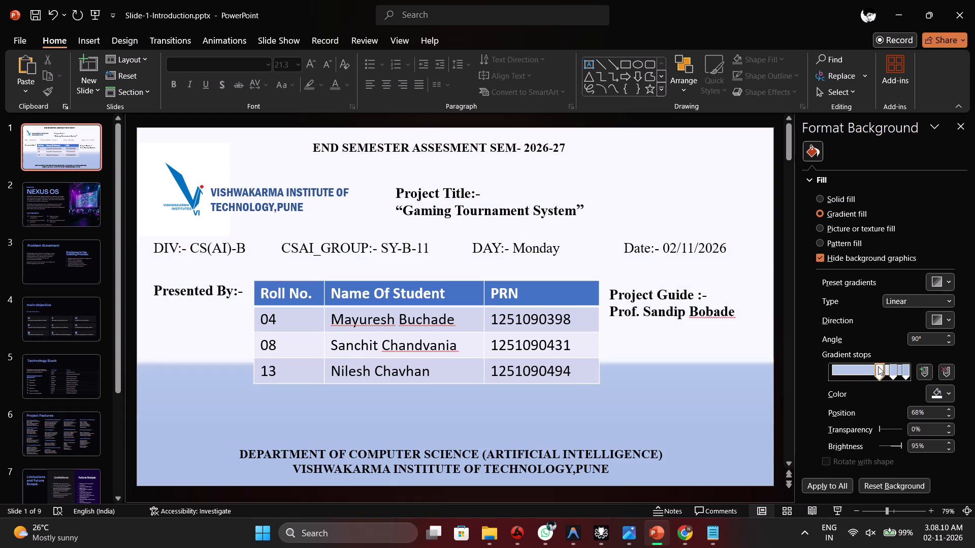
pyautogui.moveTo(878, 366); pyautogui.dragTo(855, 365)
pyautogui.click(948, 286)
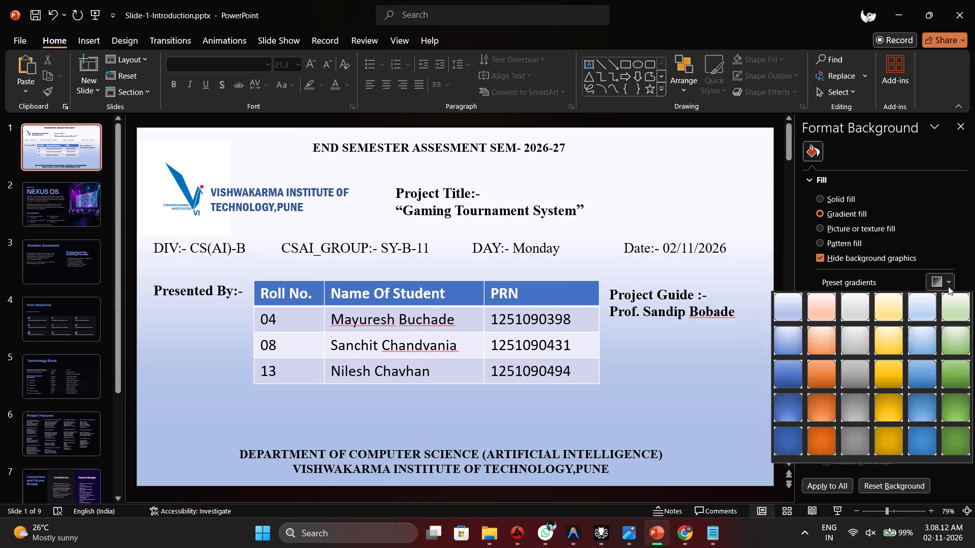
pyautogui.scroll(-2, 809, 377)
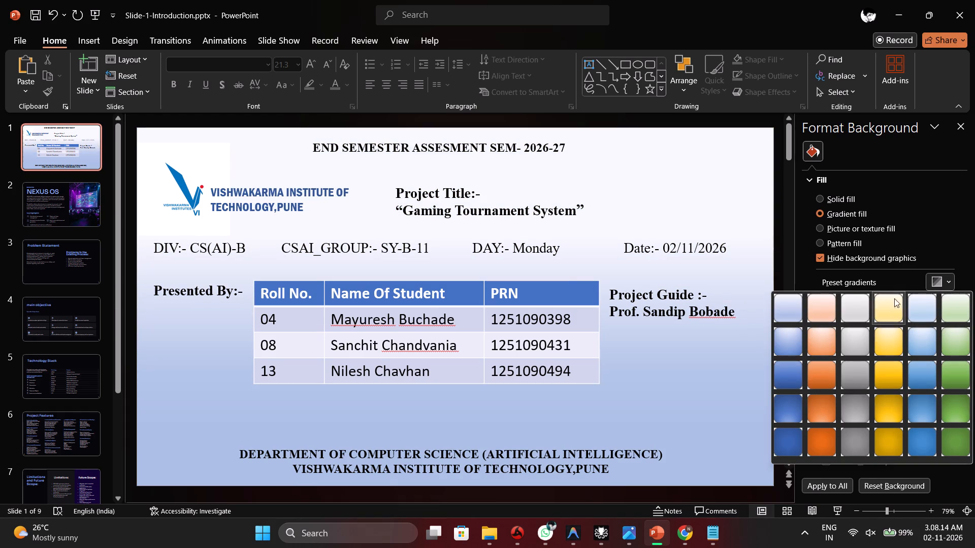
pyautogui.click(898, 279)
# Set the title slide's background to a picture or texture fill and turn off tiling the picture as texture.
pyautogui.click(838, 228)
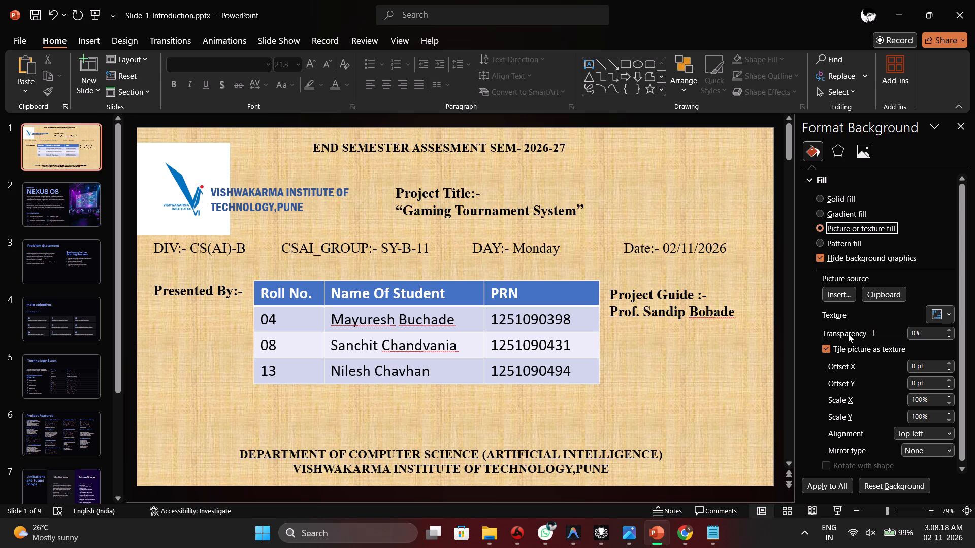
pyautogui.click(834, 350)
pyautogui.click(829, 348)
pyautogui.click(829, 348)
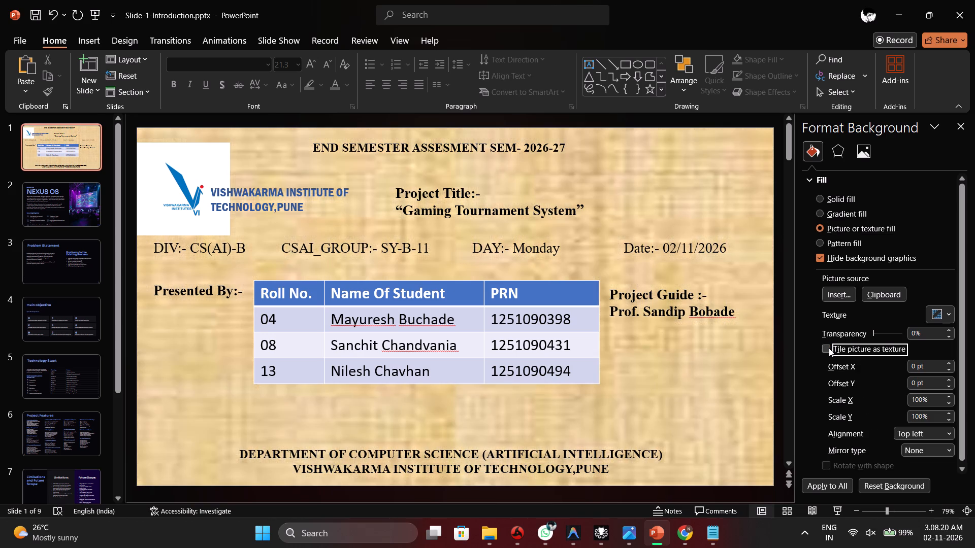
pyautogui.click(829, 348)
pyautogui.click(941, 312)
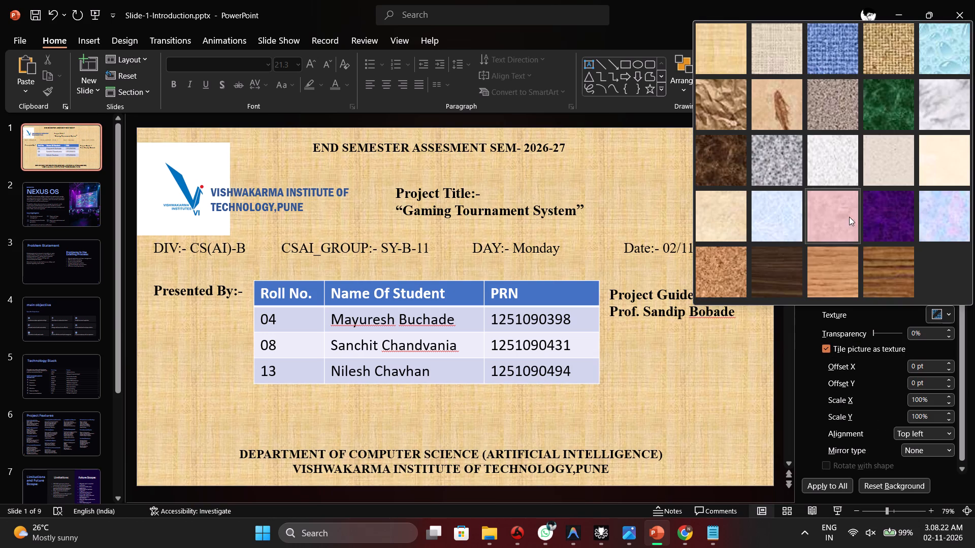
pyautogui.click(878, 349)
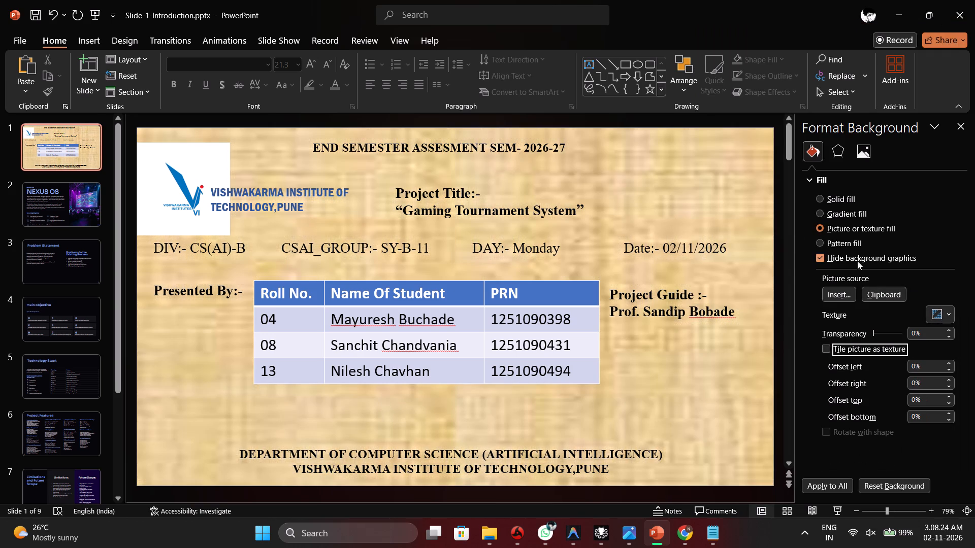
# Give the title slide a solid fill background, trying white and the automatic colour before settling on the lightest grey theme tint.
pyautogui.click(833, 203)
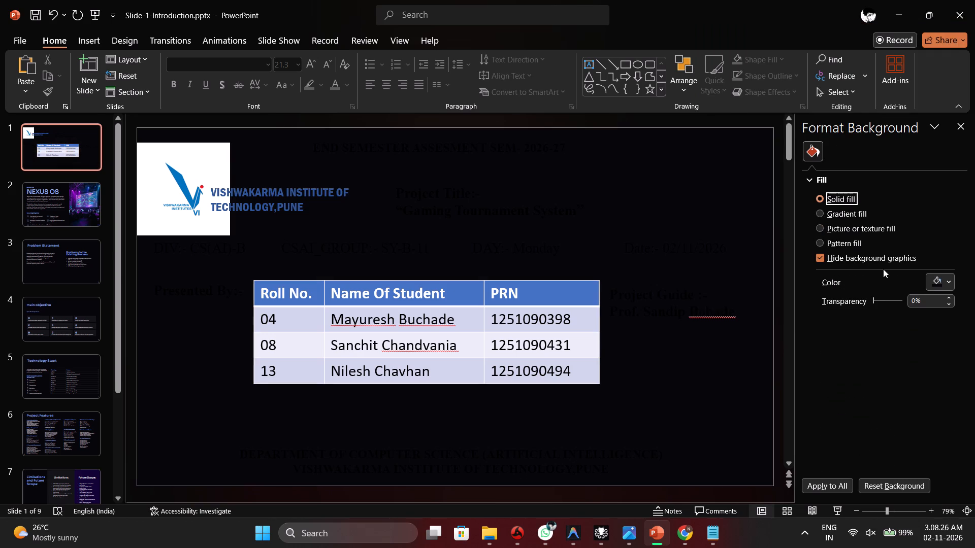
pyautogui.click(938, 277)
pyautogui.click(878, 326)
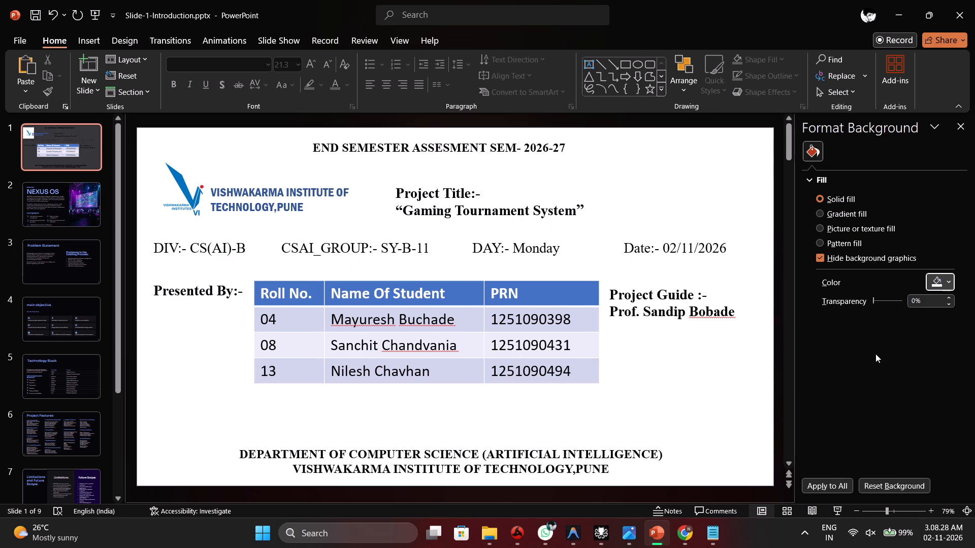
pyautogui.click(940, 280)
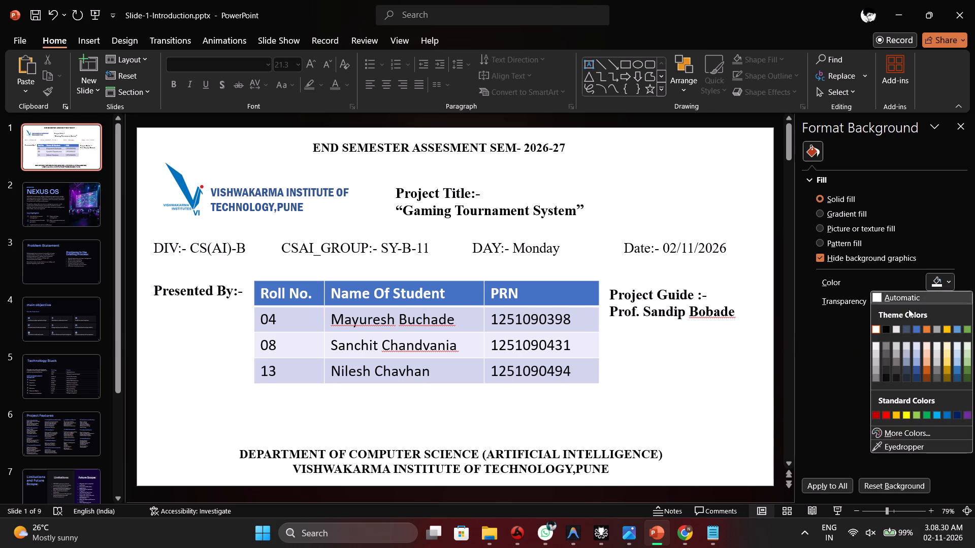
pyautogui.click(876, 296)
pyautogui.click(943, 282)
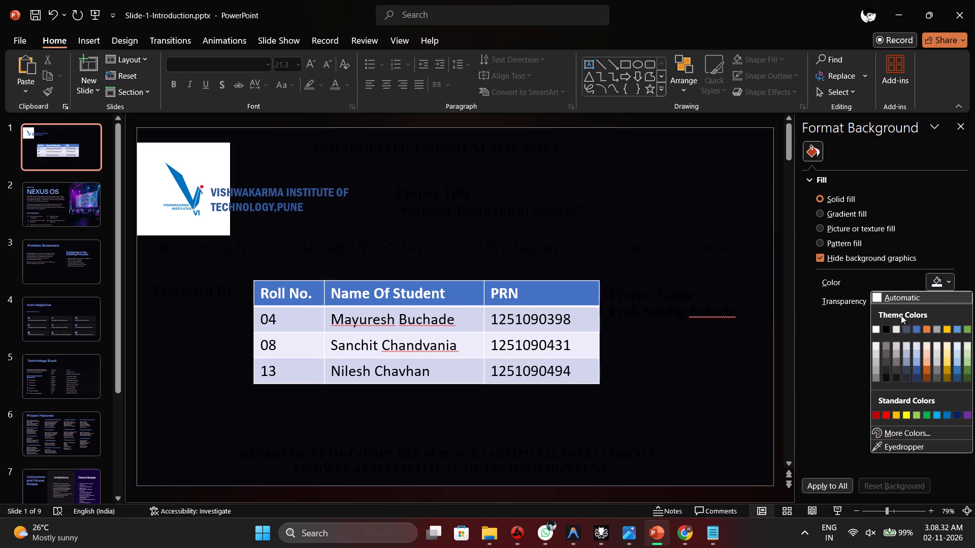
pyautogui.click(875, 342)
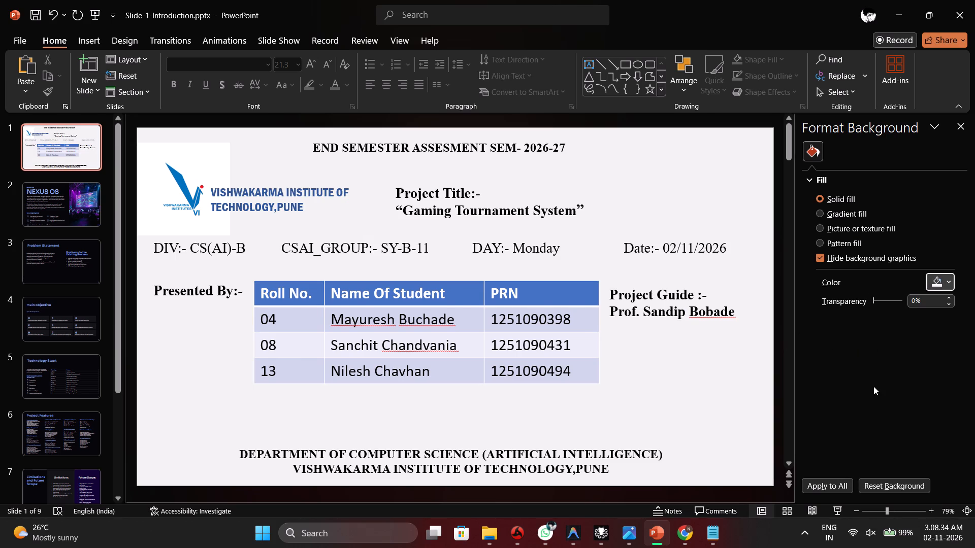
pyautogui.click(721, 359)
pyautogui.click(607, 158)
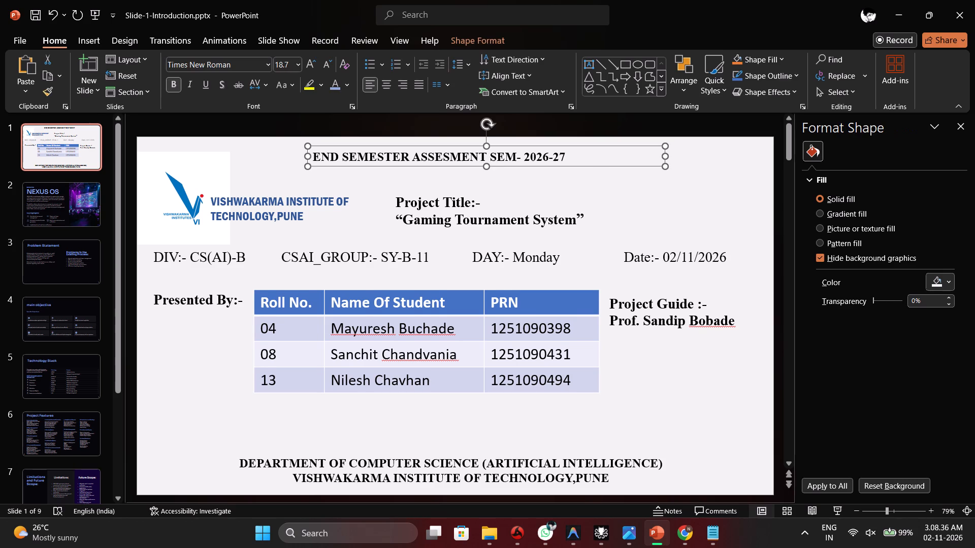
# Compare the title slide's light background with the dark NEXUS OS introduction slide.
pyautogui.click(27, 181)
pyautogui.click(58, 163)
pyautogui.click(66, 205)
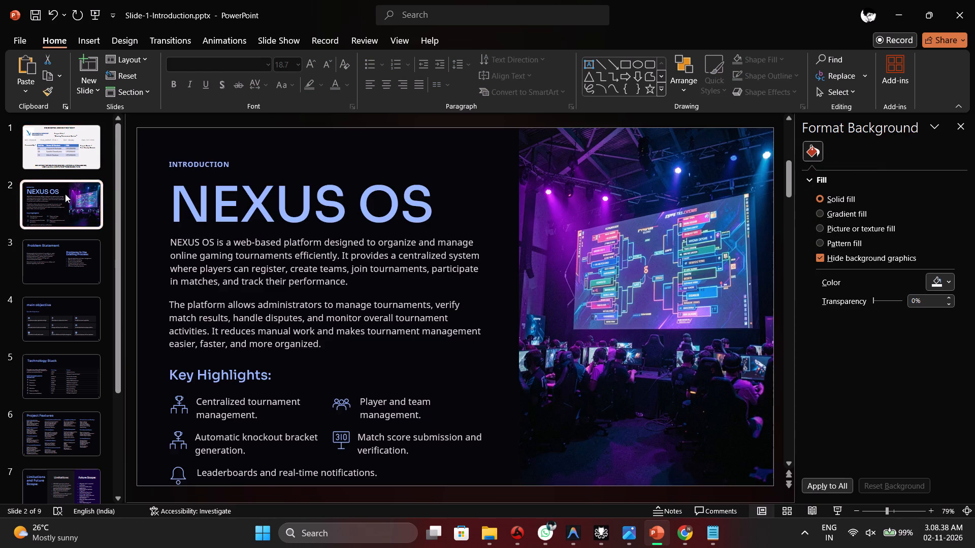
pyautogui.click(64, 164)
pyautogui.click(67, 219)
pyautogui.click(76, 160)
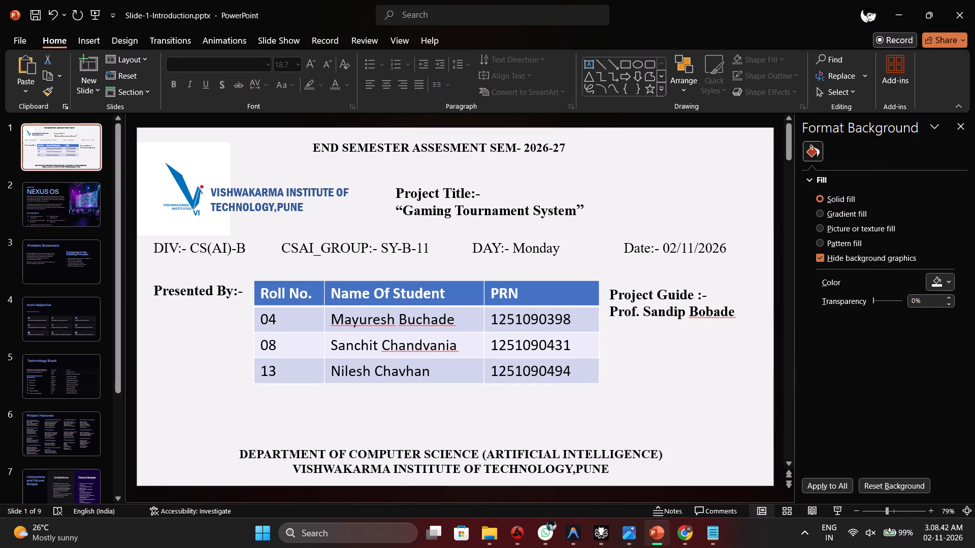
pyautogui.click(70, 220)
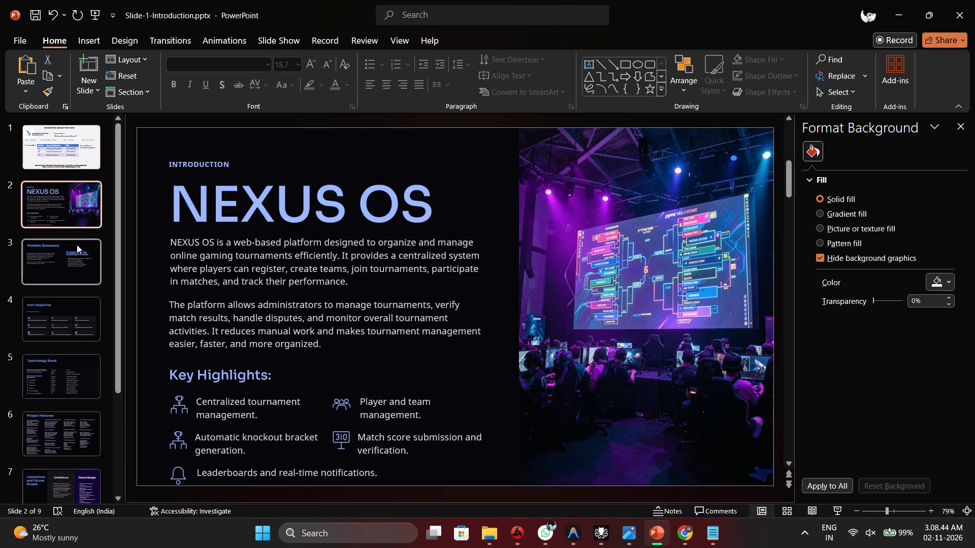
# Review the Problem Statement through Limitations and Future Scope slides to find where an additional slide fits.
pyautogui.click(77, 245)
pyautogui.click(79, 295)
pyautogui.click(80, 313)
pyautogui.click(81, 398)
pyautogui.click(81, 437)
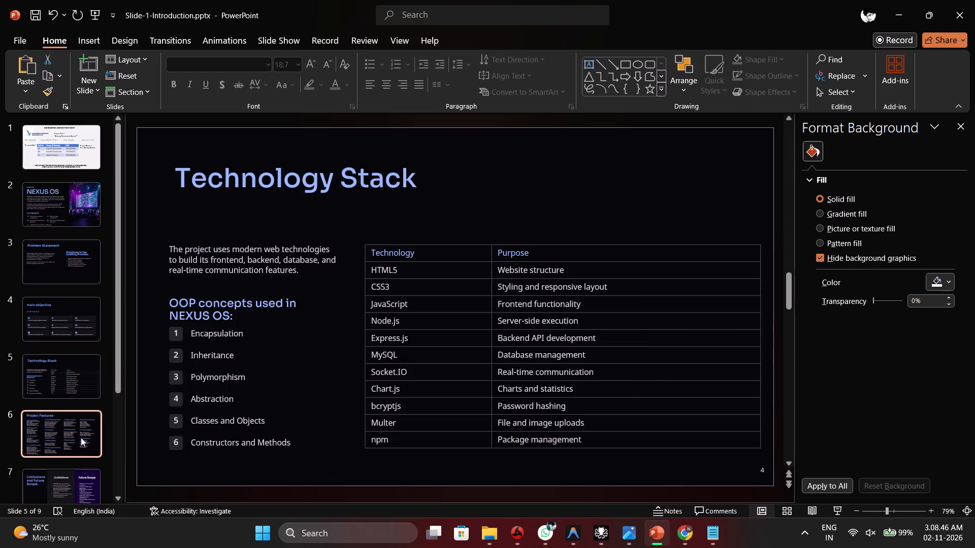
pyautogui.scroll(-2, 80, 420)
pyautogui.click(80, 420)
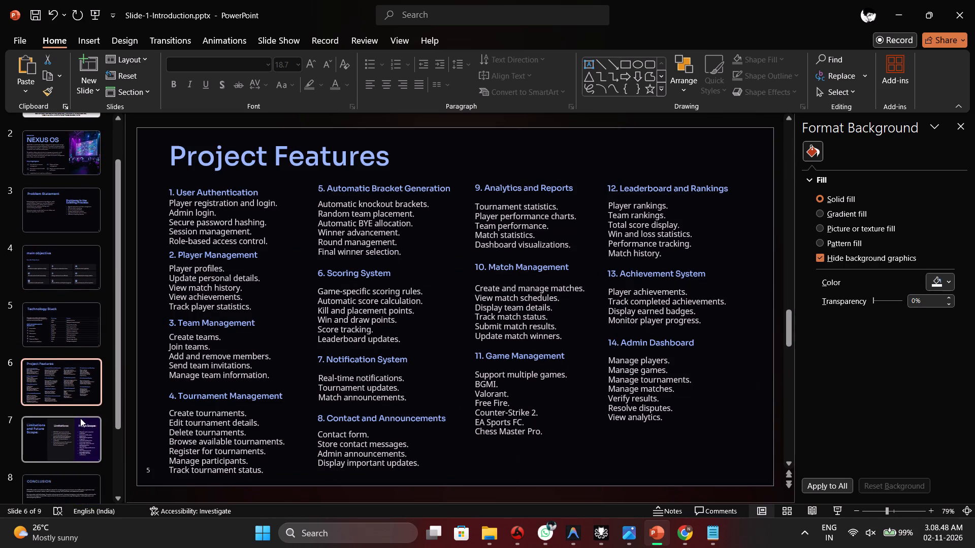
pyautogui.click(80, 389)
pyautogui.click(81, 334)
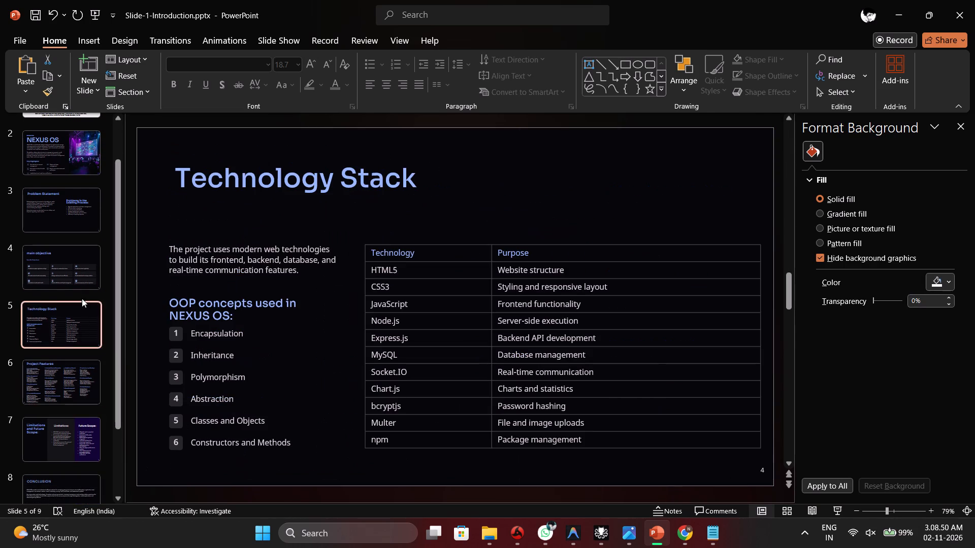
pyautogui.click(82, 295)
pyautogui.click(80, 318)
pyautogui.click(80, 372)
pyautogui.scroll(-1, 80, 373)
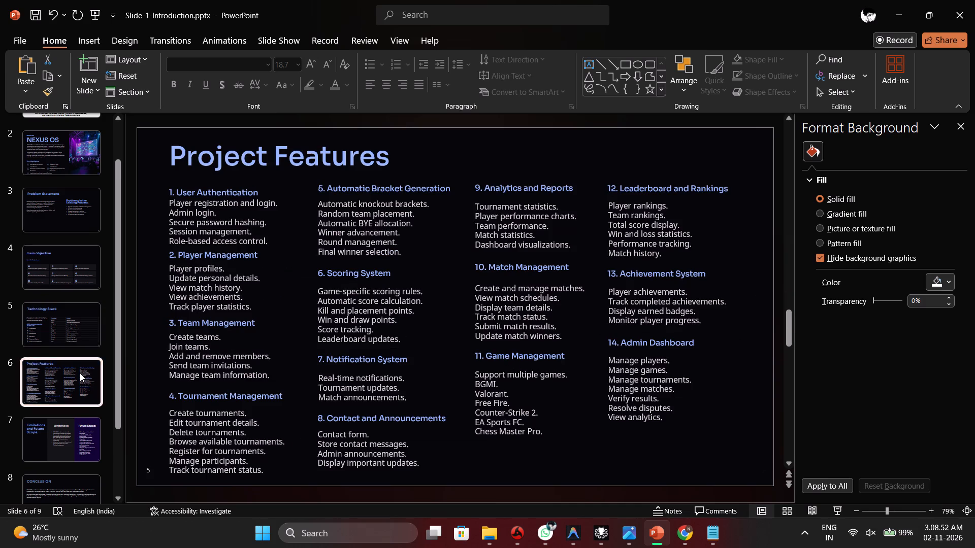
pyautogui.scroll(-1, 80, 373)
pyautogui.click(80, 372)
pyautogui.click(79, 323)
pyautogui.moveTo(69, 279); pyautogui.dragTo(68, 273)
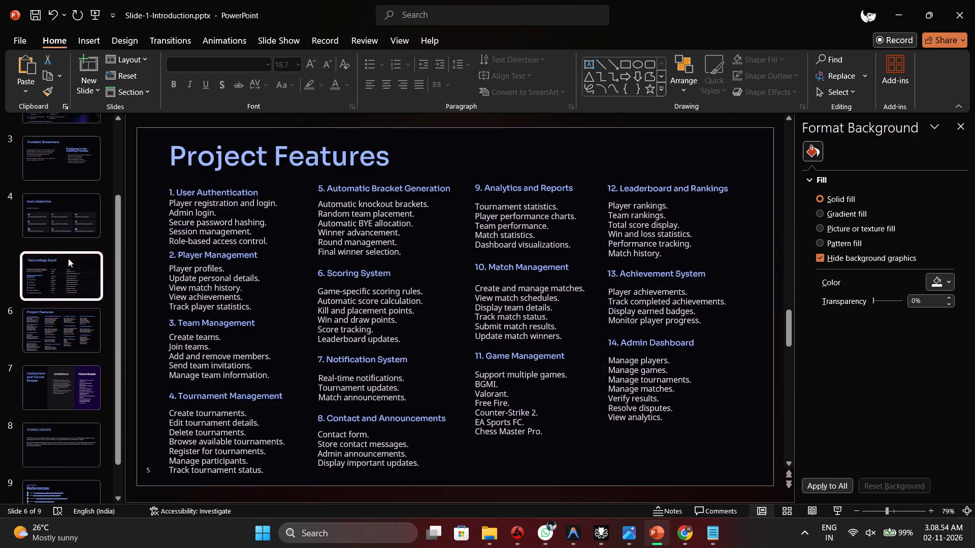
pyautogui.click(68, 228)
pyautogui.scroll(-2, 70, 307)
pyautogui.click(70, 250)
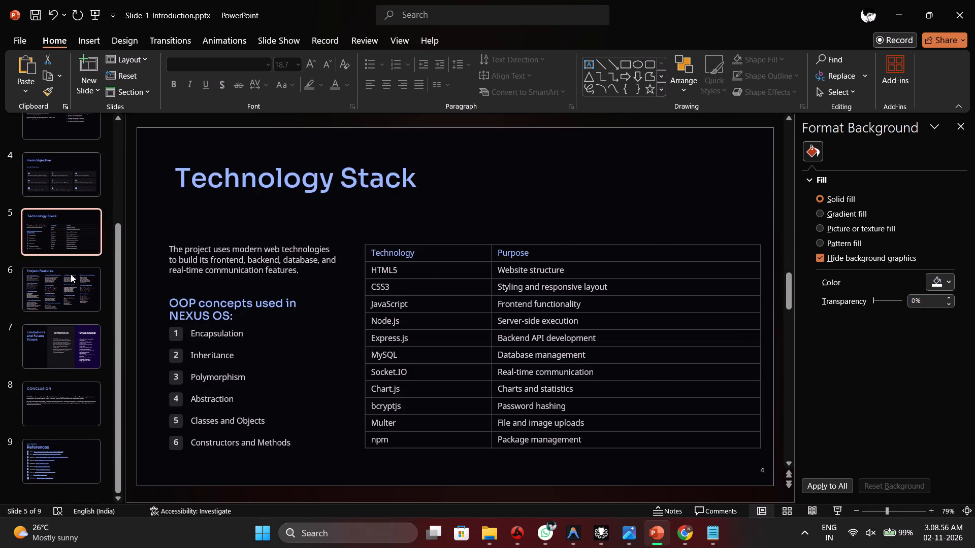
pyautogui.click(71, 283)
pyautogui.click(64, 338)
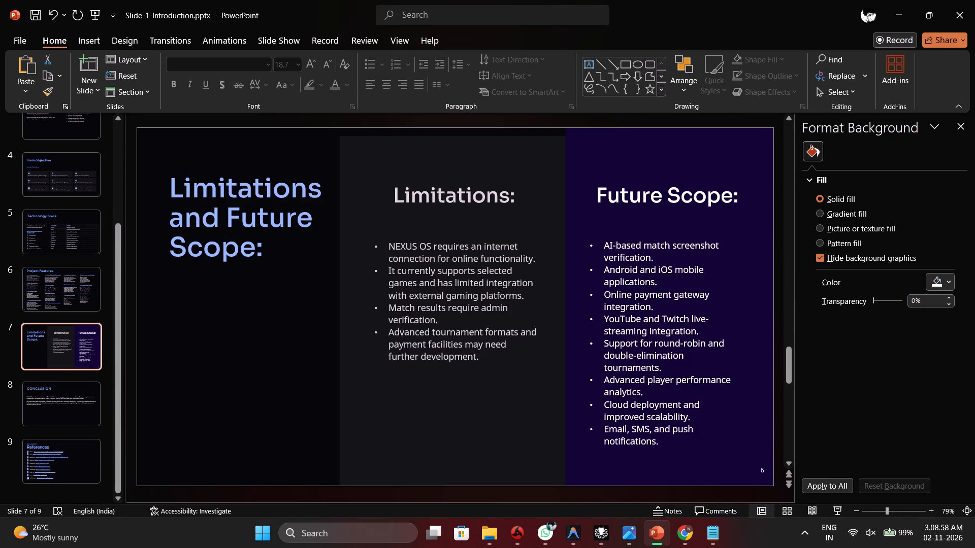
pyautogui.click(63, 305)
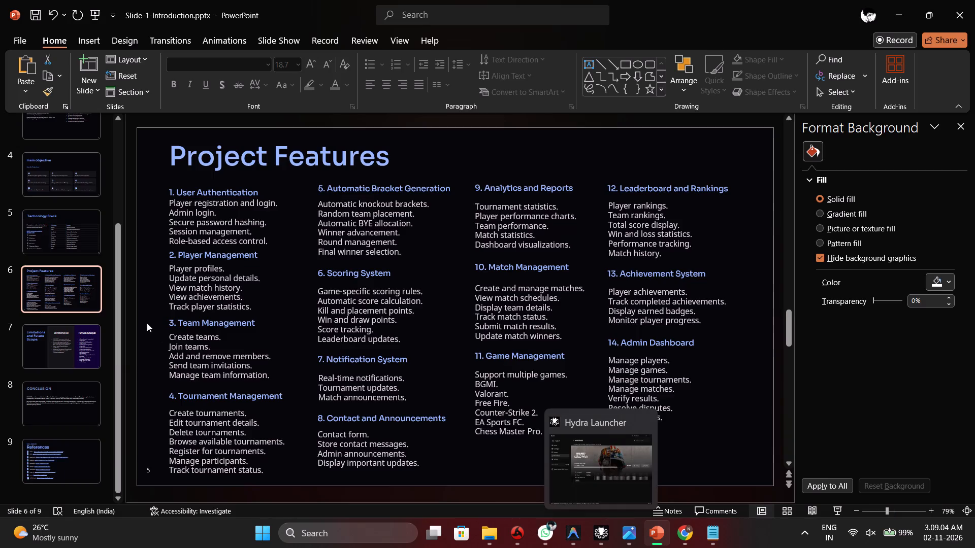
pyautogui.click(41, 251)
pyautogui.click(67, 286)
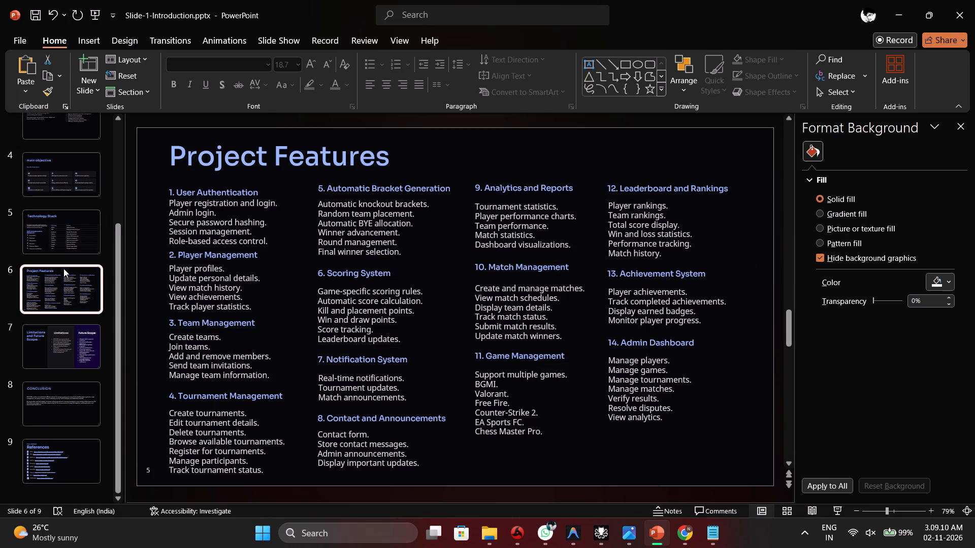
# Add a new slide with the DEFAULT layout directly after the Project Features slide.
pyautogui.click(83, 94)
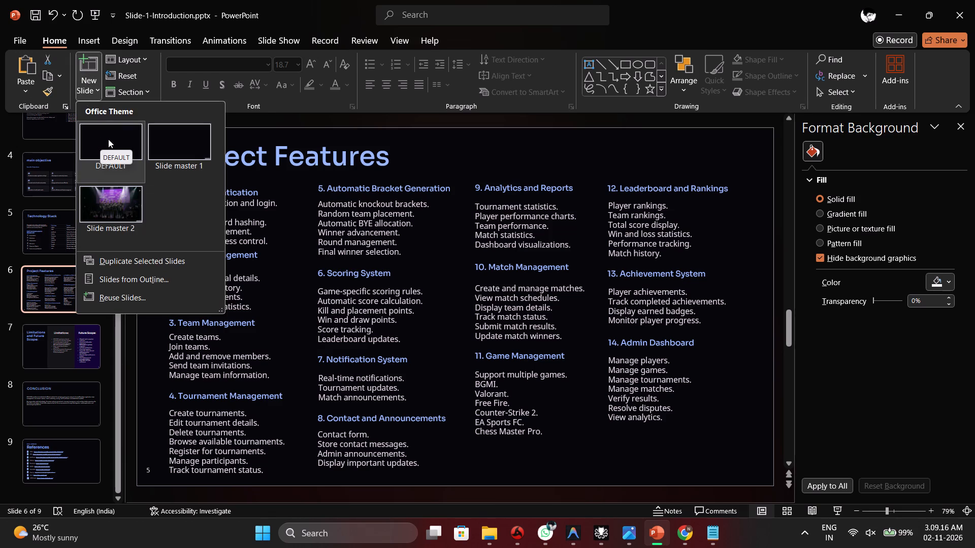
pyautogui.click(108, 139)
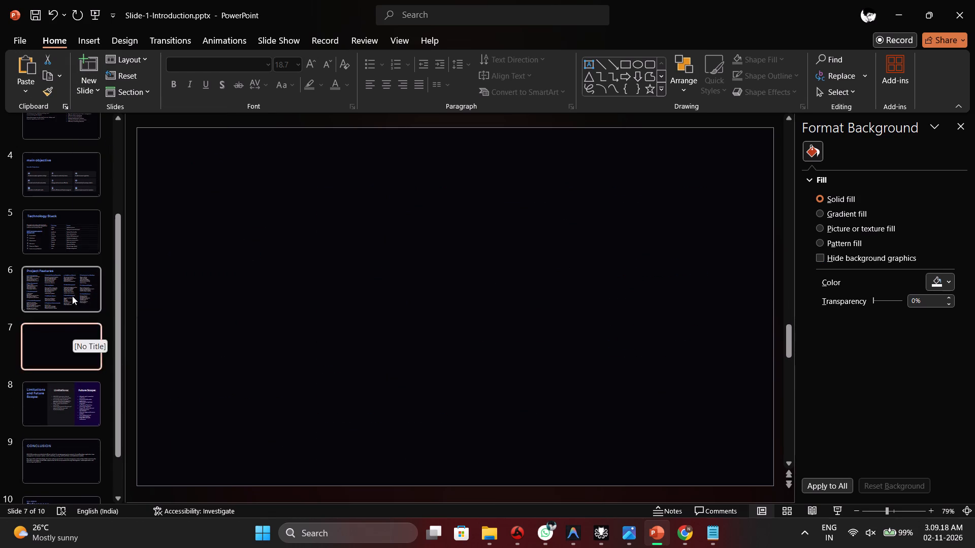
pyautogui.click(72, 296)
pyautogui.click(71, 339)
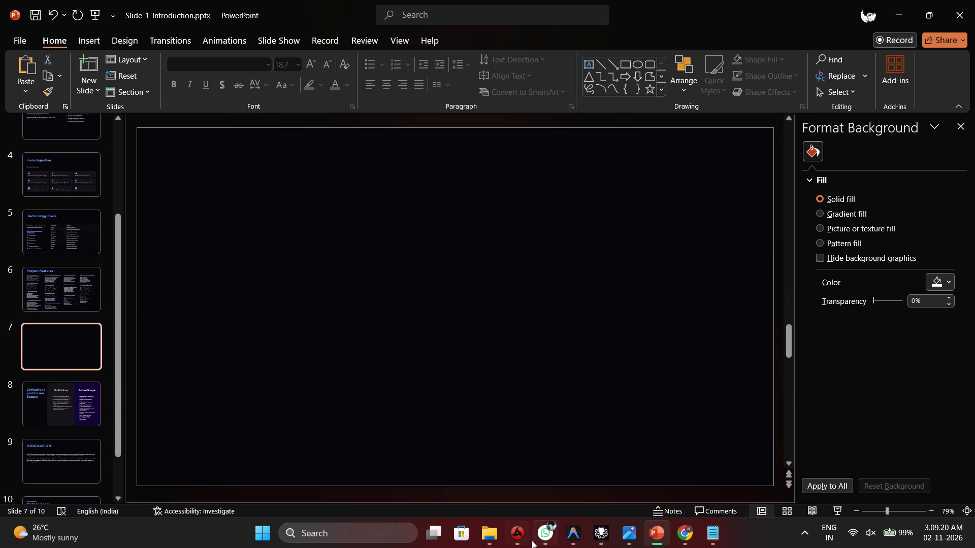
# Open the Word document OOPS Report from the Downloads folder.
pyautogui.click(528, 528)
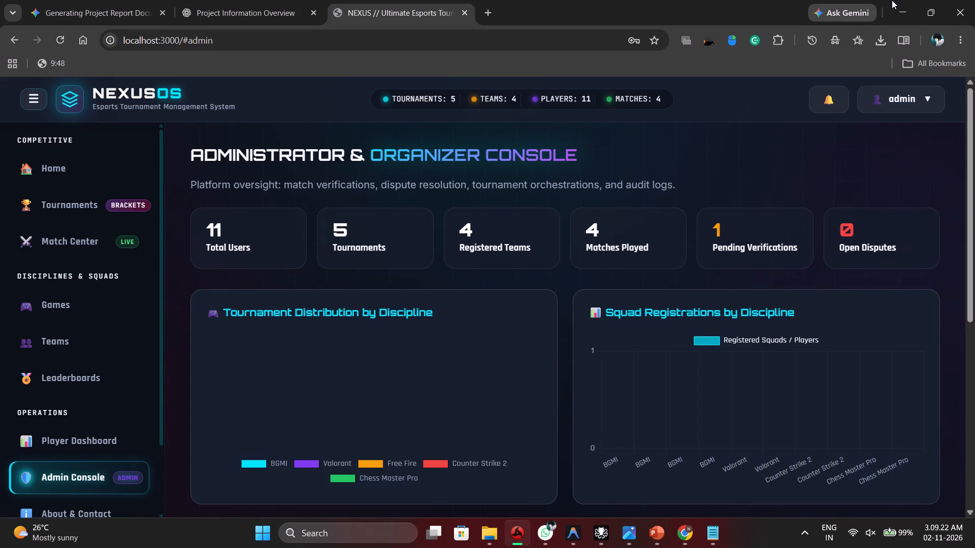
pyautogui.click(899, 0)
pyautogui.click(480, 534)
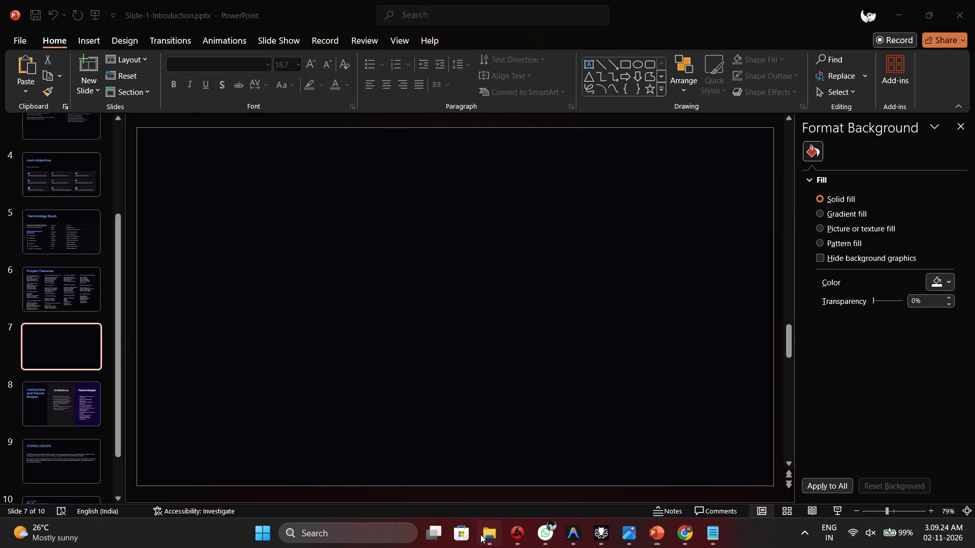
pyautogui.click(38, 226)
pyautogui.click(40, 182)
pyautogui.click(51, 199)
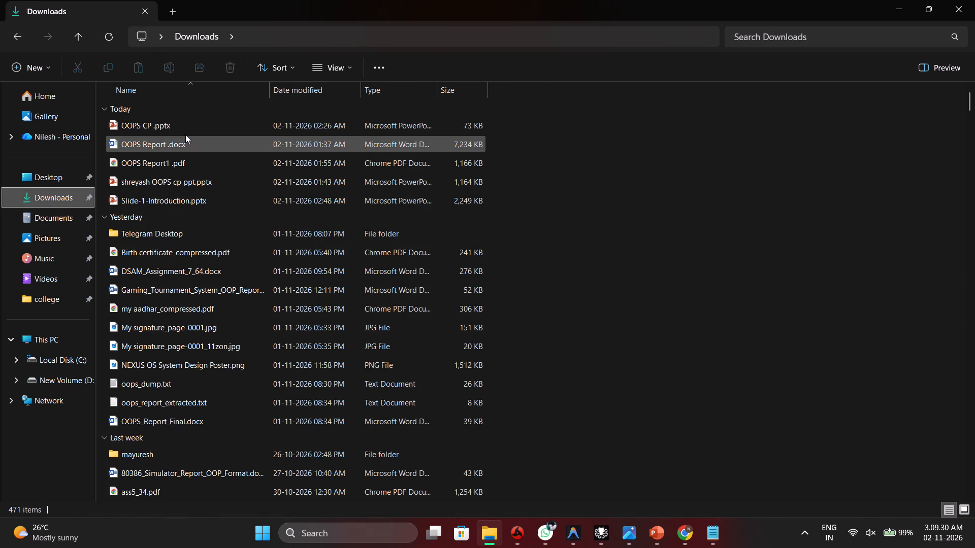
pyautogui.doubleClick(172, 151)
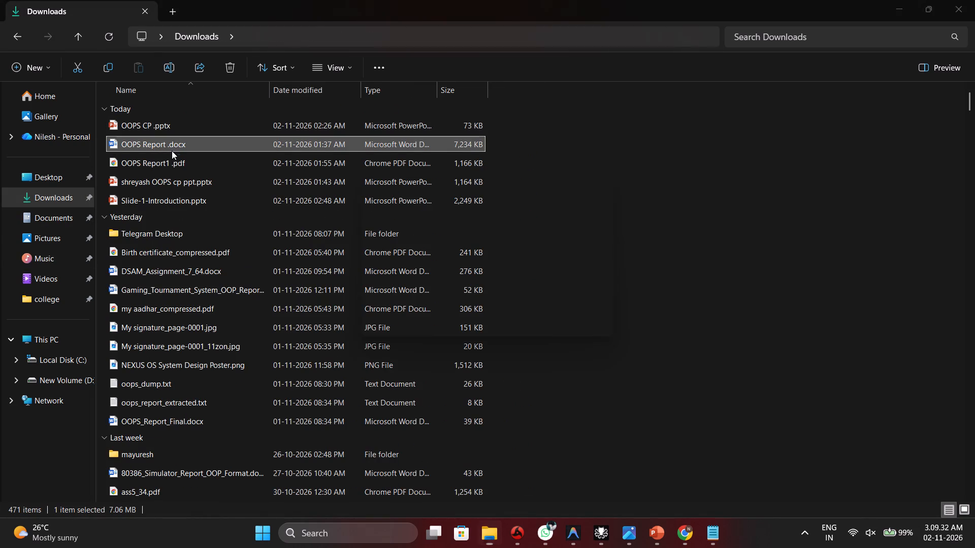
# Look through the report for its Design Analysis section and examine the System Architecture and Flowchart diagrams.
pyautogui.scroll(-7, 417, 252)
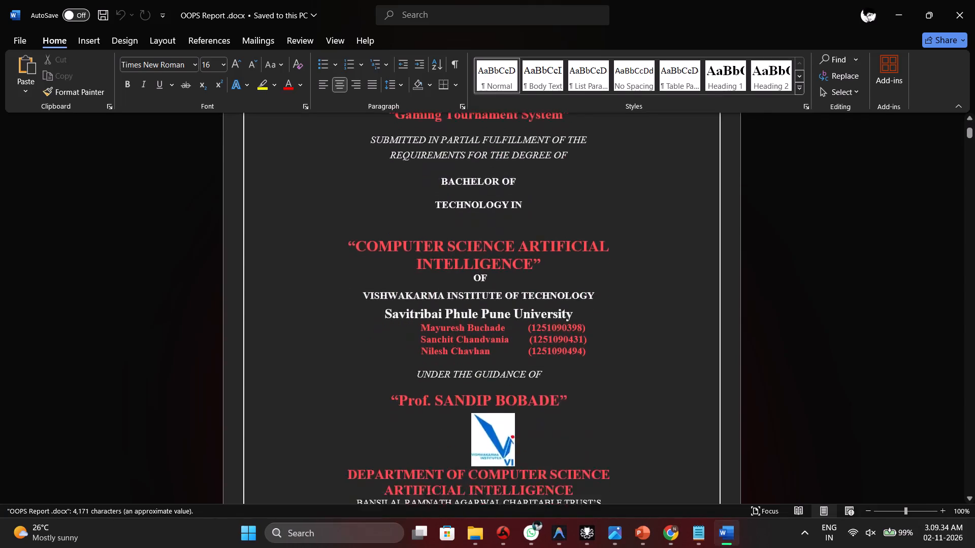
pyautogui.scroll(-4, 417, 252)
pyautogui.scroll(-20, 417, 252)
pyautogui.scroll(-1, 417, 252)
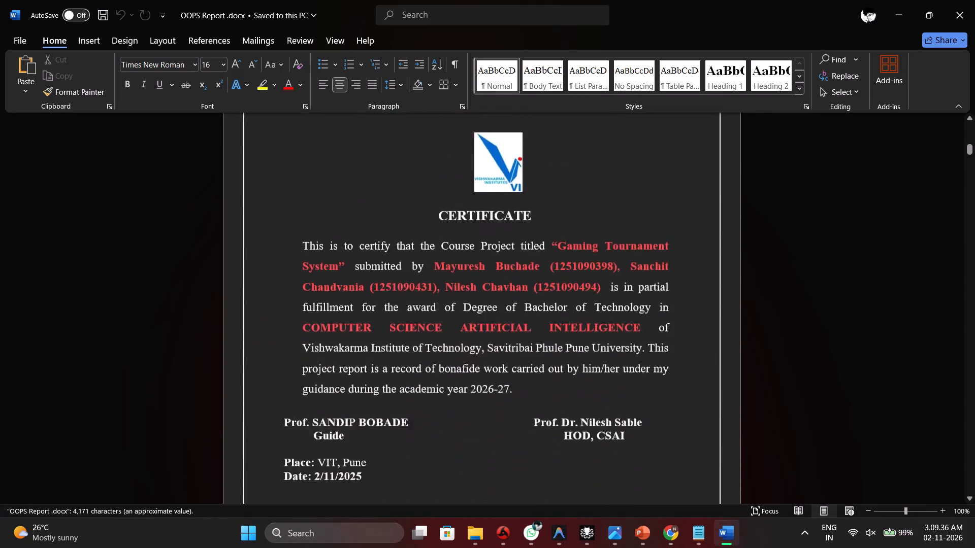
pyautogui.scroll(-13, 418, 249)
pyautogui.moveTo(968, 161); pyautogui.dragTo(974, 181)
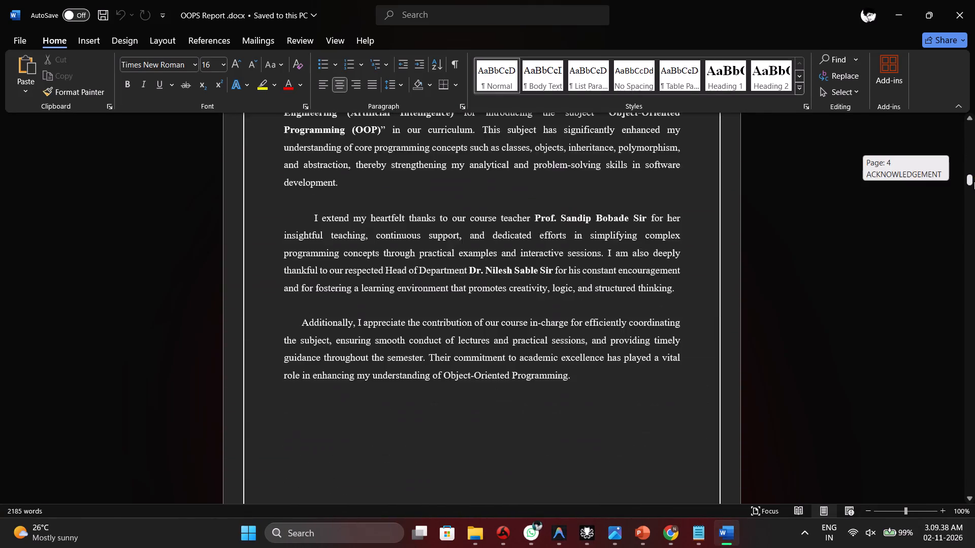
pyautogui.moveTo(974, 181); pyautogui.dragTo(974, 246)
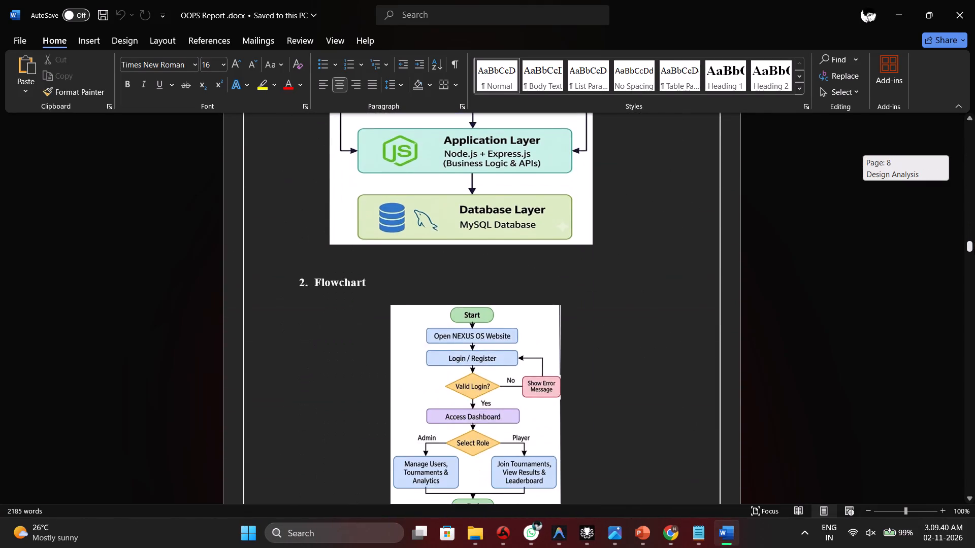
pyautogui.moveTo(974, 246); pyautogui.dragTo(974, 236)
pyautogui.scroll(-1, 564, 389)
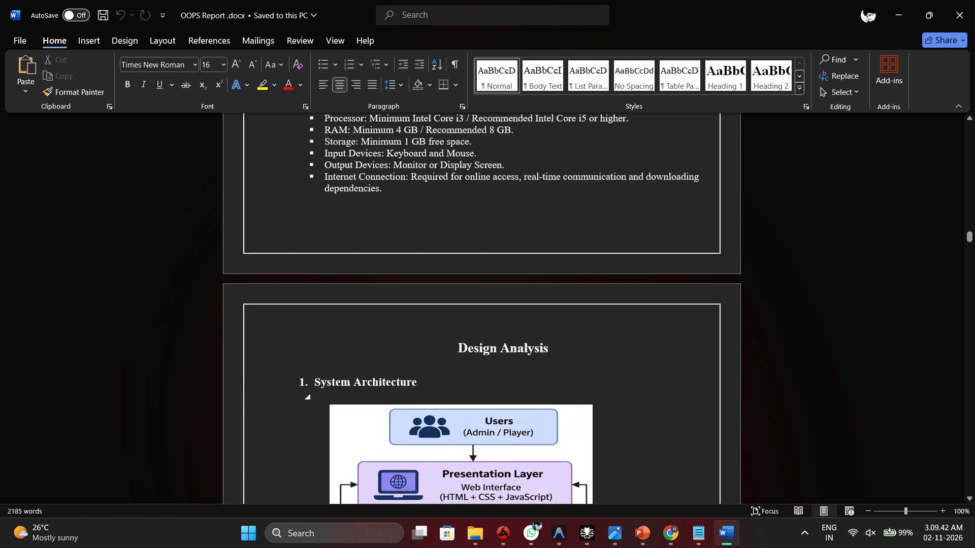
pyautogui.scroll(-2, 506, 369)
pyautogui.scroll(-2, 320, 320)
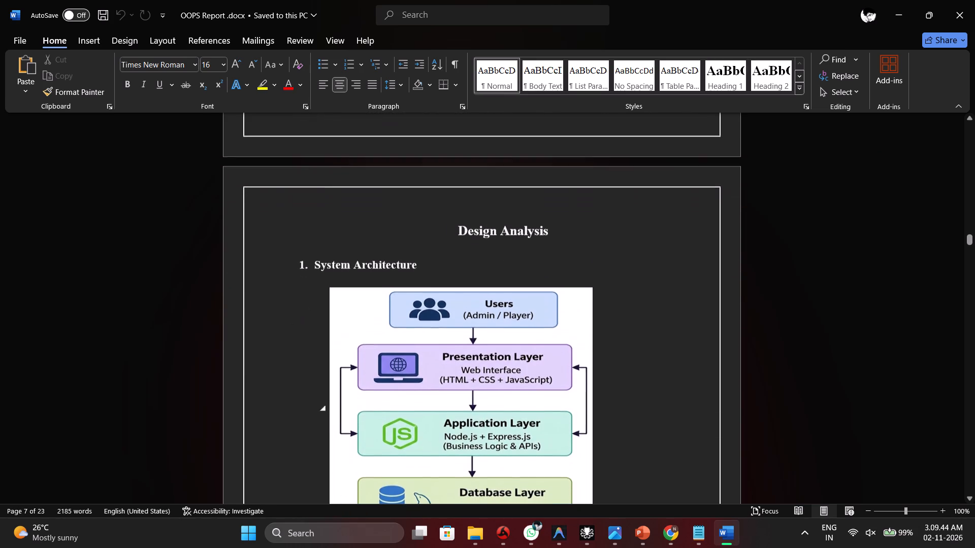
# Open the classmate's OOPS cp ppt from Downloads, review its Tech Stack, Flowchart and Use Case slides for reference, and close it.
pyautogui.click(485, 528)
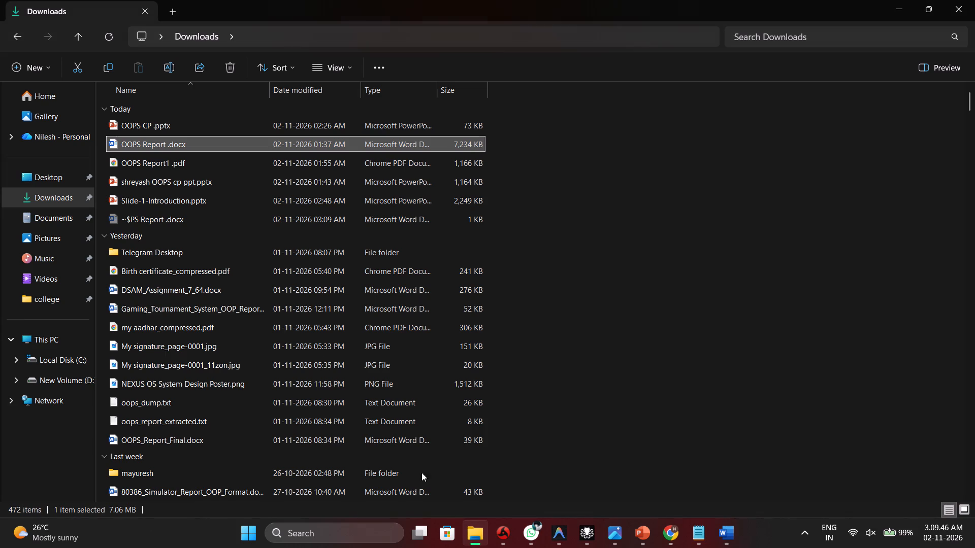
pyautogui.doubleClick(217, 186)
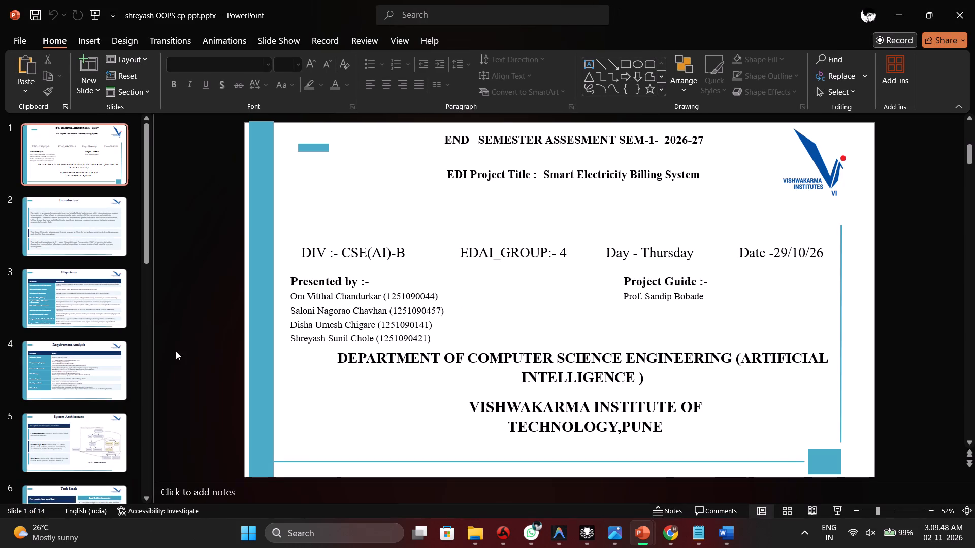
pyautogui.scroll(-4, 176, 351)
pyautogui.scroll(-9, 71, 365)
pyautogui.click(71, 365)
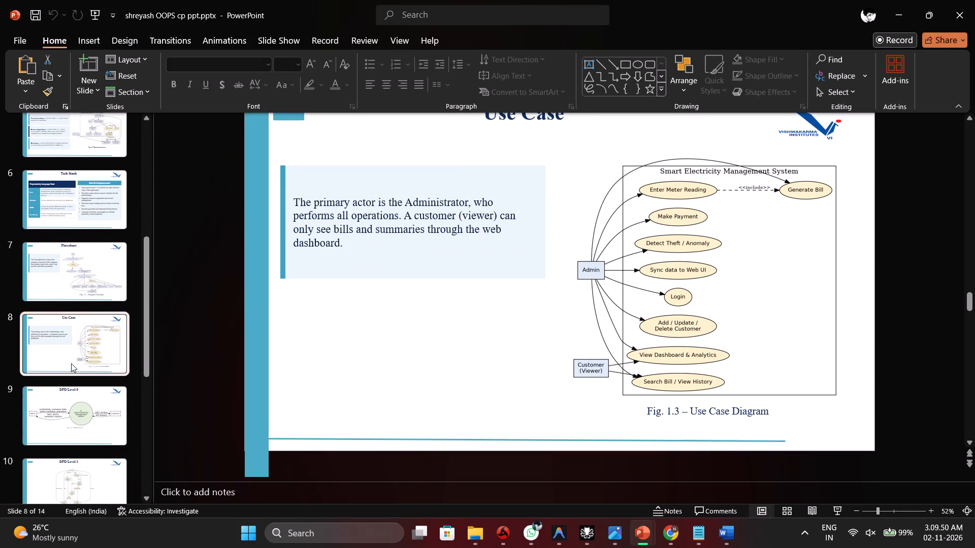
pyautogui.click(88, 390)
pyautogui.moveTo(85, 321); pyautogui.dragTo(85, 316)
pyautogui.click(84, 271)
pyautogui.click(87, 194)
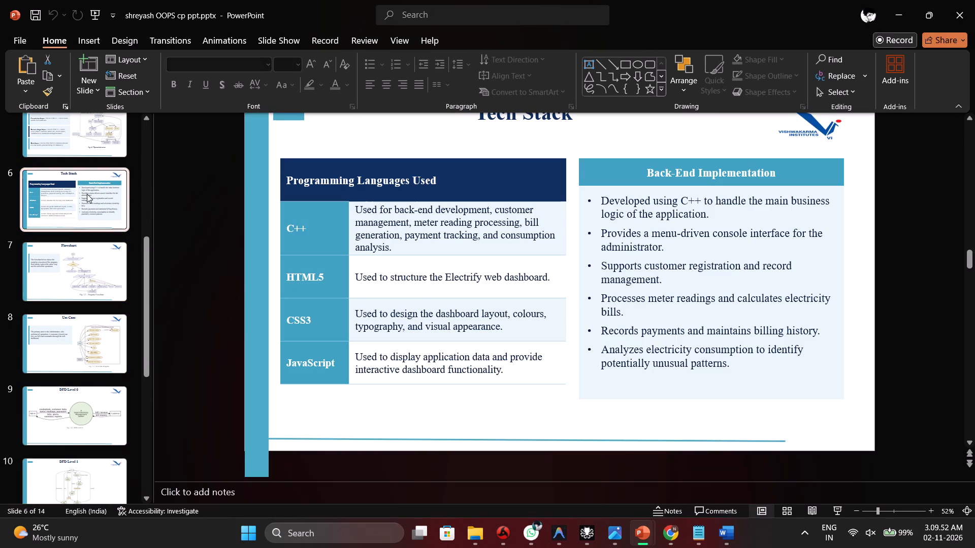
pyautogui.scroll(2, 100, 218)
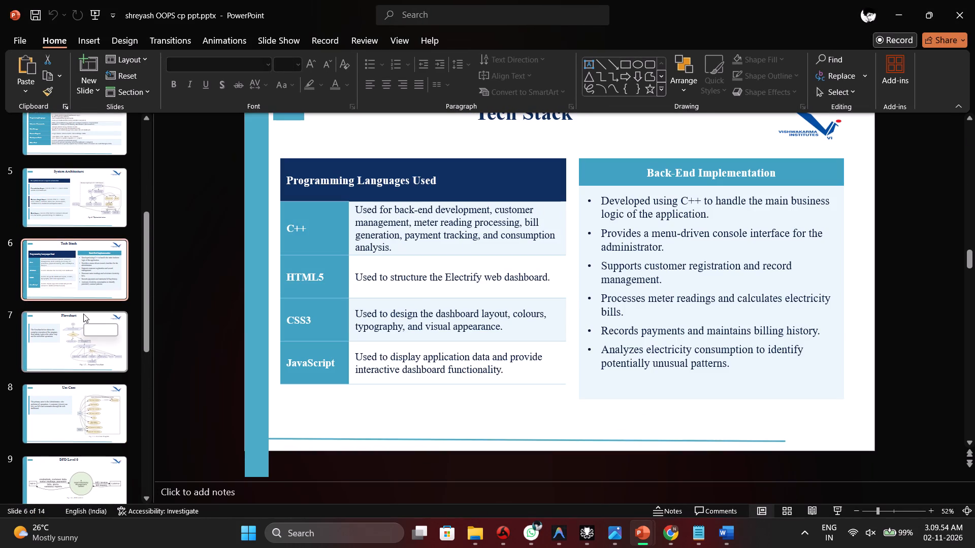
pyautogui.click(42, 348)
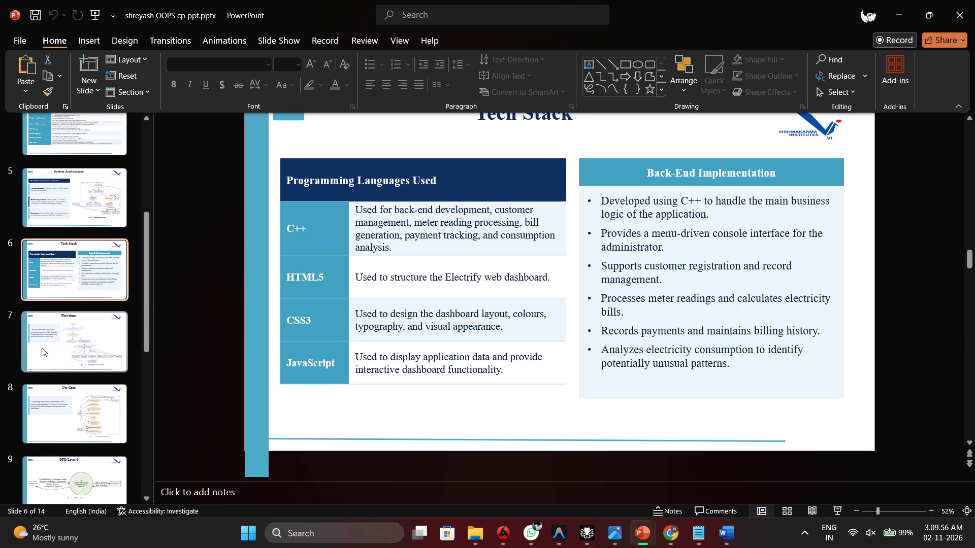
pyautogui.click(63, 265)
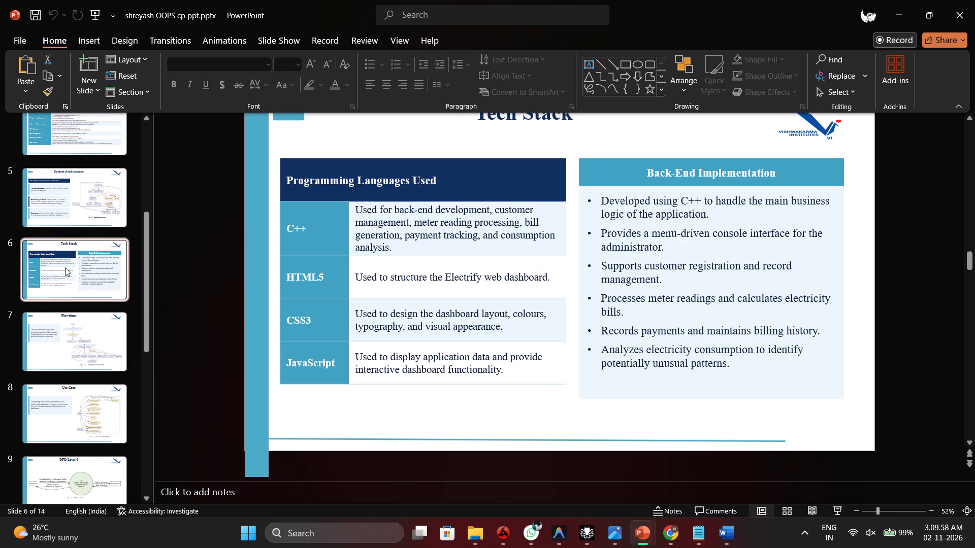
pyautogui.click(72, 318)
pyautogui.scroll(2, 72, 318)
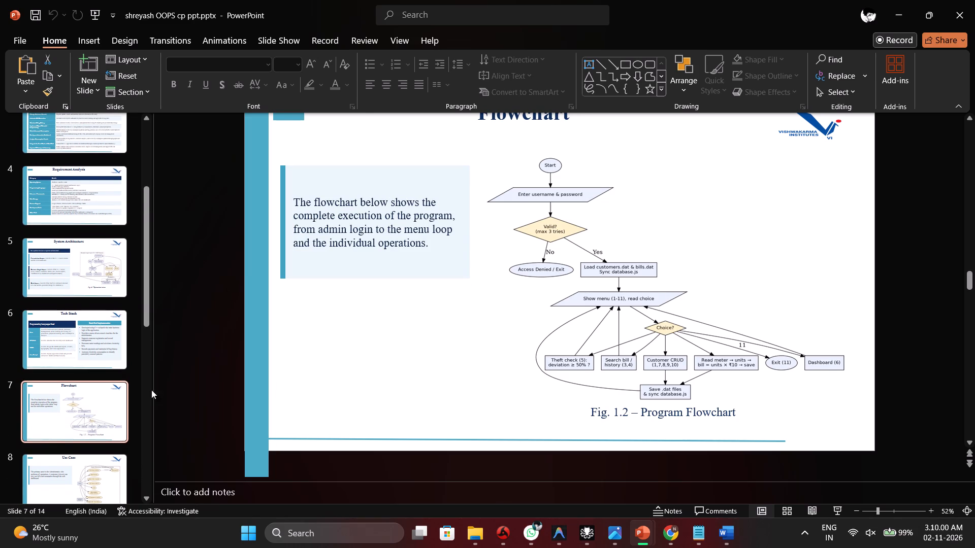
pyautogui.click(115, 412)
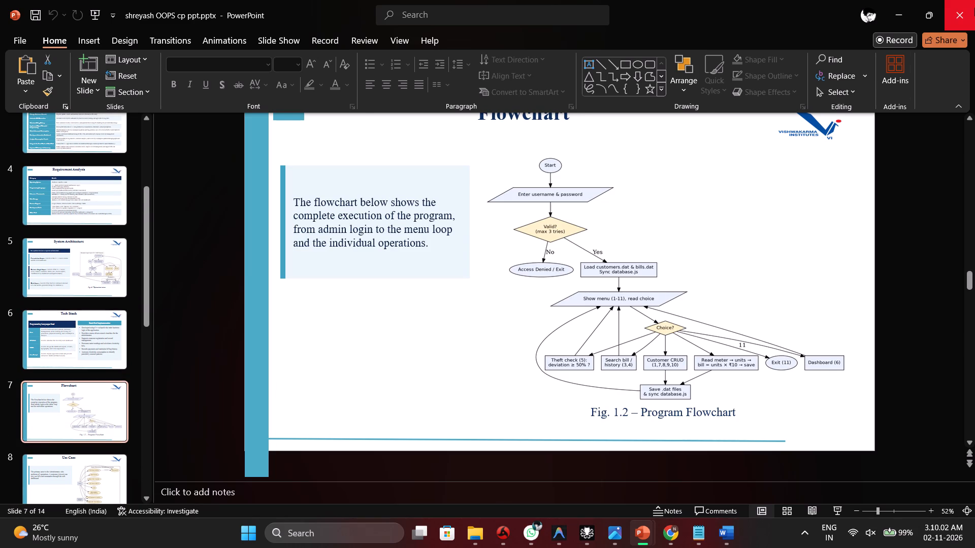
pyautogui.click(974, 8)
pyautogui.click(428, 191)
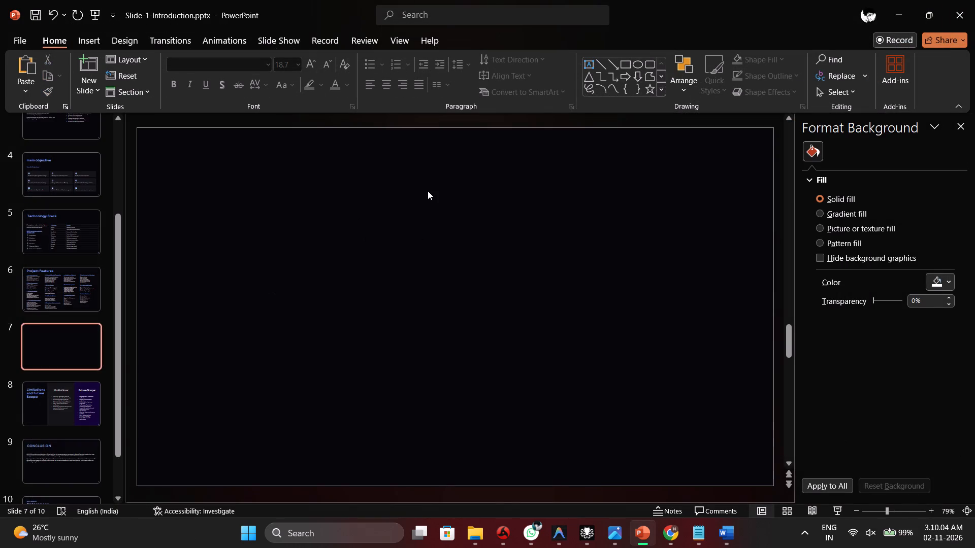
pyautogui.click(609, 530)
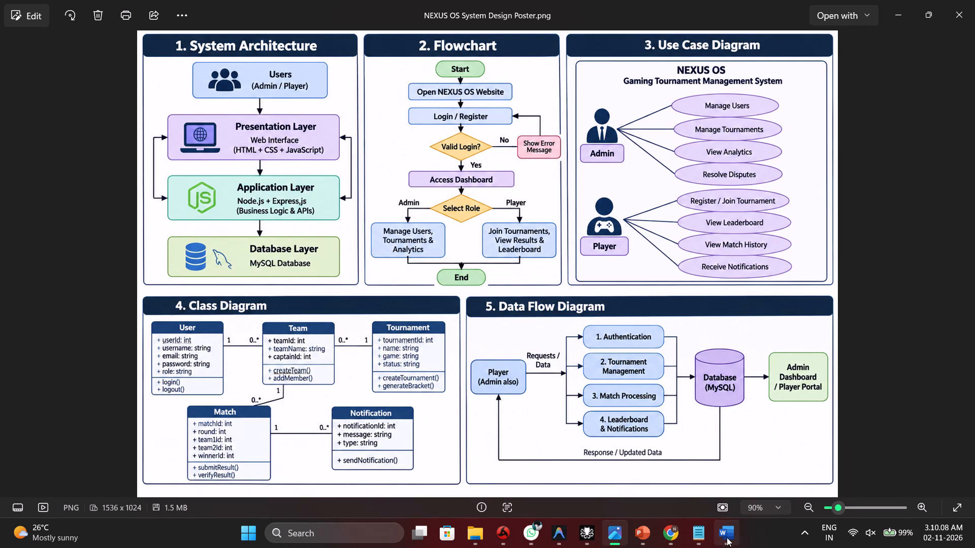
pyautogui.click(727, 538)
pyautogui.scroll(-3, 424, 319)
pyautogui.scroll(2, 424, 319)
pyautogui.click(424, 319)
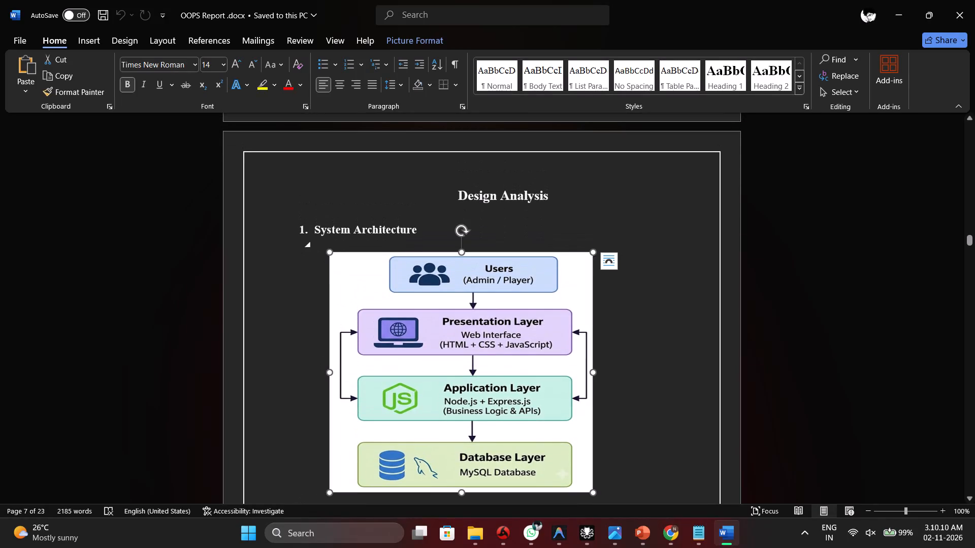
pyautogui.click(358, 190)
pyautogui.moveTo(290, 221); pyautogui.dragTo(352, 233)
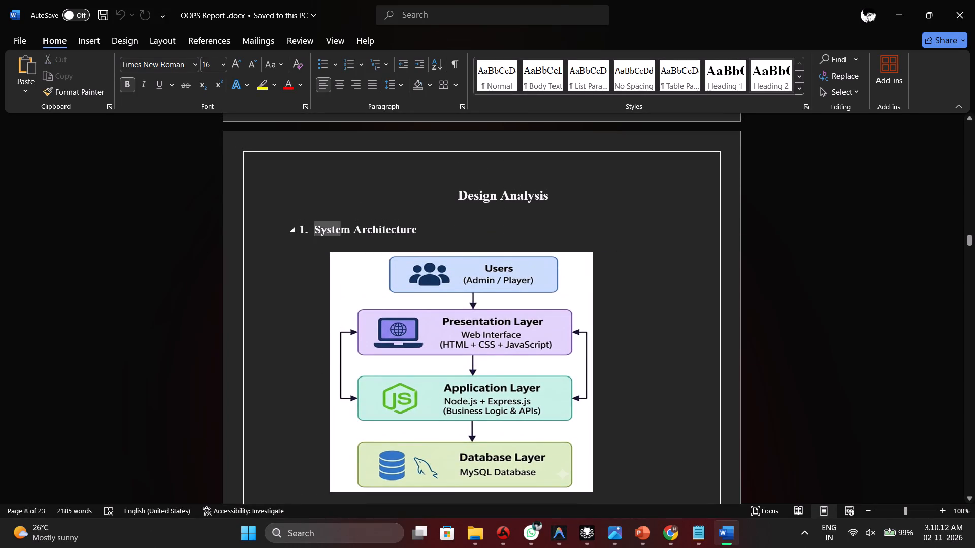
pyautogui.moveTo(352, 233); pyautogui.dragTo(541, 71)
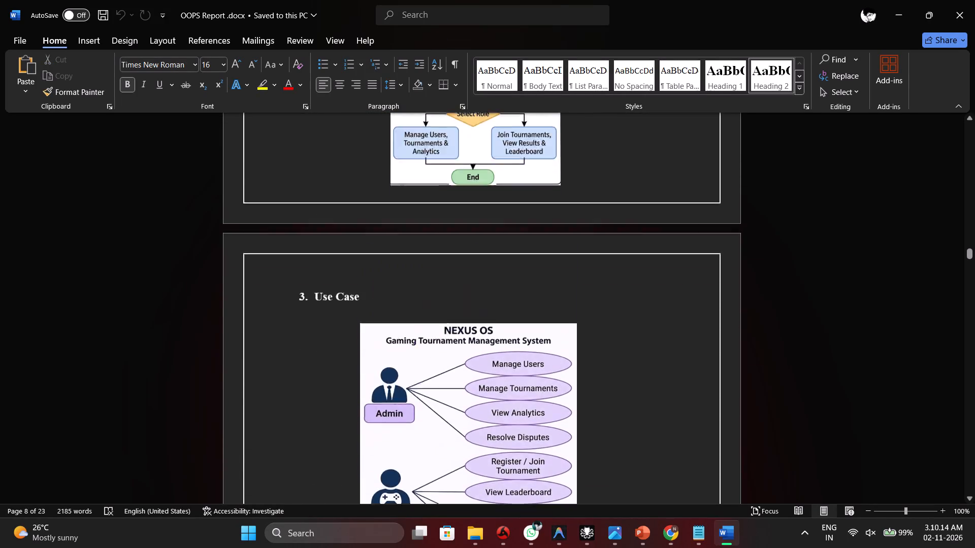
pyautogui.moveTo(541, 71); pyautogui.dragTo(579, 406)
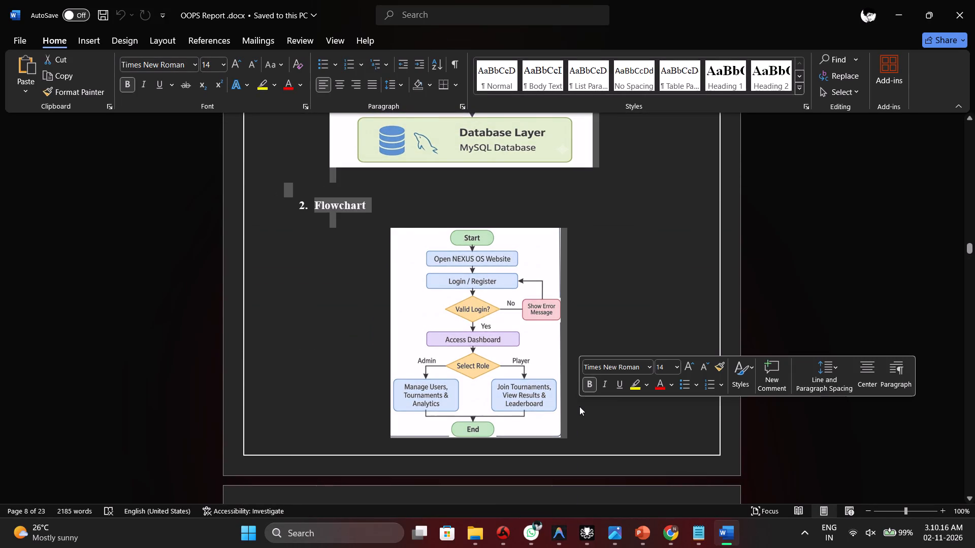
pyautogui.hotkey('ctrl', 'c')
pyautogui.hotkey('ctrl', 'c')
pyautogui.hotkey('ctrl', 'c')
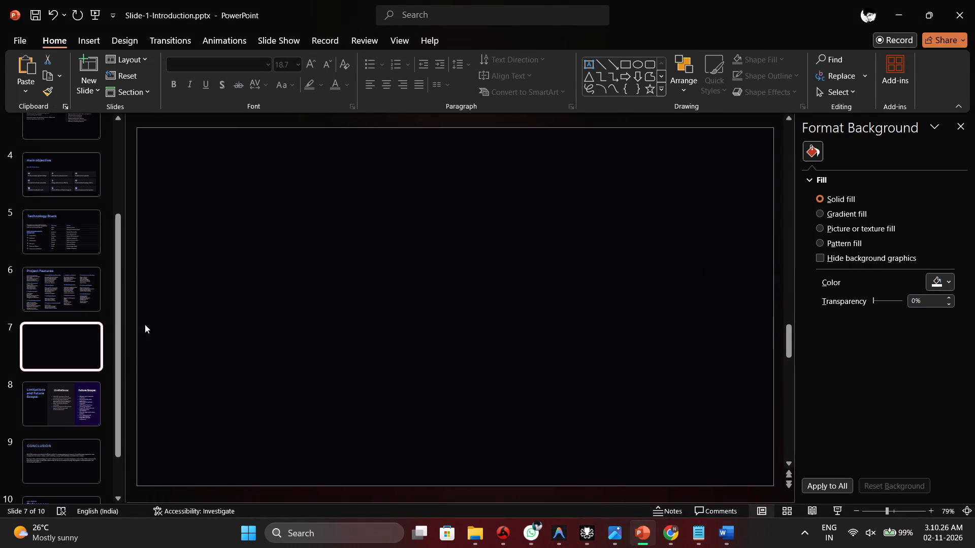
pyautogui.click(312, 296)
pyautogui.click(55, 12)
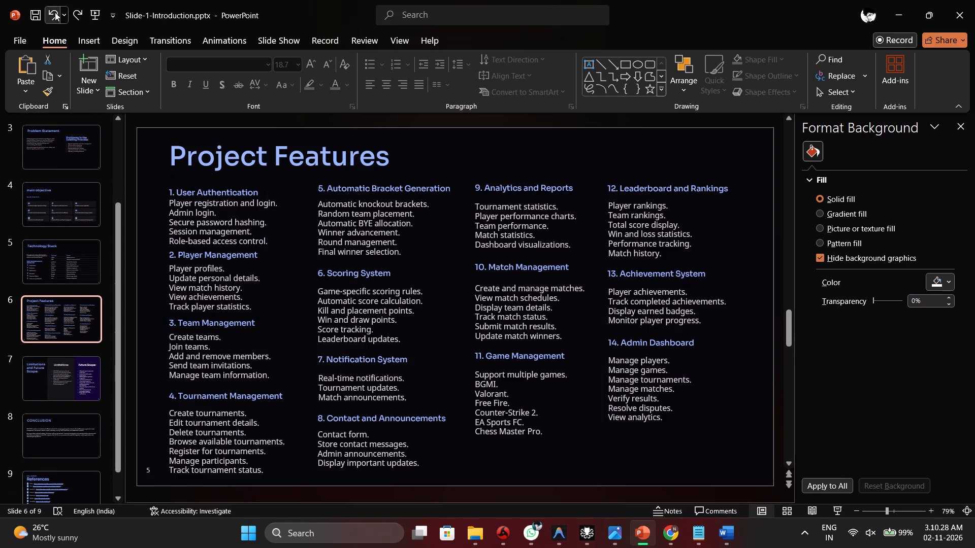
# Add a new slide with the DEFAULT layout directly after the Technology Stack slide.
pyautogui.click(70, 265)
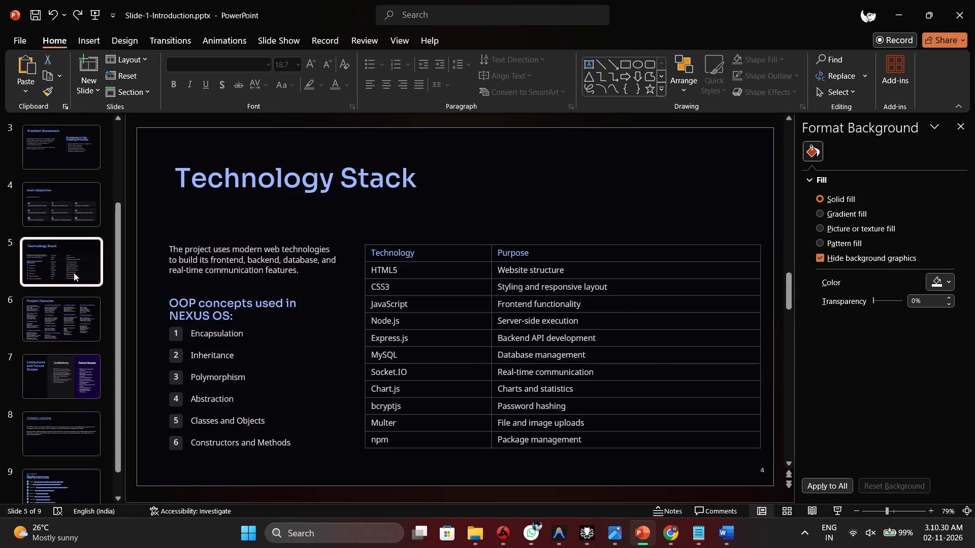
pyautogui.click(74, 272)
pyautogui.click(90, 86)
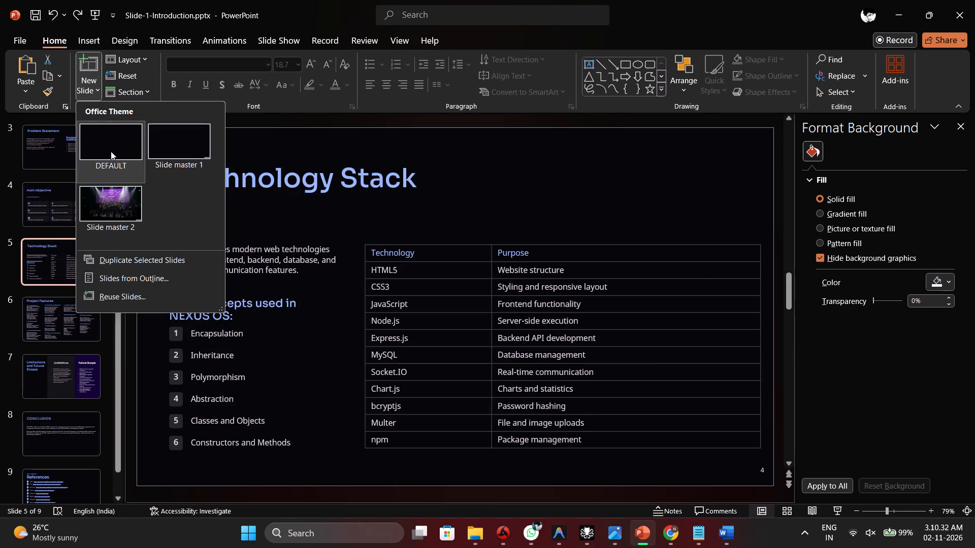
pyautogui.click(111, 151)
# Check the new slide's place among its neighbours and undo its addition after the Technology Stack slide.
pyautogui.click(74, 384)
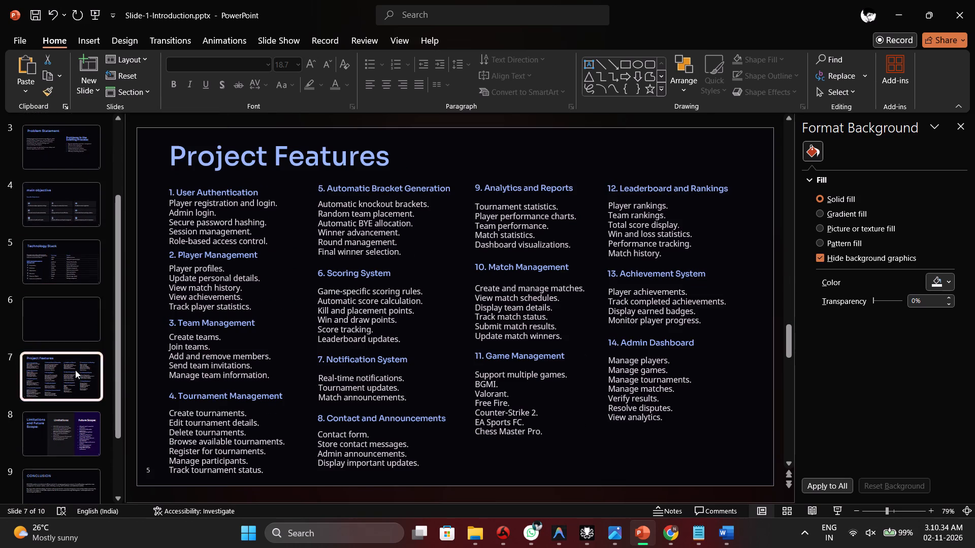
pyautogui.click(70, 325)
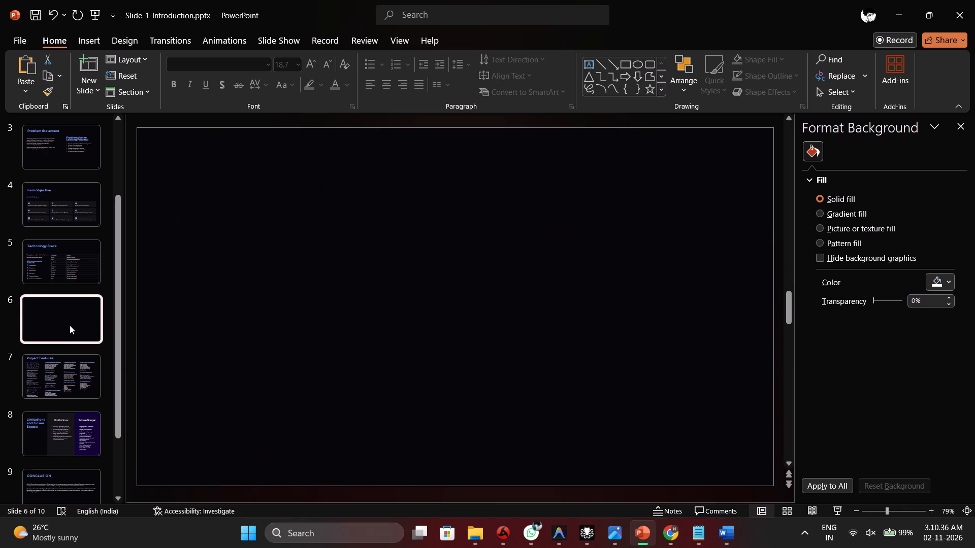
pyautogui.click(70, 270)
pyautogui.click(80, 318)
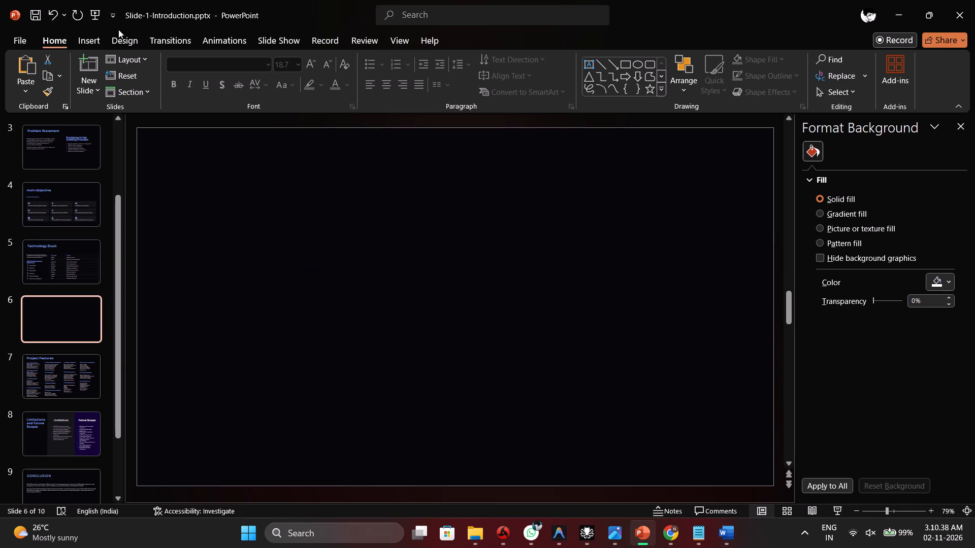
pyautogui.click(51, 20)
# Add a new slide with the DEFAULT layout directly after the Project Features slide and select it.
pyautogui.scroll(-3, 68, 359)
pyautogui.click(68, 359)
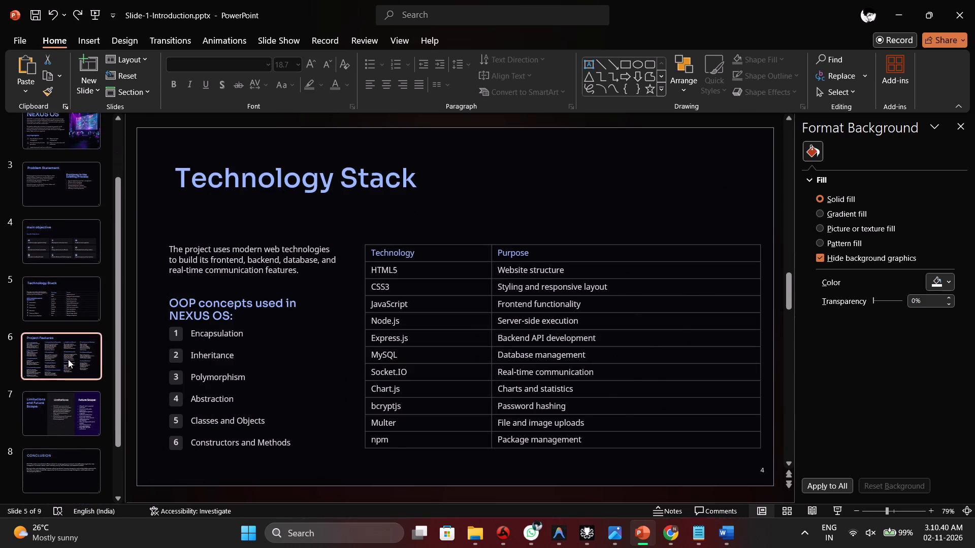
pyautogui.click(90, 88)
pyautogui.click(107, 148)
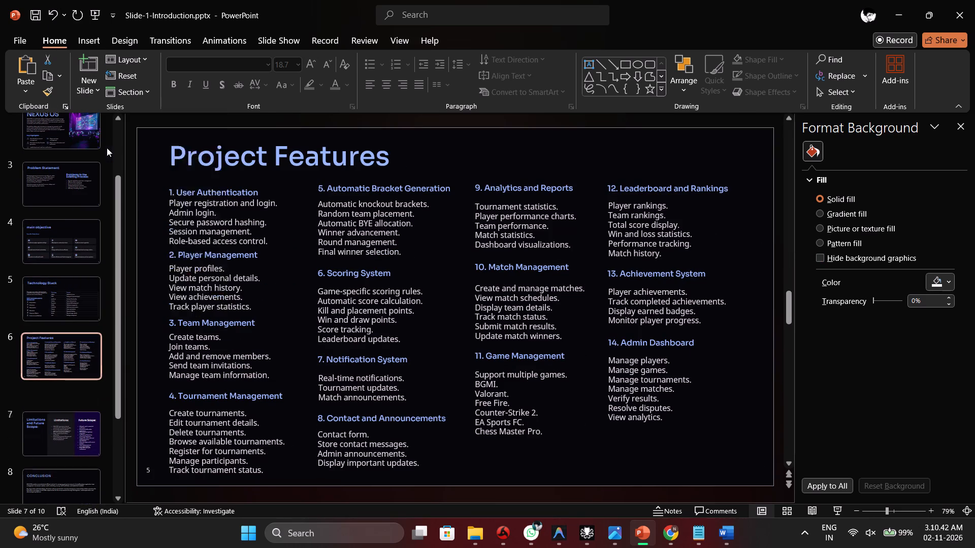
pyautogui.click(72, 402)
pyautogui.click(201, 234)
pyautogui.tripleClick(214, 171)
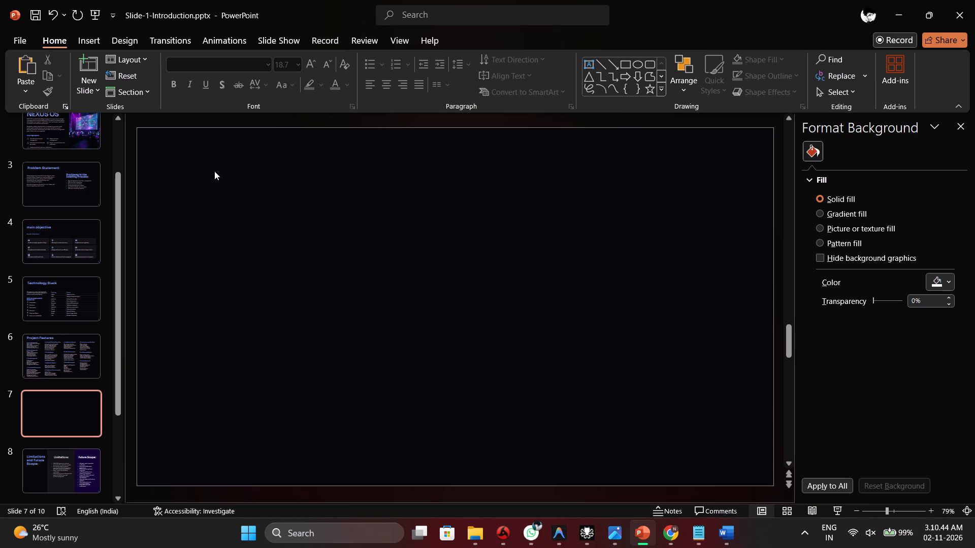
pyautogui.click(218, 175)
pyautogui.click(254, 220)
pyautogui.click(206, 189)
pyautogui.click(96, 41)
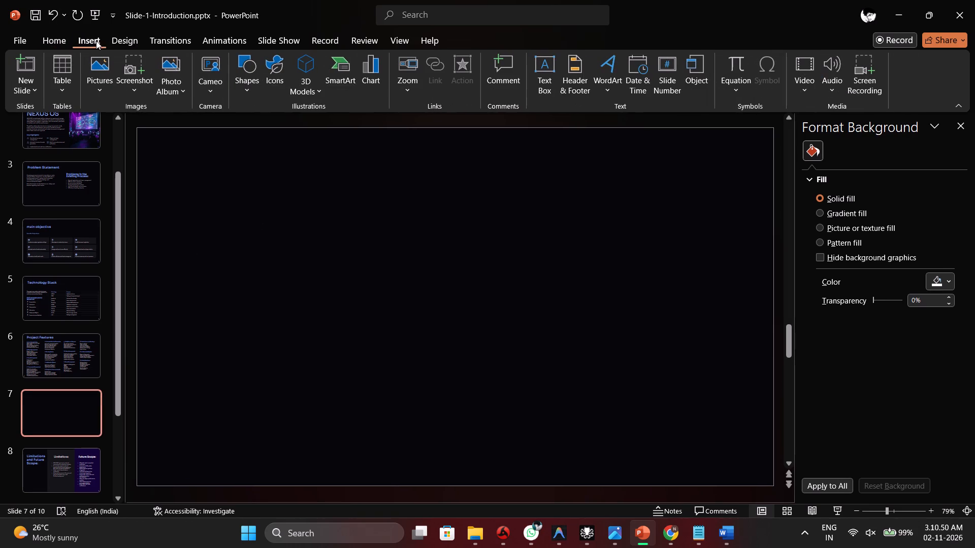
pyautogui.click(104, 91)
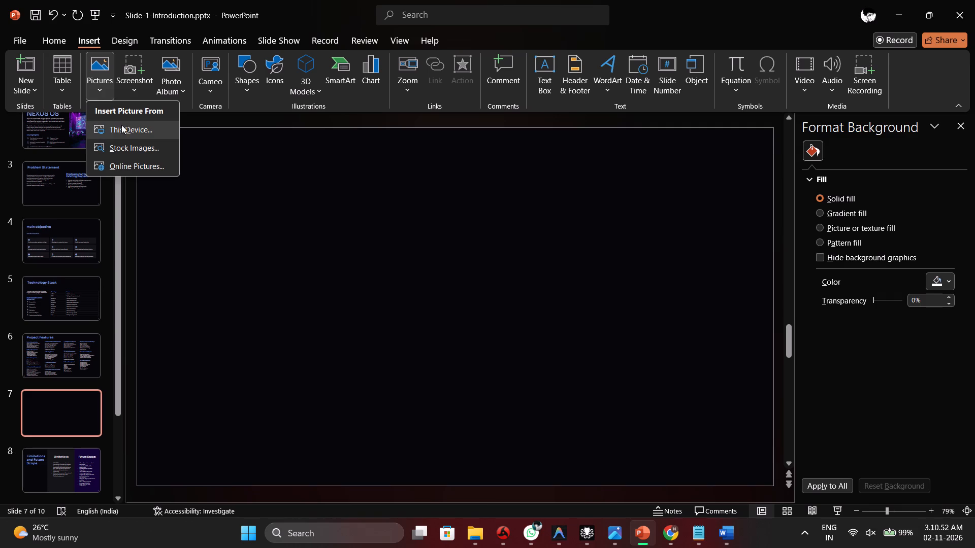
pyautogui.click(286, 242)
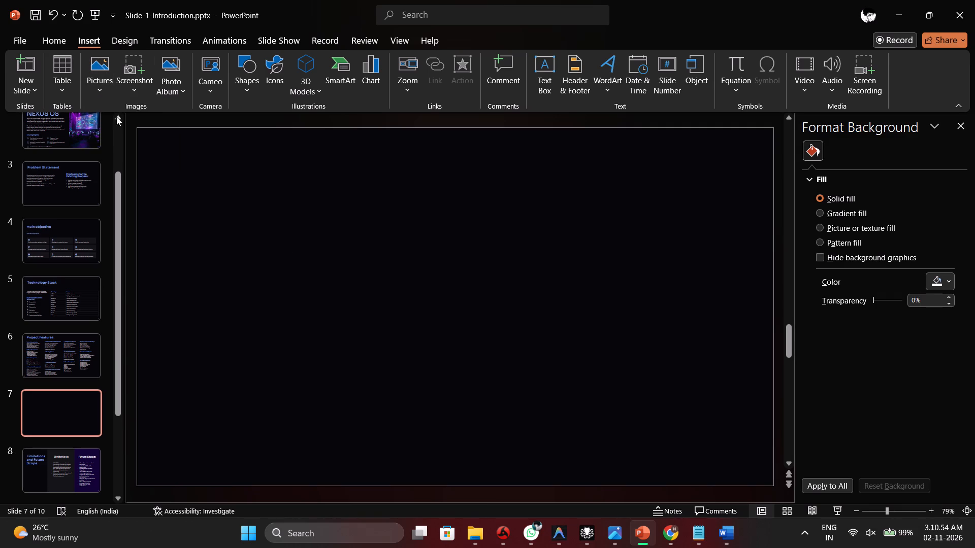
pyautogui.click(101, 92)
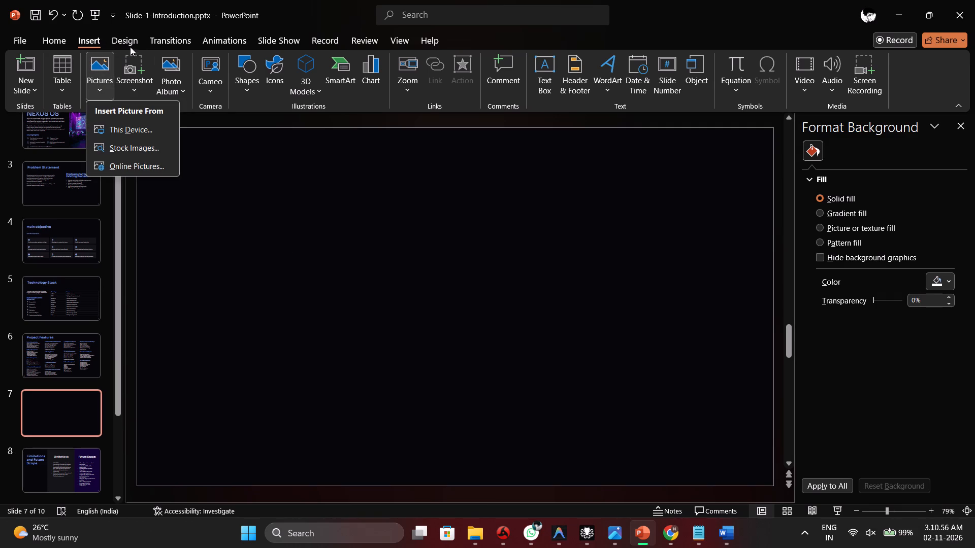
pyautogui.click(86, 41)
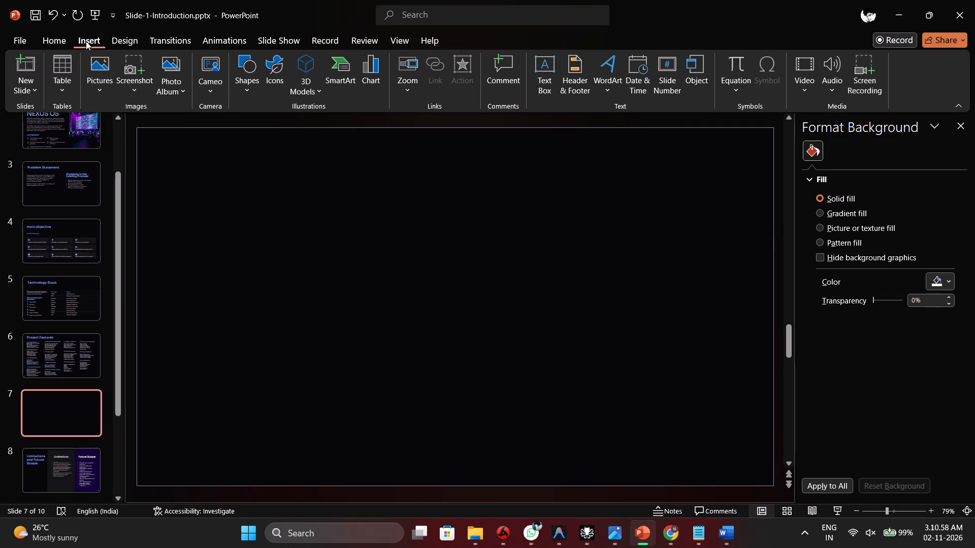
# Draw a wide, shallow text box near the upper-left corner of the blank slide 7 for its heading.
pyautogui.click(236, 77)
pyautogui.click(241, 119)
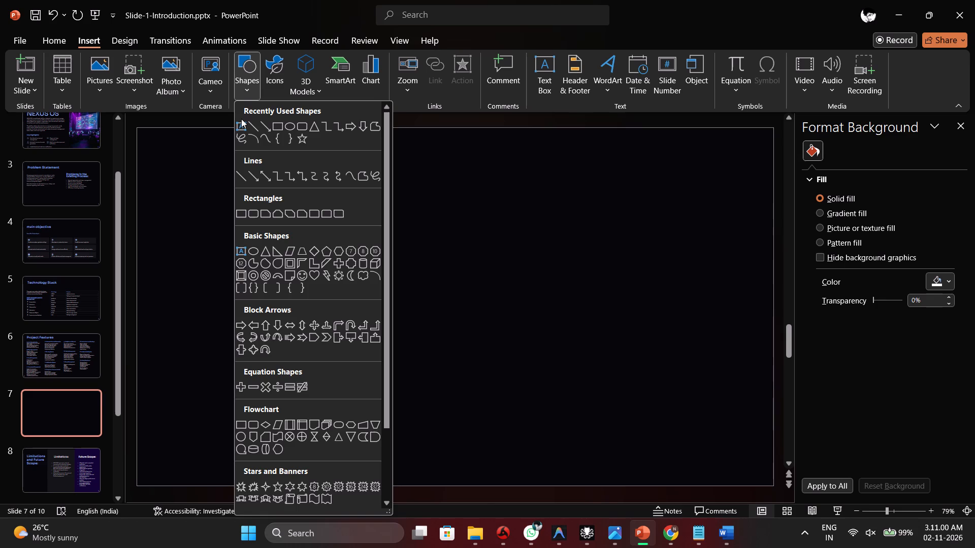
pyautogui.click(240, 121)
pyautogui.moveTo(175, 162); pyautogui.dragTo(343, 215)
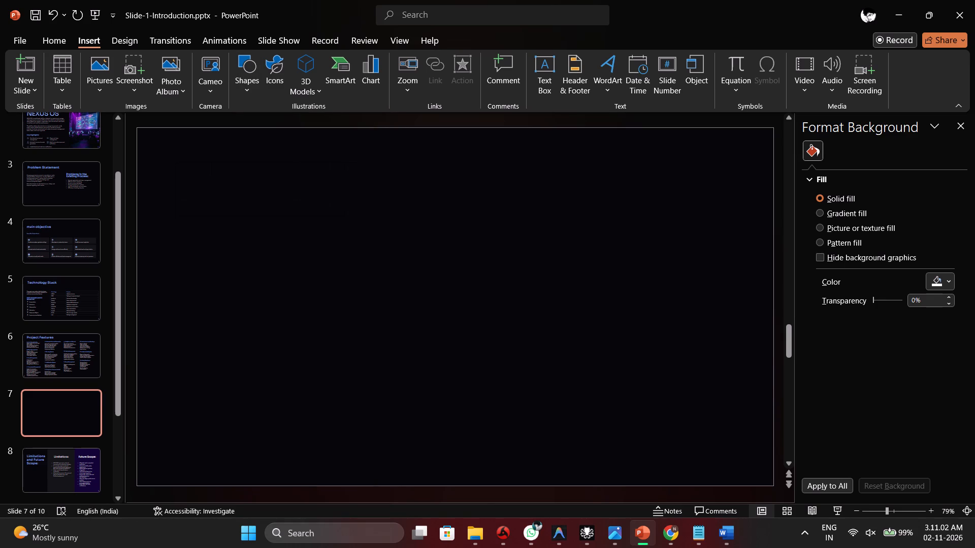
pyautogui.moveTo(343, 215); pyautogui.dragTo(370, 218)
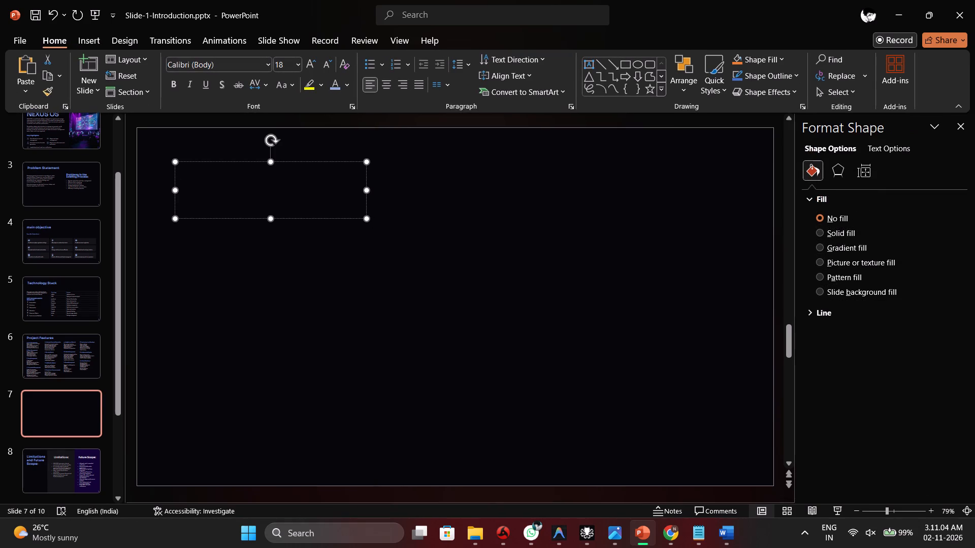
pyautogui.moveTo(366, 223); pyautogui.dragTo(380, 192)
pyautogui.click(287, 166)
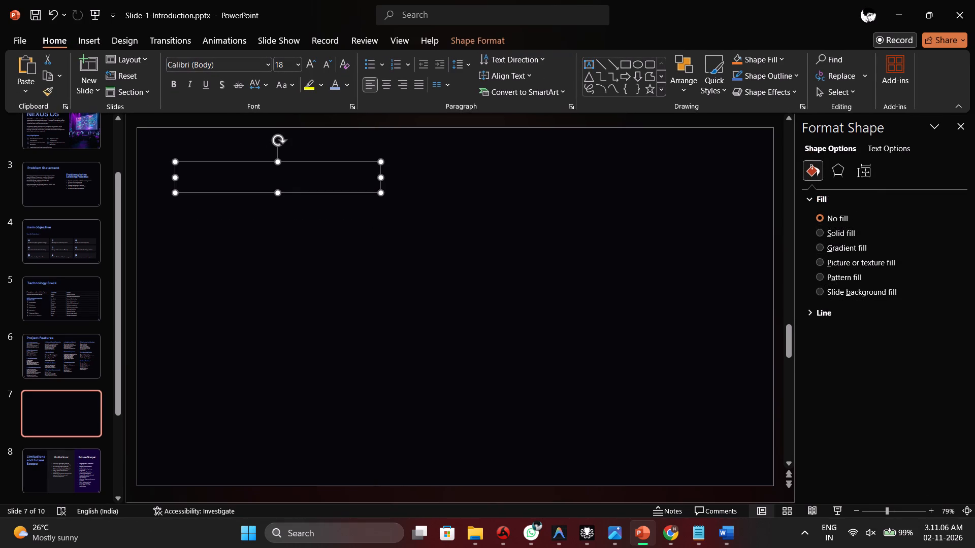
pyautogui.click(293, 172)
# Switch to the OOPS Report in Word and copy the "System Architecture" heading text under Design Analysis.
pyautogui.click(722, 517)
pyautogui.click(723, 526)
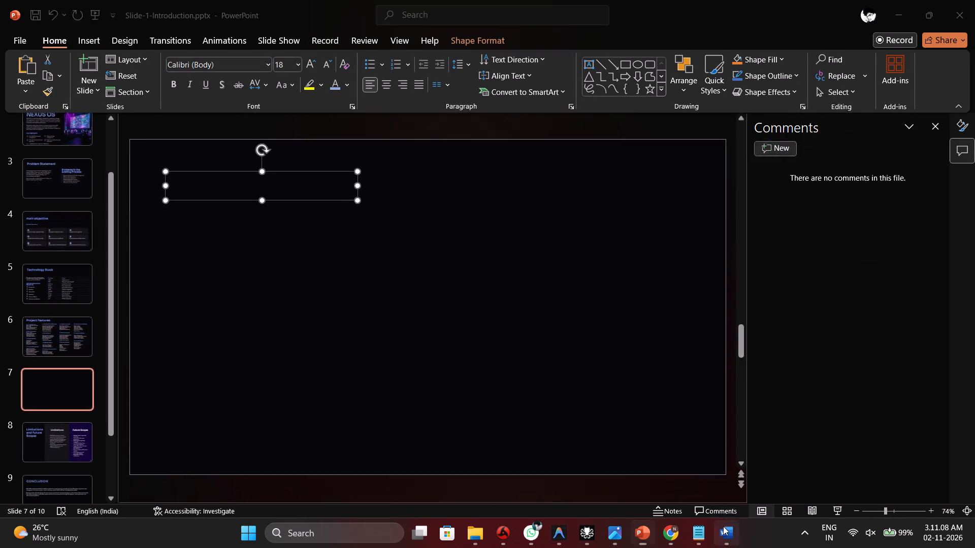
pyautogui.scroll(8, 421, 237)
pyautogui.click(416, 225)
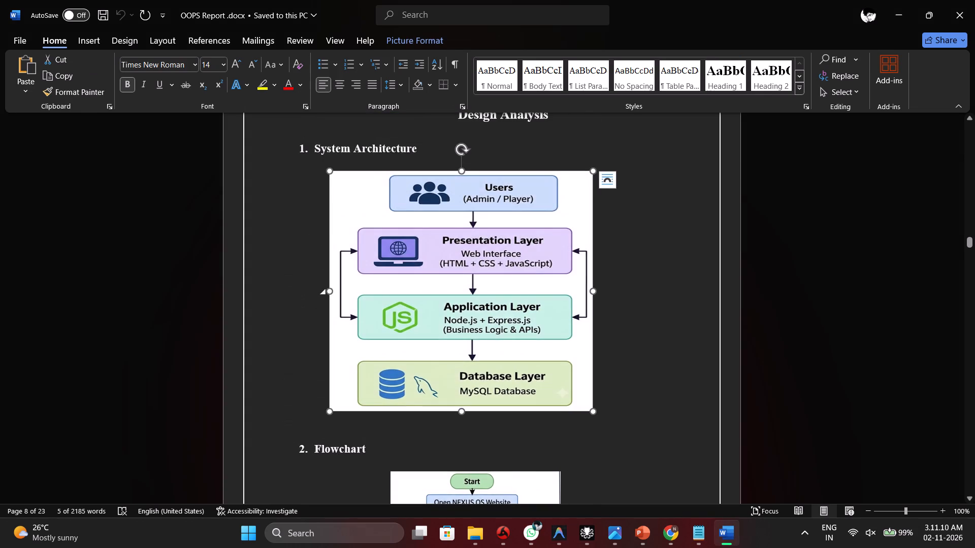
pyautogui.doubleClick(377, 156)
pyautogui.tripleClick(375, 148)
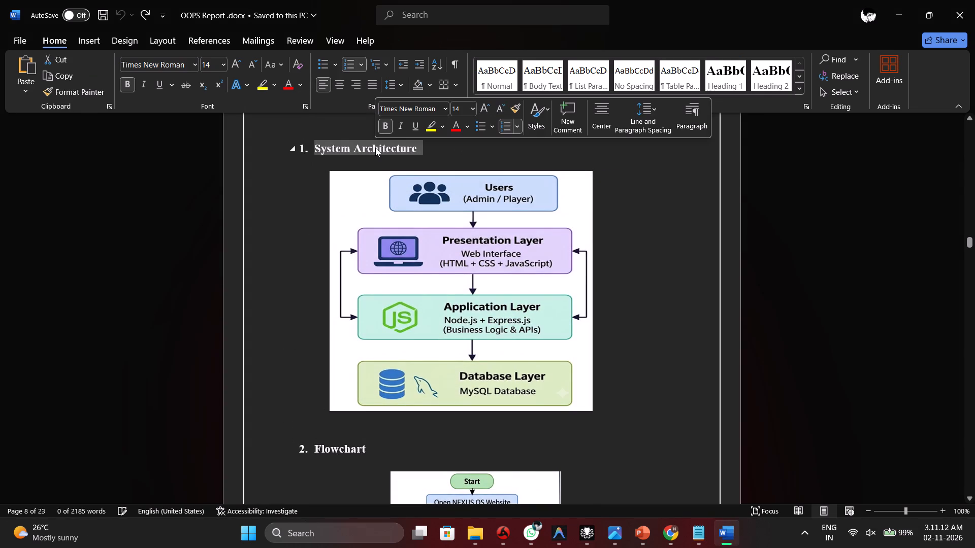
pyautogui.hotkey('ctrl', 'c')
pyautogui.hotkey('ctrl', 'c')
pyautogui.hotkey('ctrl', 'c')
pyautogui.hotkey('ctrl', 'c')
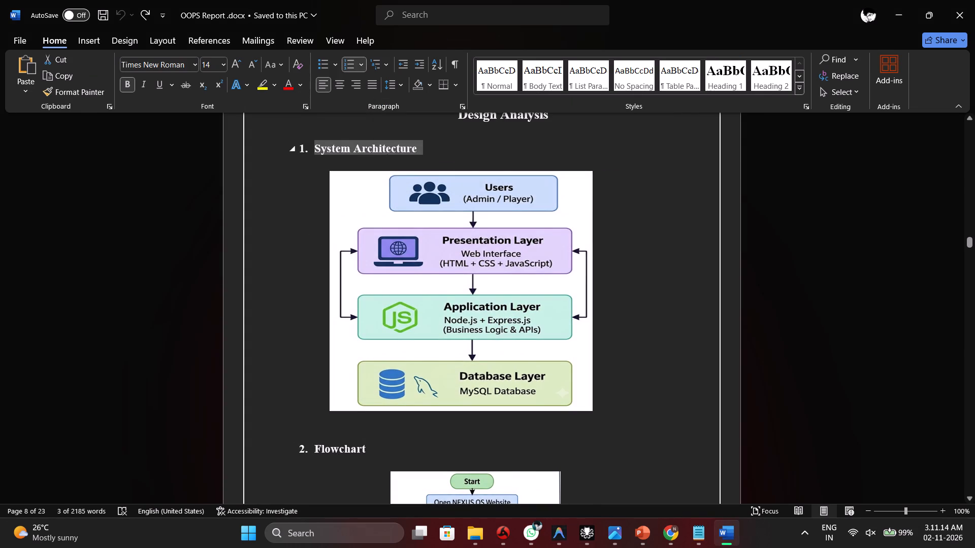
pyautogui.click(900, 1)
# In PowerPoint, paste the copied heading as text only into the empty text box on slide 7.
pyautogui.click(319, 178)
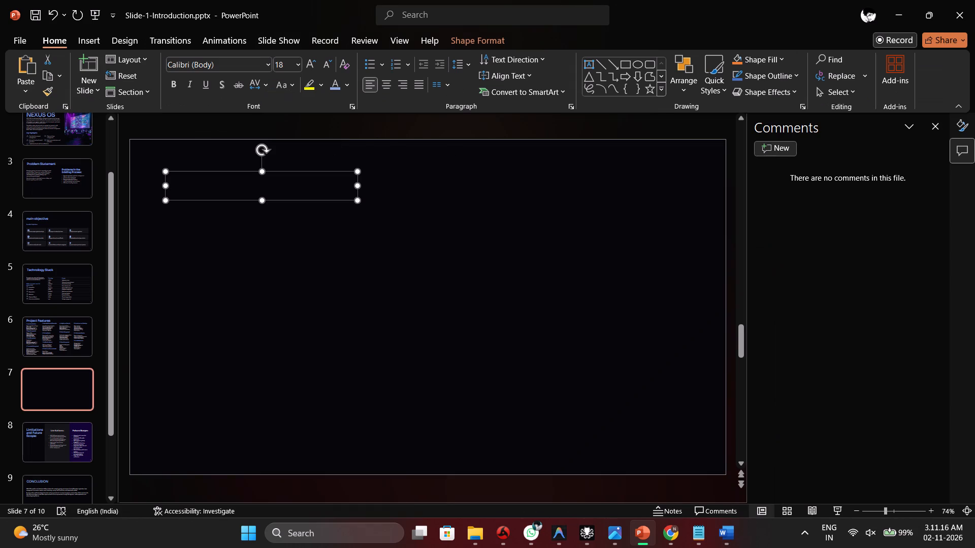
pyautogui.click(319, 187)
pyautogui.doubleClick(319, 187)
pyautogui.click(319, 187)
pyautogui.hotkey('ctrl', 'v')
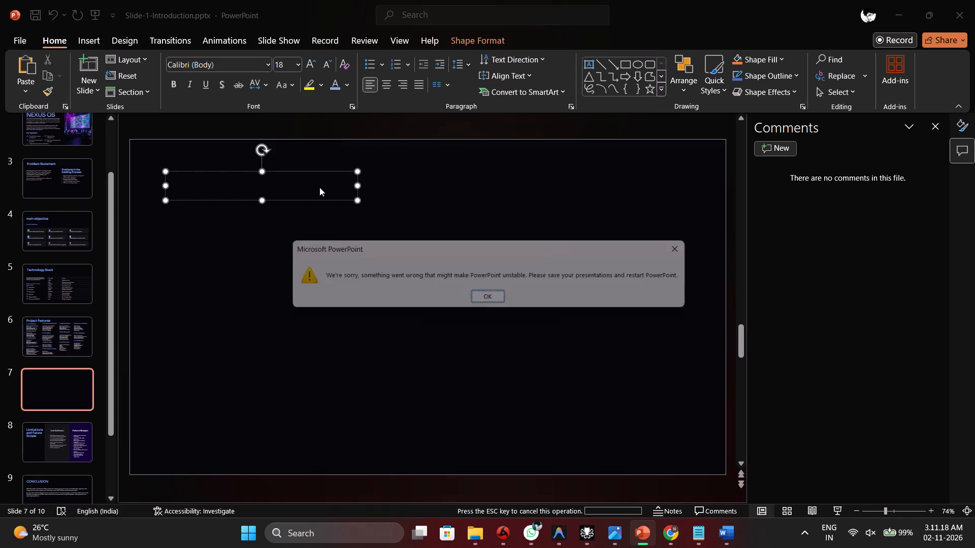
pyautogui.click(504, 303)
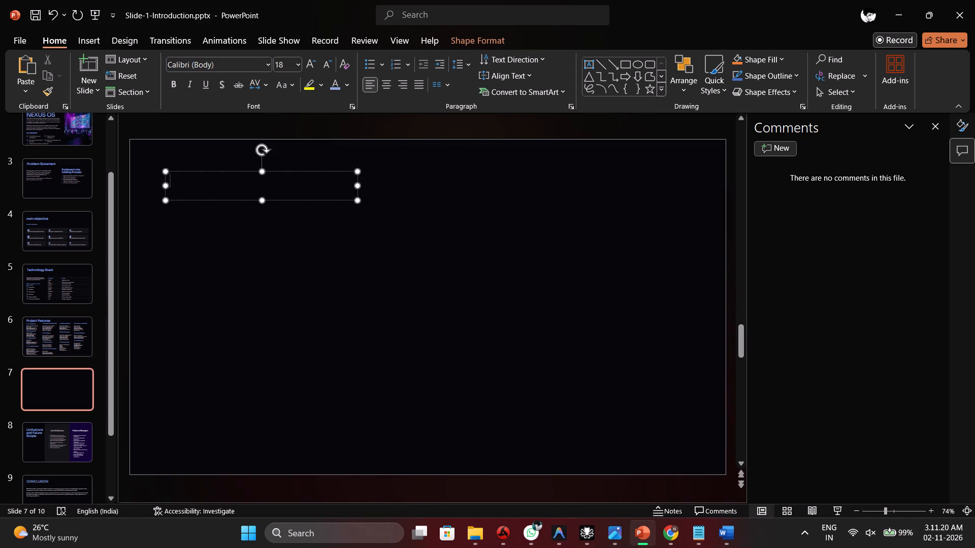
pyautogui.click(229, 188)
pyautogui.click(229, 188)
pyautogui.rightClick(229, 188)
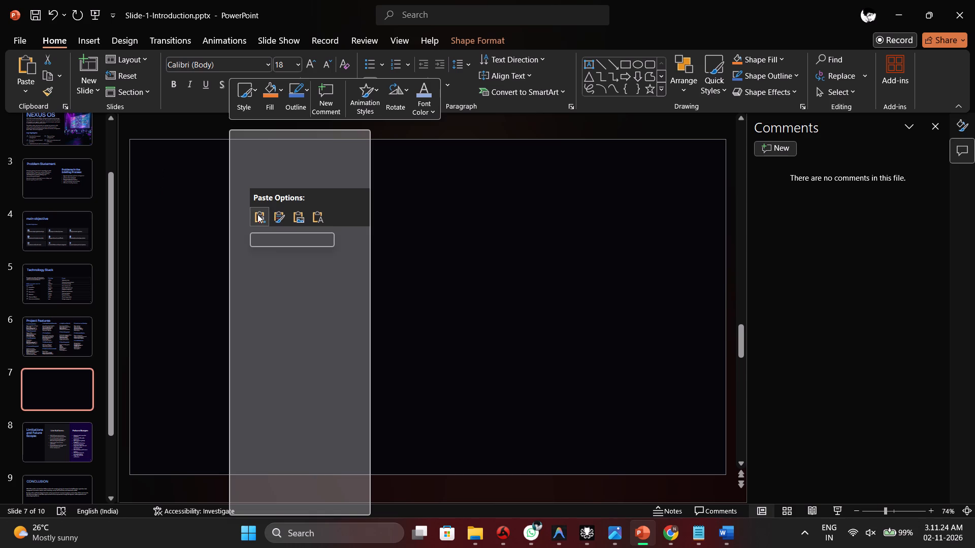
pyautogui.click(316, 217)
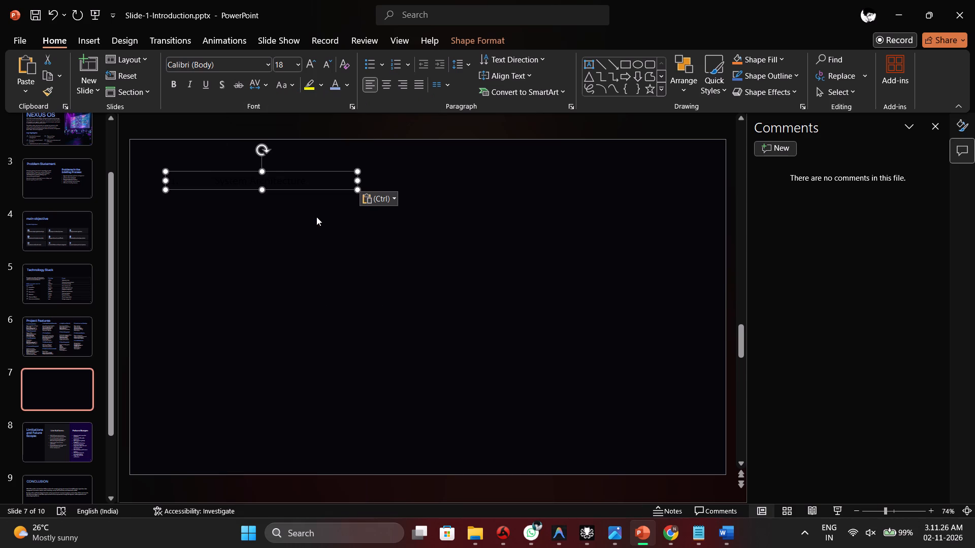
# Recolour the pasted heading text on slide 7 with a light blue theme colour.
pyautogui.tripleClick(292, 181)
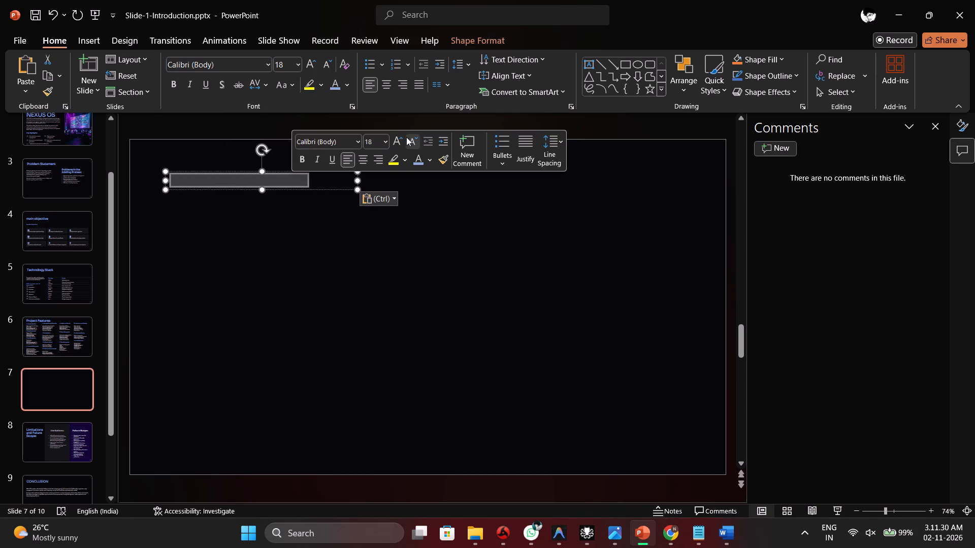
pyautogui.click(428, 159)
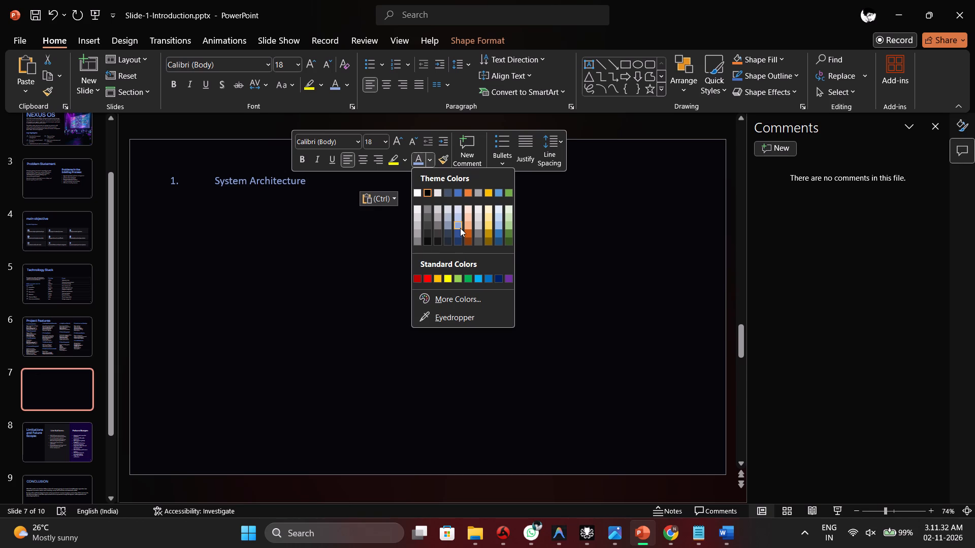
pyautogui.click(458, 227)
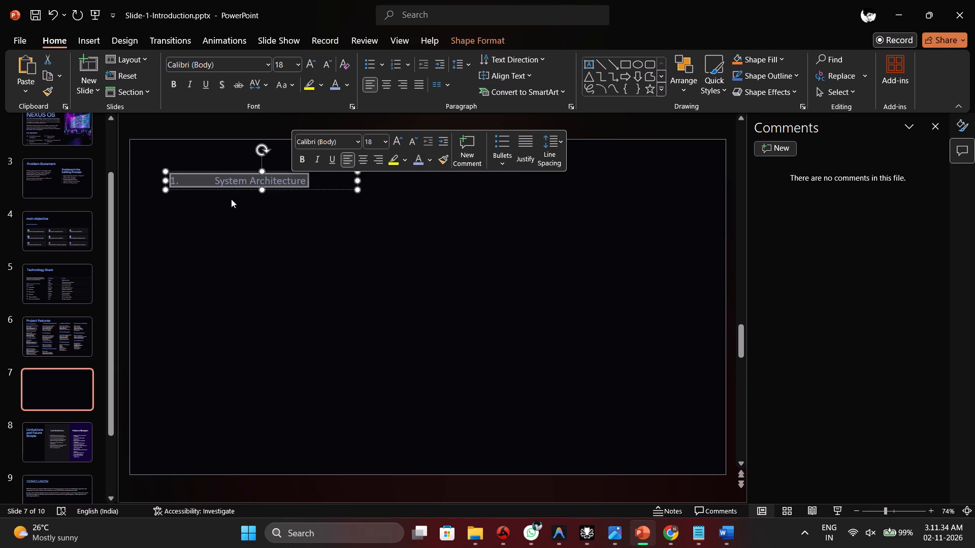
# Delete the list number "1." and the gap before "System Architecture" in the heading.
pyautogui.click(207, 179)
pyautogui.press('BackSpace')
pyautogui.press('BackSpace')
pyautogui.press('BackSpace')
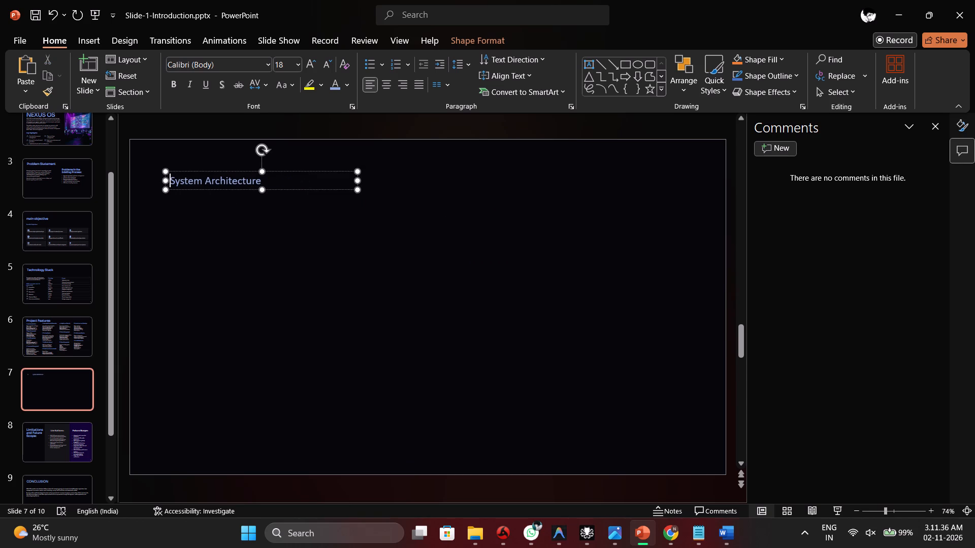
# Set the "System Architecture" heading to font size 40 and widen its text box so the heading fits on one line.
pyautogui.doubleClick(204, 180)
pyautogui.tripleClick(204, 180)
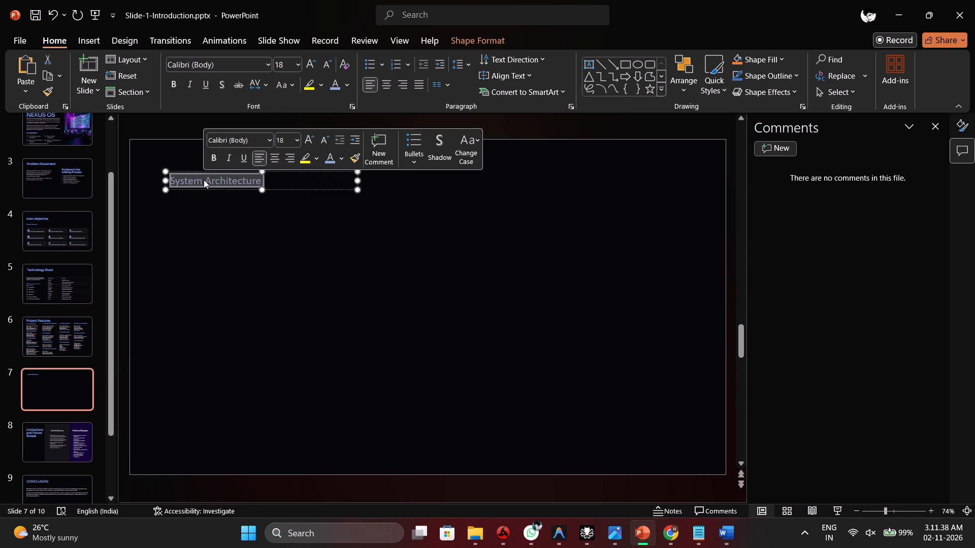
pyautogui.click(298, 141)
pyautogui.click(286, 363)
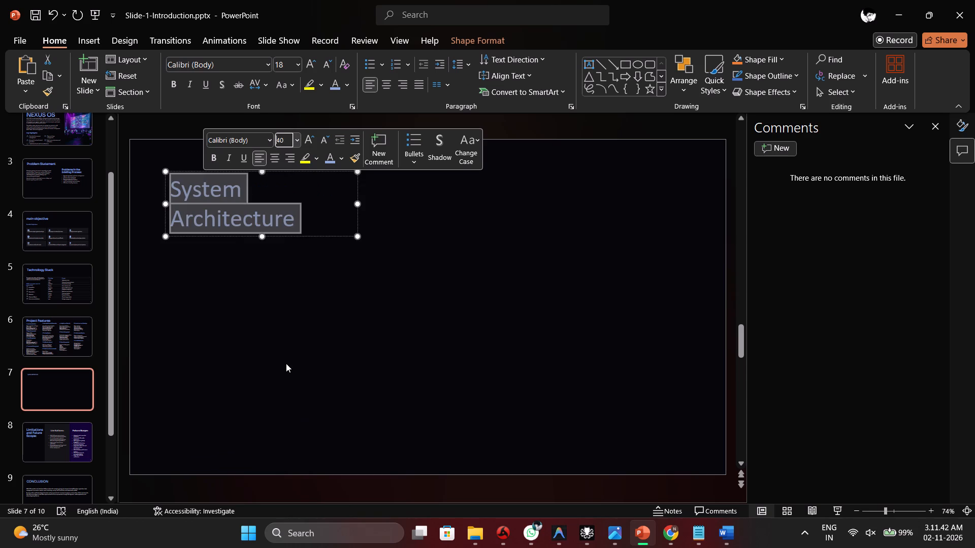
pyautogui.moveTo(357, 207); pyautogui.dragTo(395, 204)
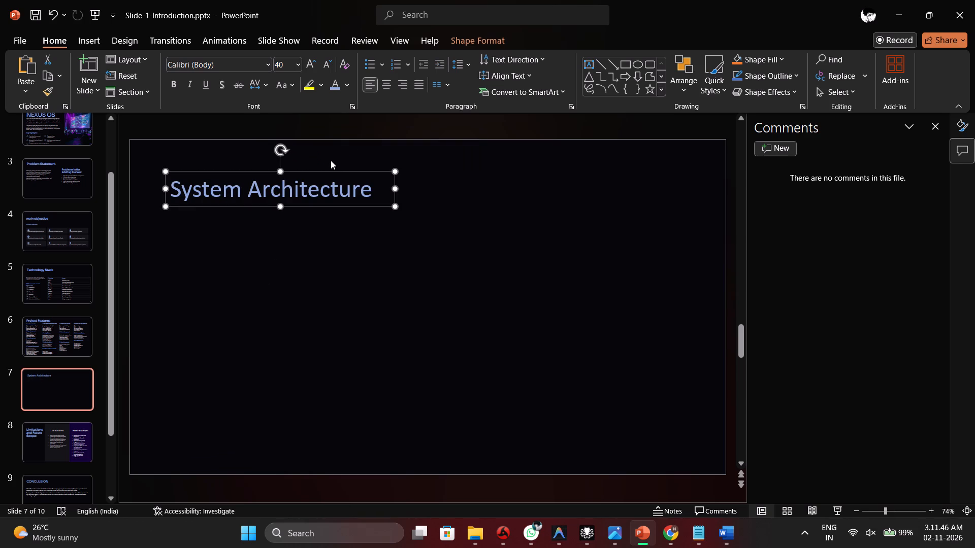
pyautogui.click(285, 267)
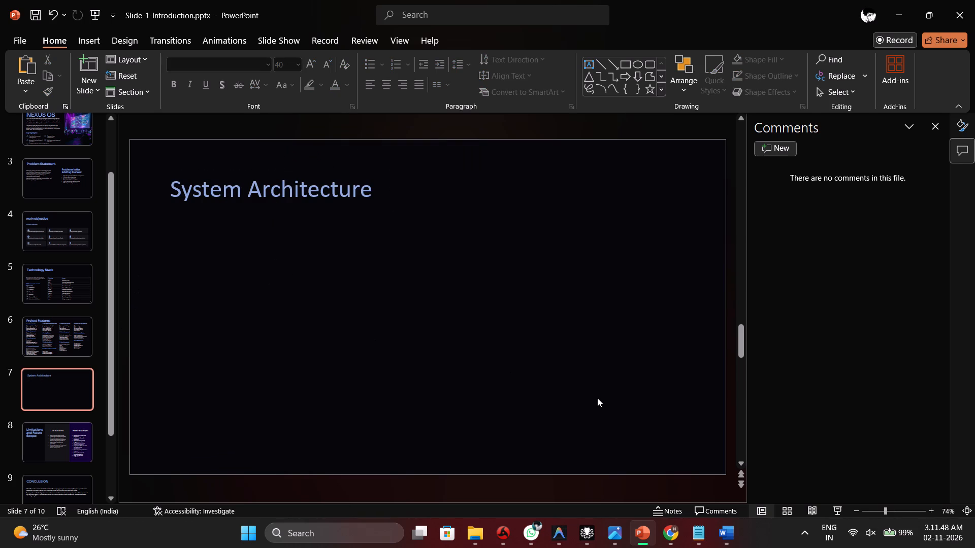
# Copy the System Architecture diagram from the OOPS Report in Word and close the report.
pyautogui.click(722, 528)
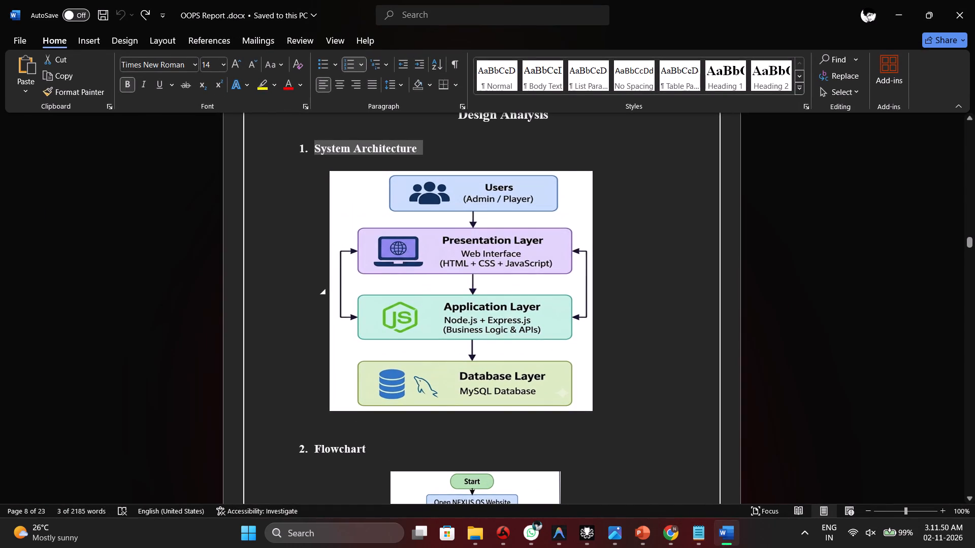
pyautogui.rightClick(505, 310)
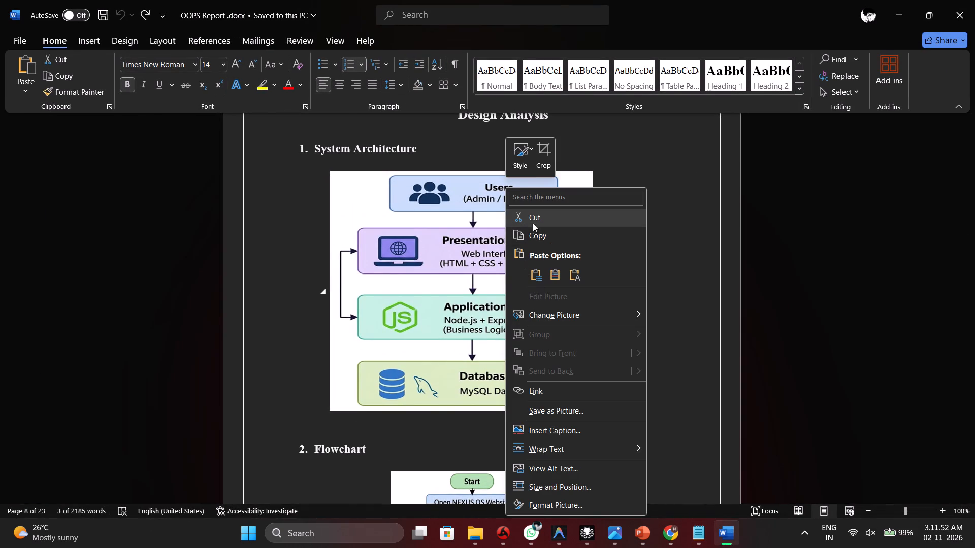
pyautogui.doubleClick(544, 236)
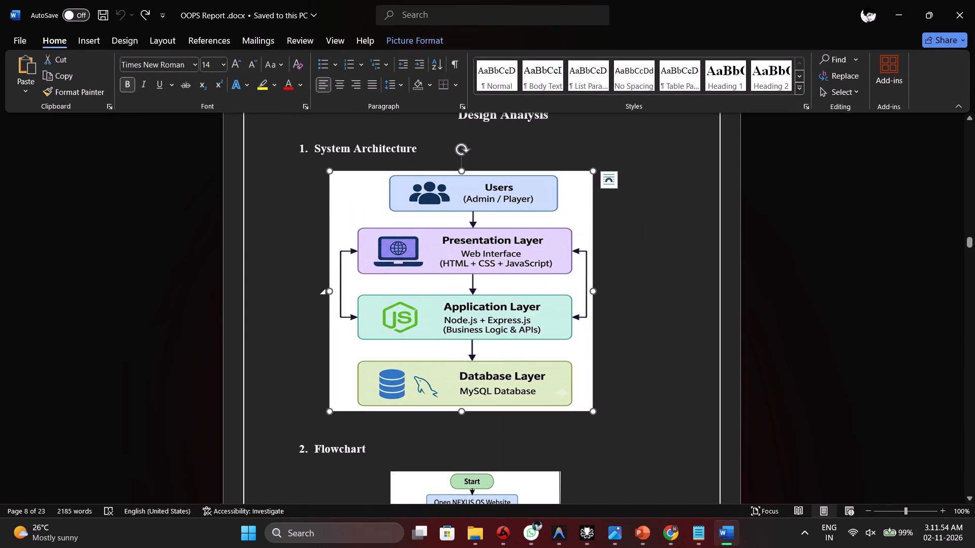
pyautogui.rightClick(542, 236)
pyautogui.click(566, 235)
pyautogui.click(963, 18)
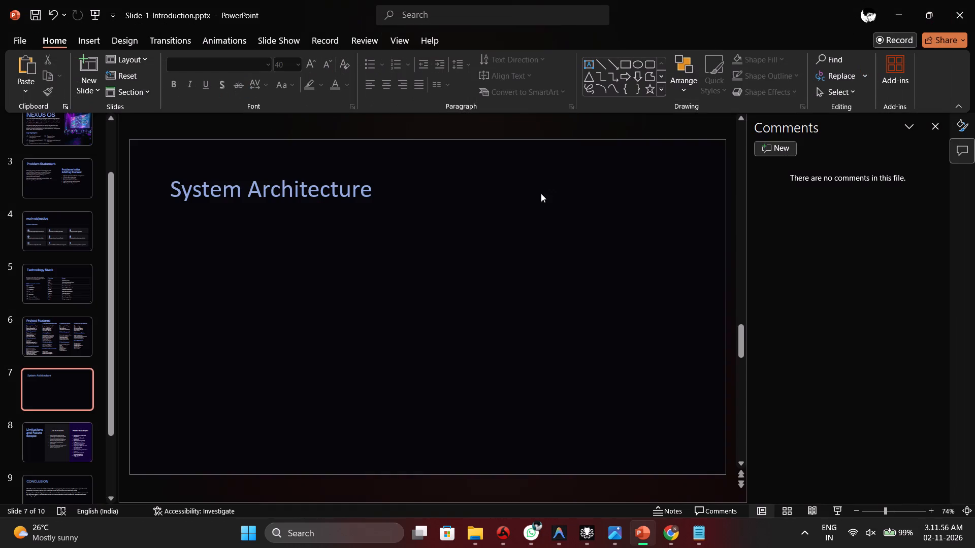
# Paste the System Architecture diagram onto slide 7 in PowerPoint and place it below the heading in the slide's left half.
pyautogui.click(302, 232)
pyautogui.click(291, 266)
pyautogui.click(44, 386)
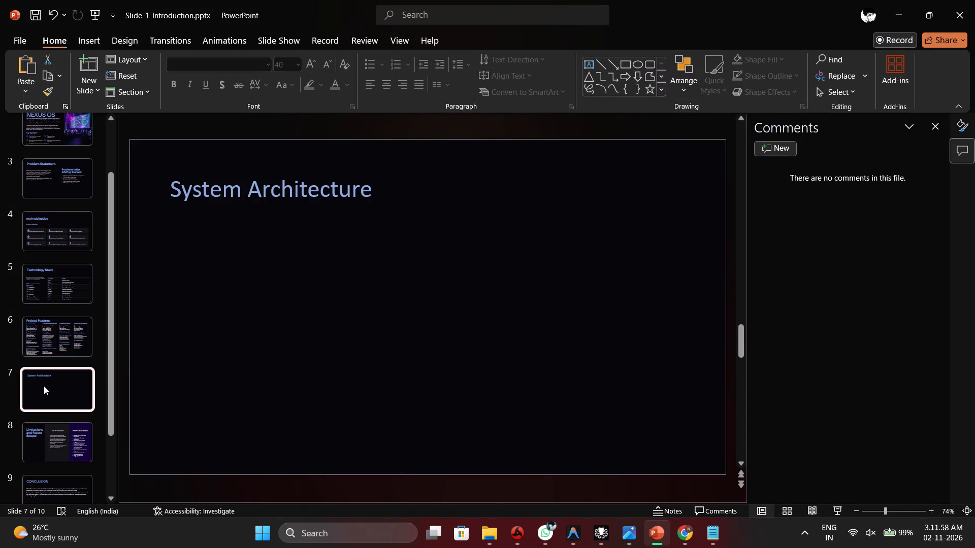
pyautogui.rightClick(44, 386)
pyautogui.click(111, 189)
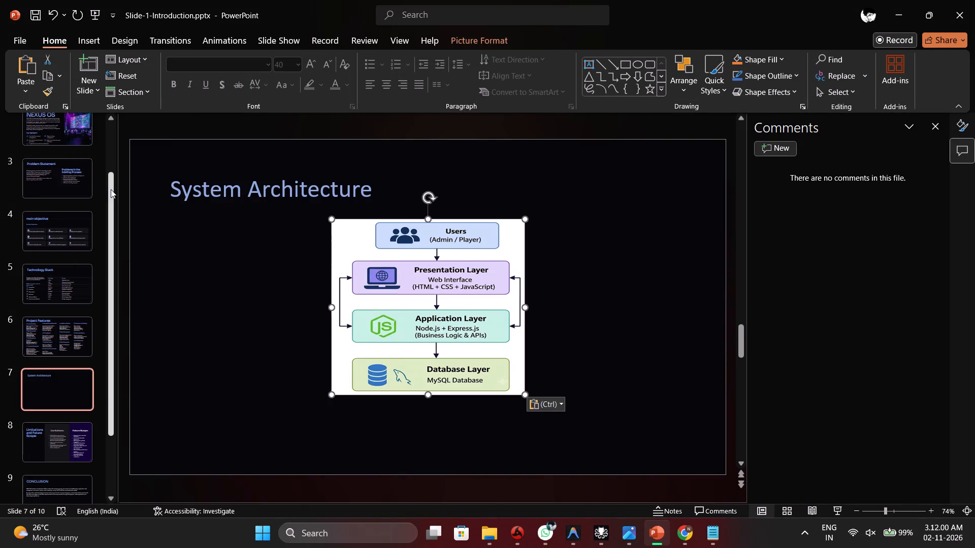
pyautogui.moveTo(422, 272); pyautogui.dragTo(280, 277)
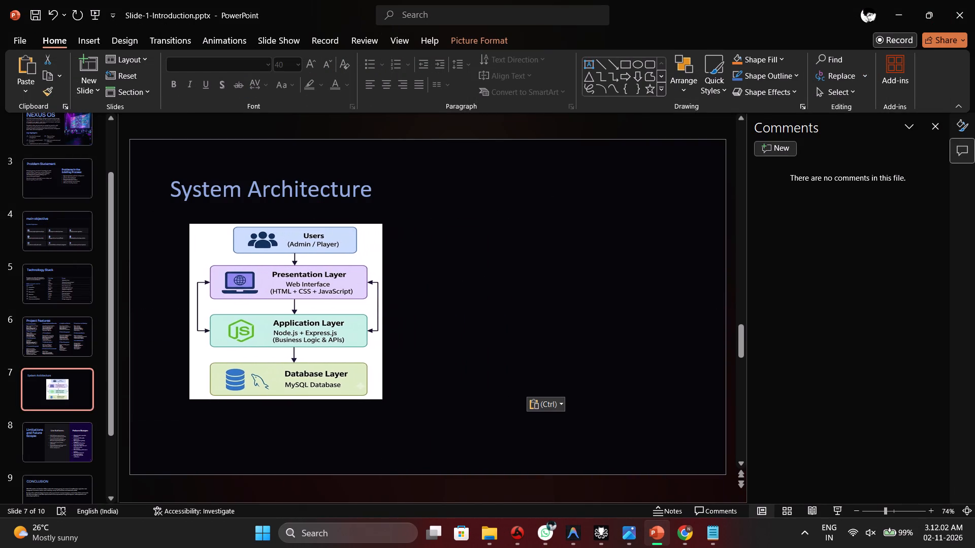
pyautogui.moveTo(280, 277); pyautogui.dragTo(269, 276)
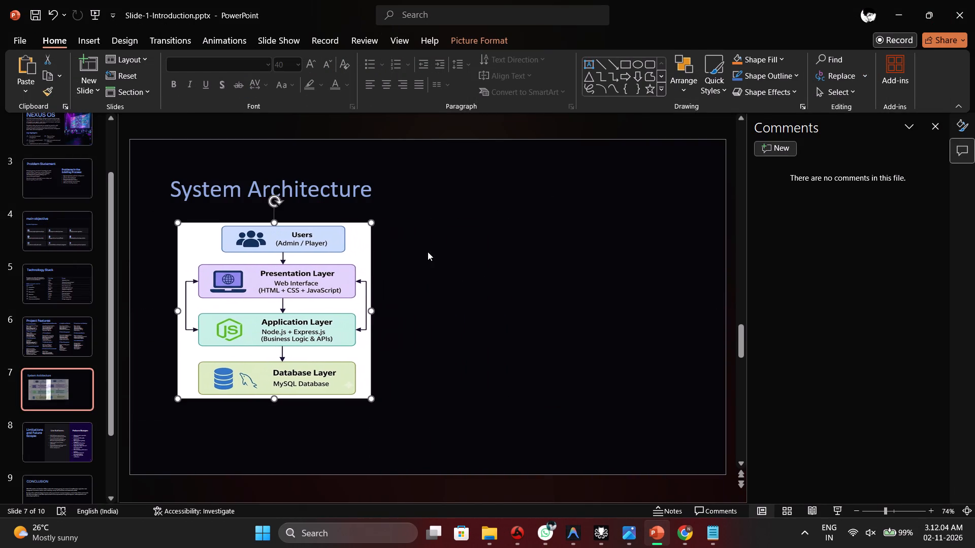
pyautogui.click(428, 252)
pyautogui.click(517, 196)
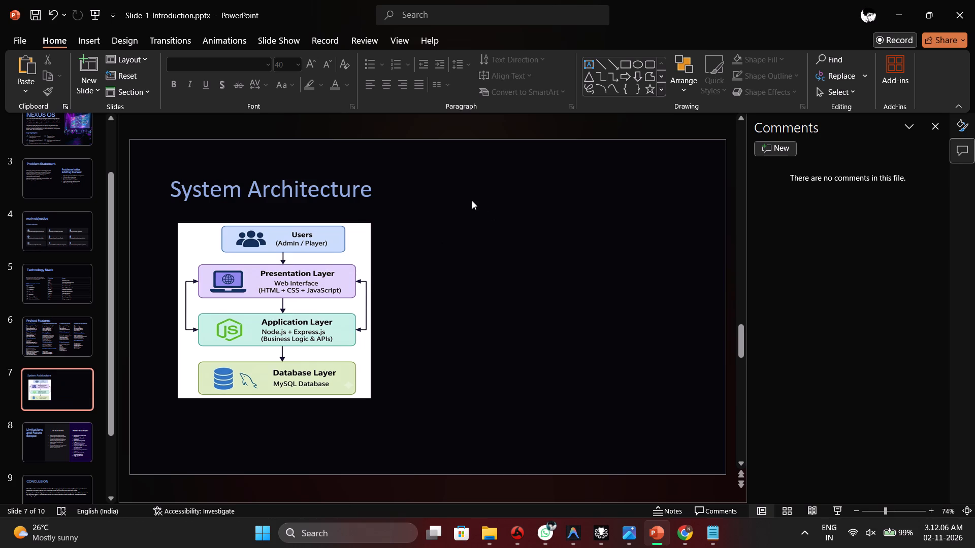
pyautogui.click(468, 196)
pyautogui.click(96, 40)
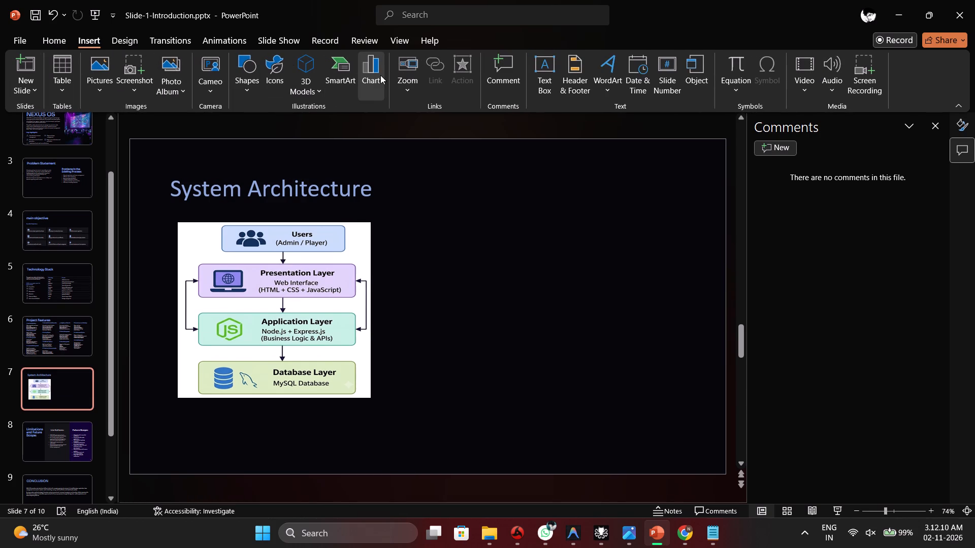
# Duplicate the "System Architecture" heading on slide 7 and place the copy level with it in the slide's right half.
pyautogui.click(316, 166)
pyautogui.click(315, 171)
pyautogui.click(313, 167)
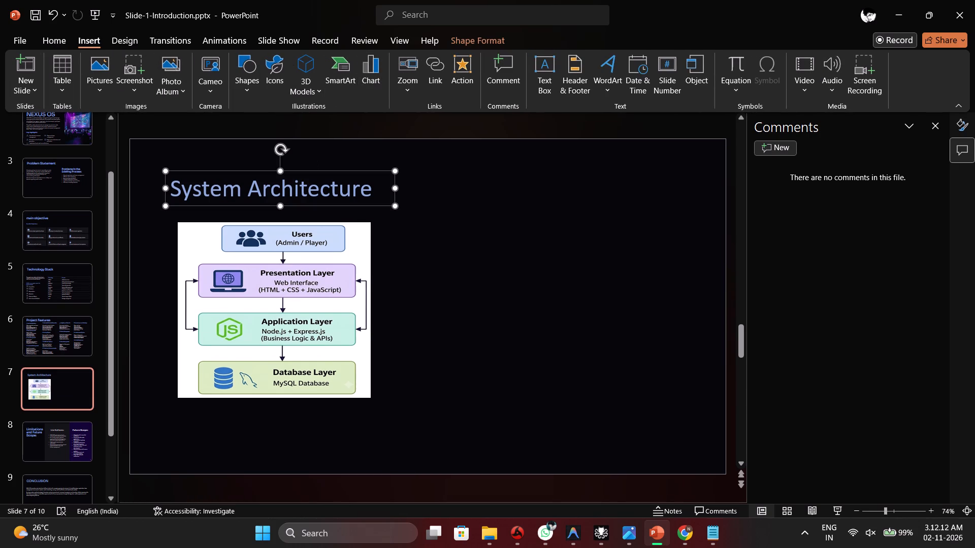
pyautogui.click(314, 168)
pyautogui.rightClick(315, 170)
pyautogui.click(341, 170)
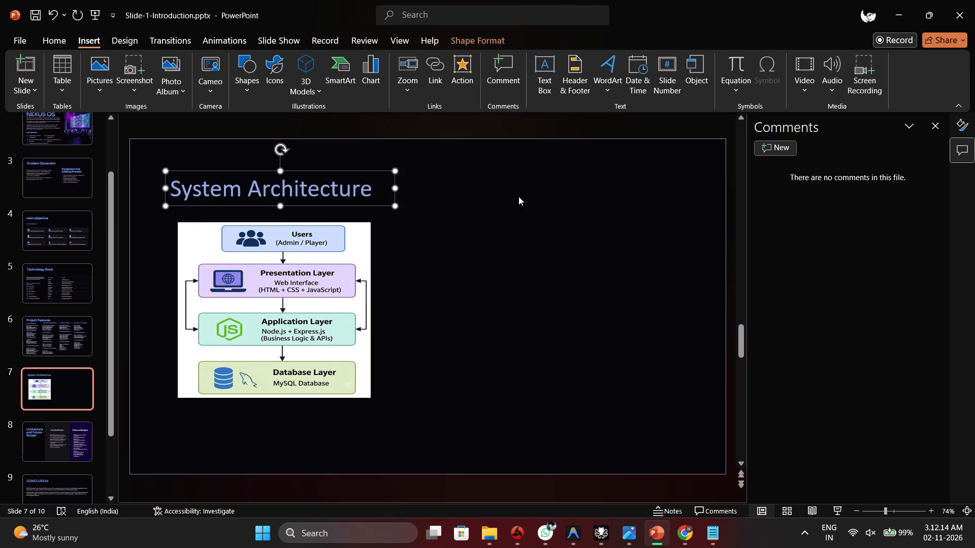
pyautogui.click(518, 196)
pyautogui.hotkey('ctrl', 'v')
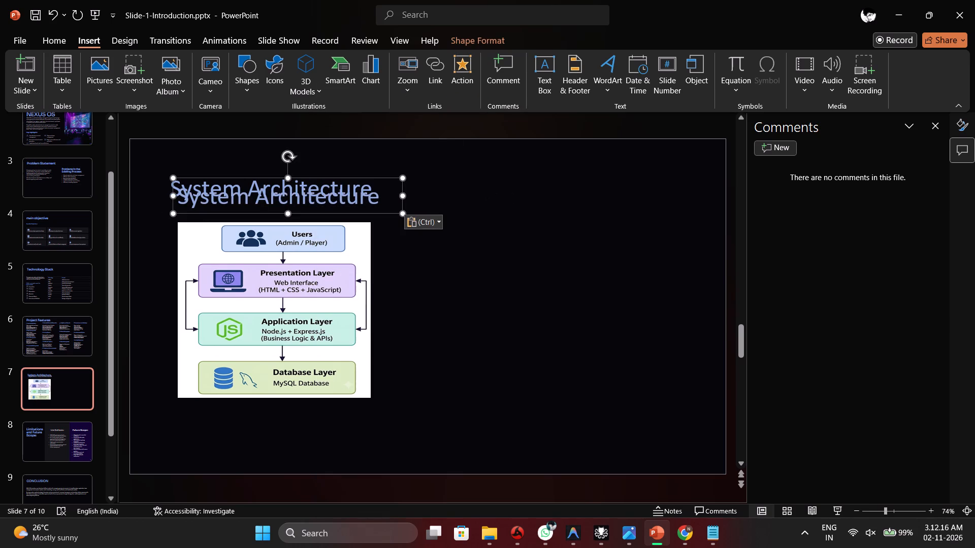
pyautogui.moveTo(381, 178); pyautogui.dragTo(625, 169)
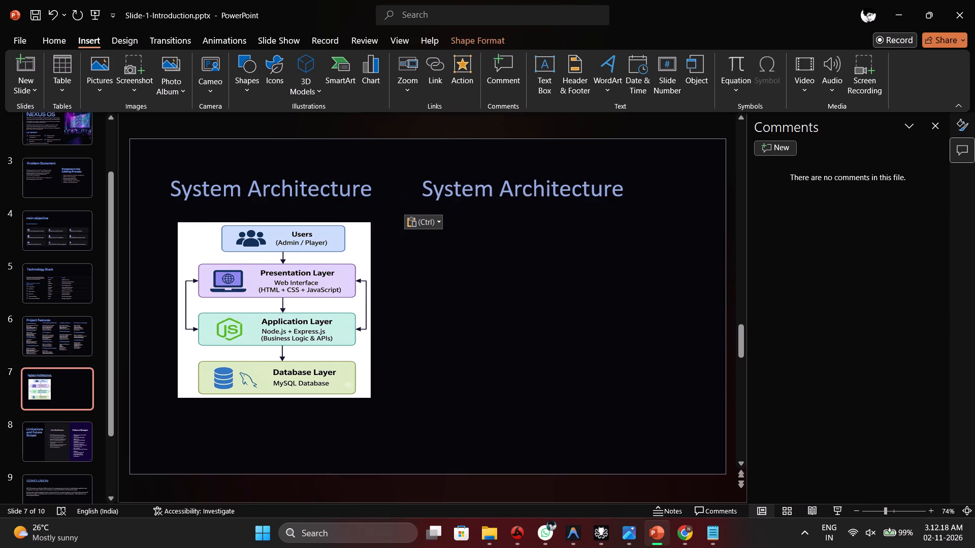
pyautogui.moveTo(625, 169); pyautogui.dragTo(663, 168)
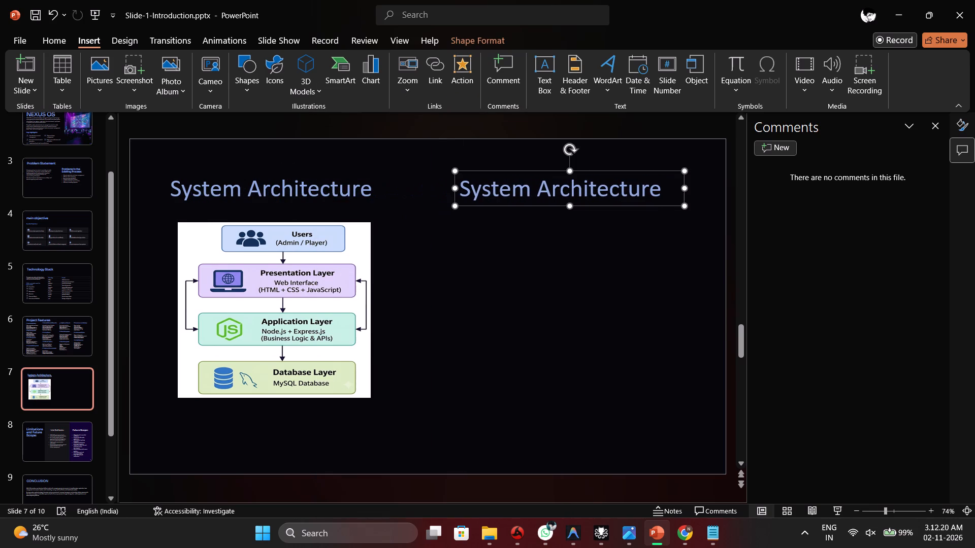
# Open the OOPS Report Word document from Downloads and copy the Flowchart diagram from its Design Analysis section.
pyautogui.click(710, 536)
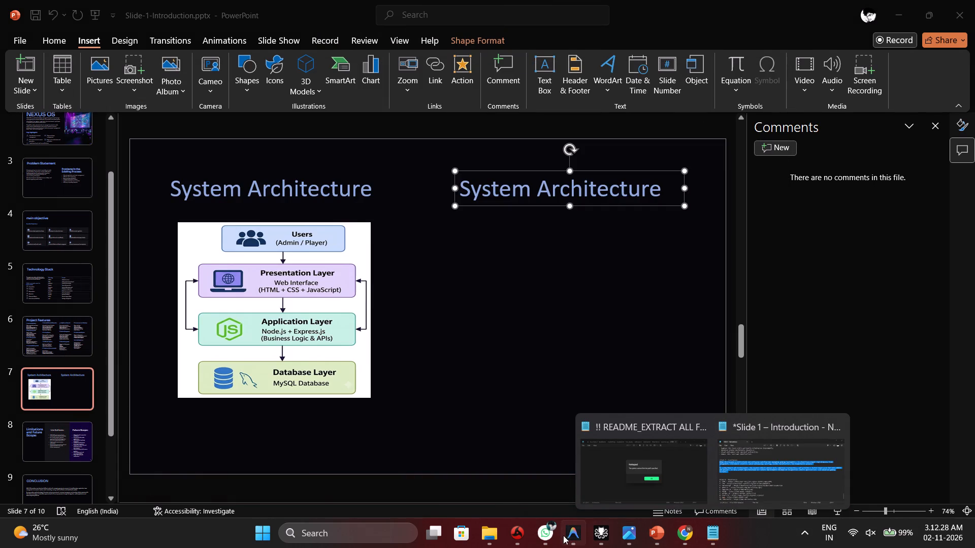
pyautogui.click(499, 536)
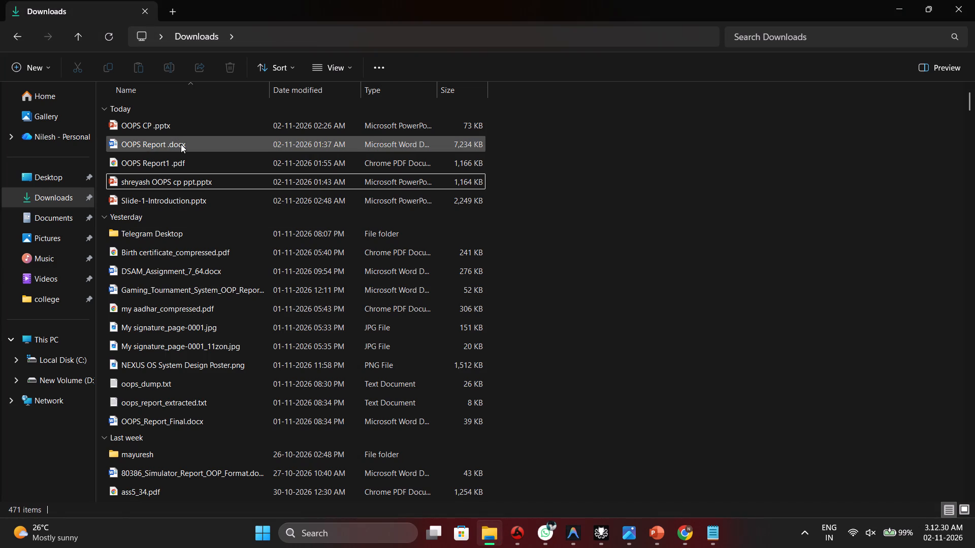
pyautogui.doubleClick(181, 144)
pyautogui.scroll(-3, 503, 308)
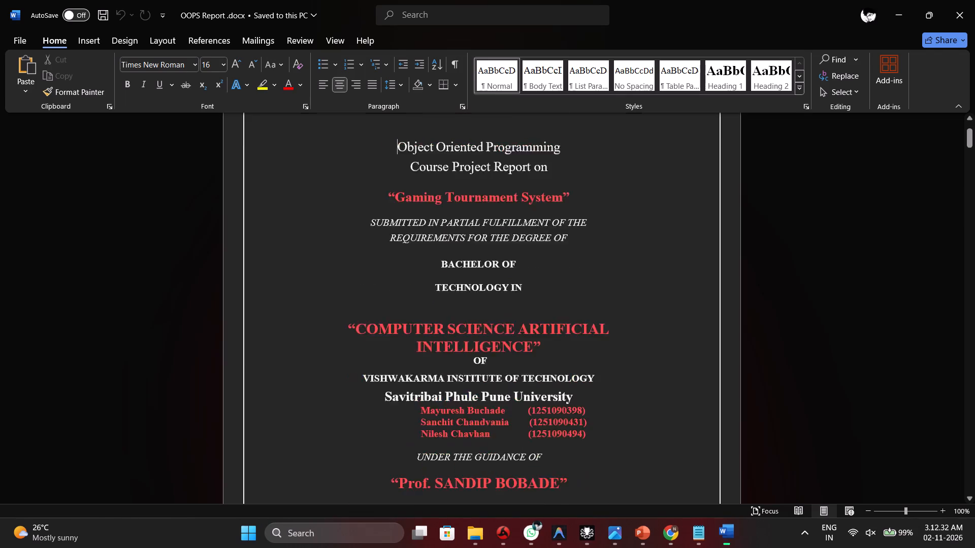
pyautogui.scroll(-5, 503, 308)
pyautogui.moveTo(970, 132); pyautogui.dragTo(974, 173)
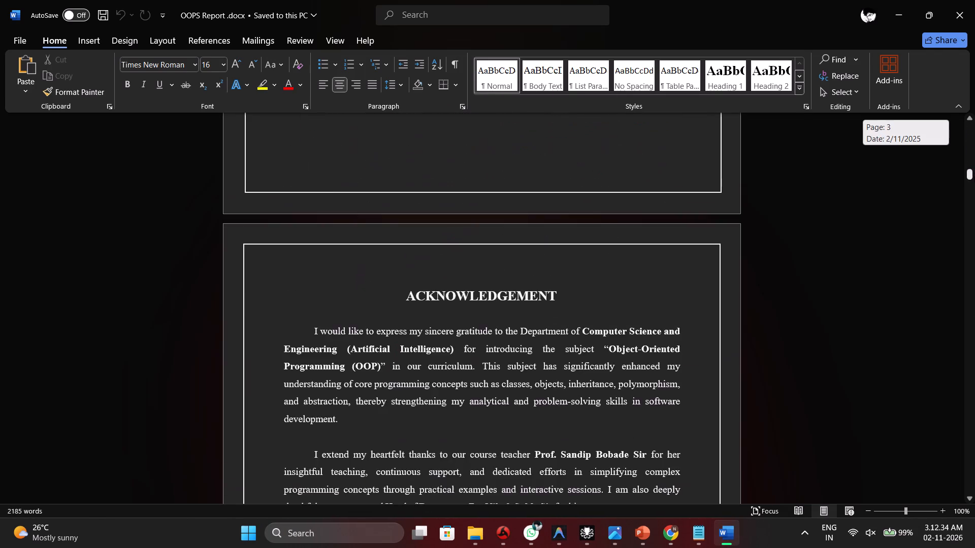
pyautogui.moveTo(974, 173); pyautogui.dragTo(972, 261)
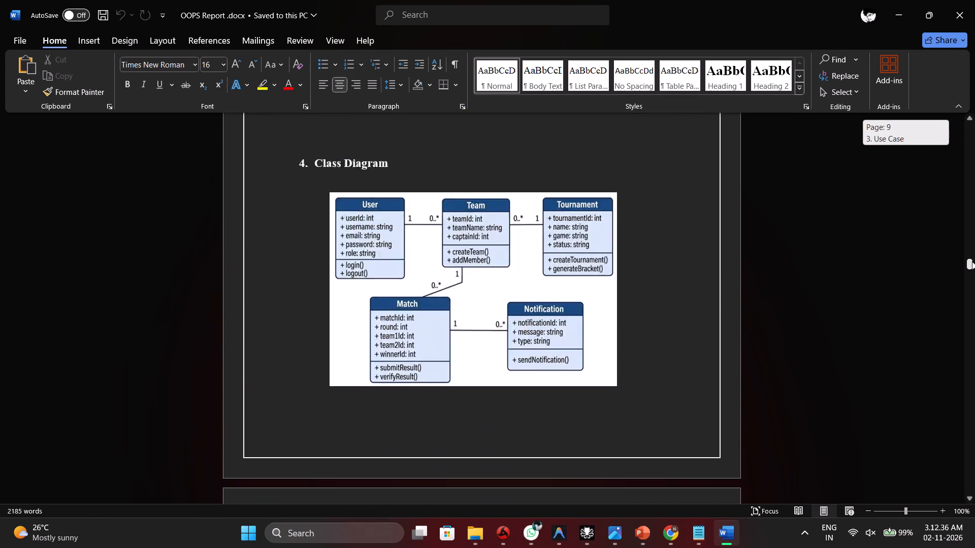
pyautogui.moveTo(972, 261); pyautogui.dragTo(972, 255)
pyautogui.scroll(12, 800, 306)
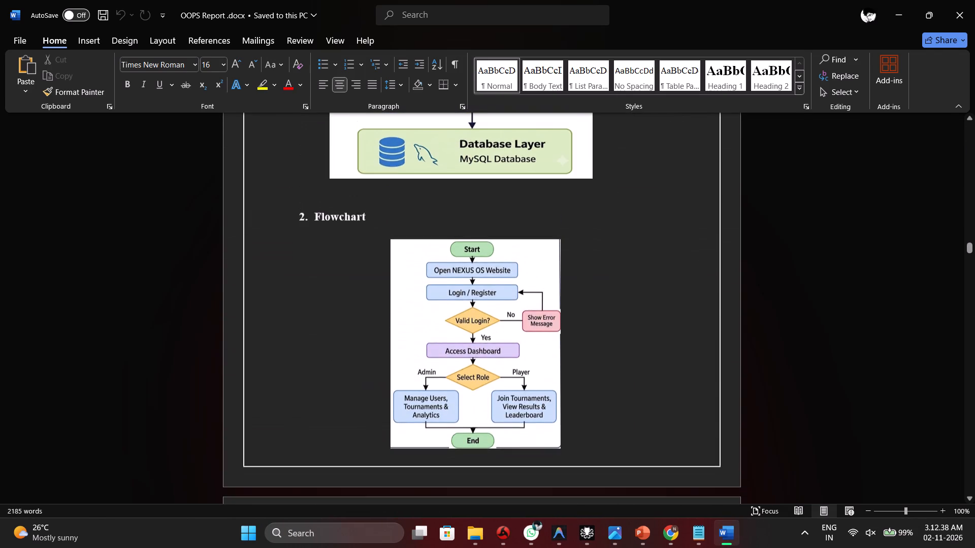
pyautogui.scroll(5, 646, 316)
pyautogui.scroll(-6, 646, 313)
pyautogui.scroll(11, 646, 313)
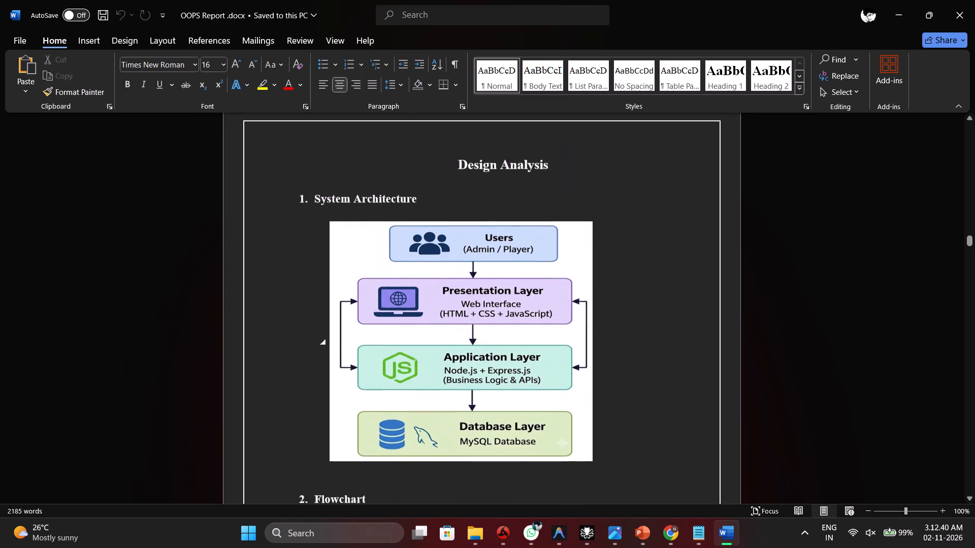
pyautogui.scroll(-9, 643, 302)
pyautogui.click(515, 326)
pyautogui.rightClick(514, 326)
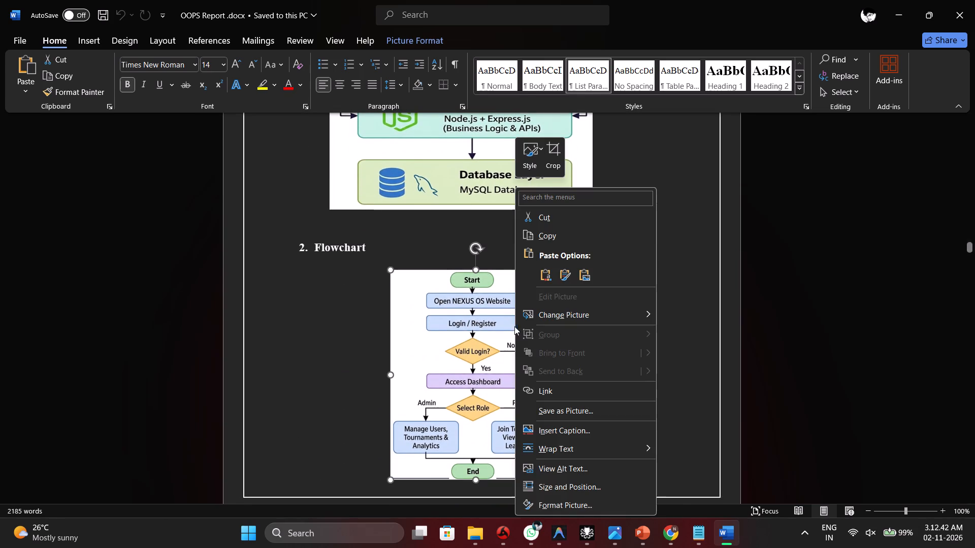
pyautogui.click(547, 239)
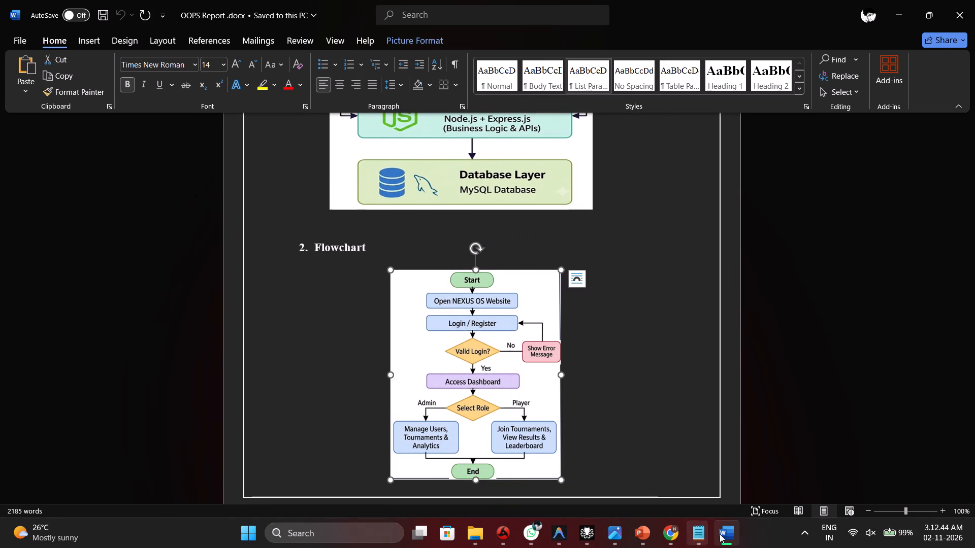
# Return to PowerPoint and replace the text of the duplicated heading with "Flowchart".
pyautogui.click(693, 541)
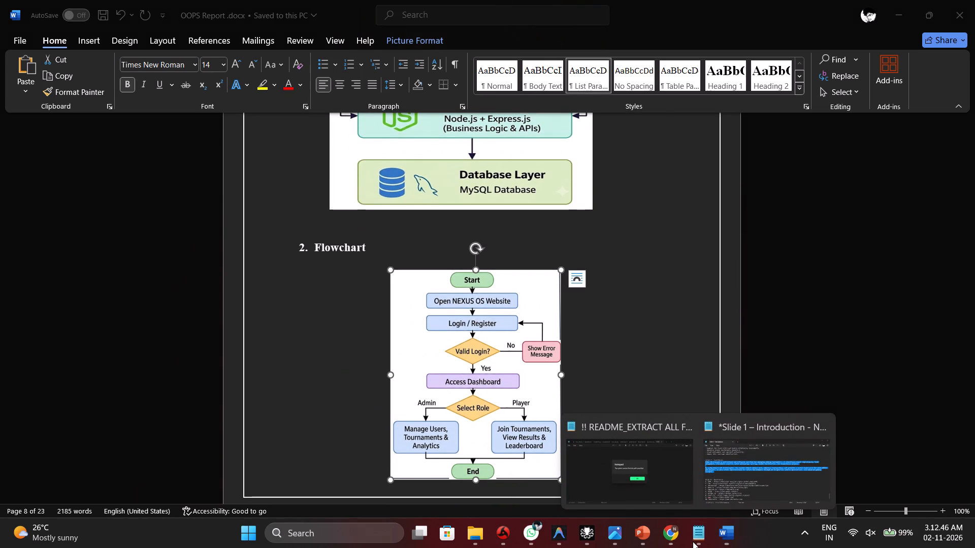
pyautogui.click(629, 531)
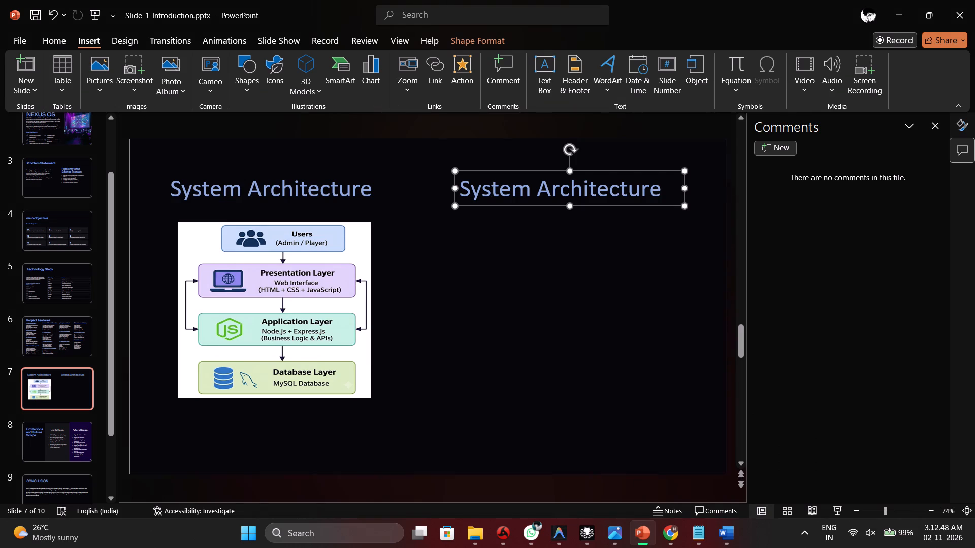
pyautogui.tripleClick(551, 196)
pyautogui.press('f')
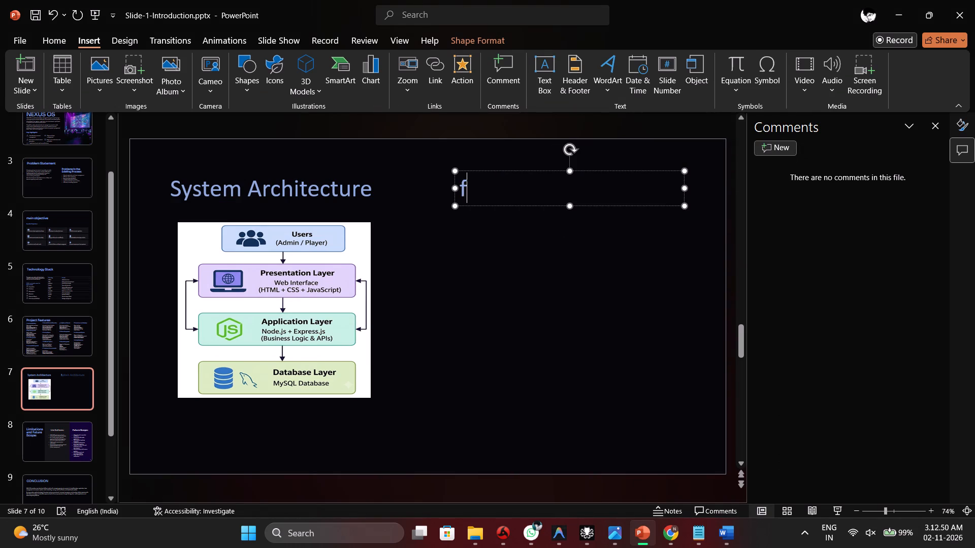
pyautogui.press('BackSpace')
pyautogui.hotkey('shift', 'f')
pyautogui.press('k')
pyautogui.press('BackSpace')
pyautogui.write('low')
pyautogui.write('chart')
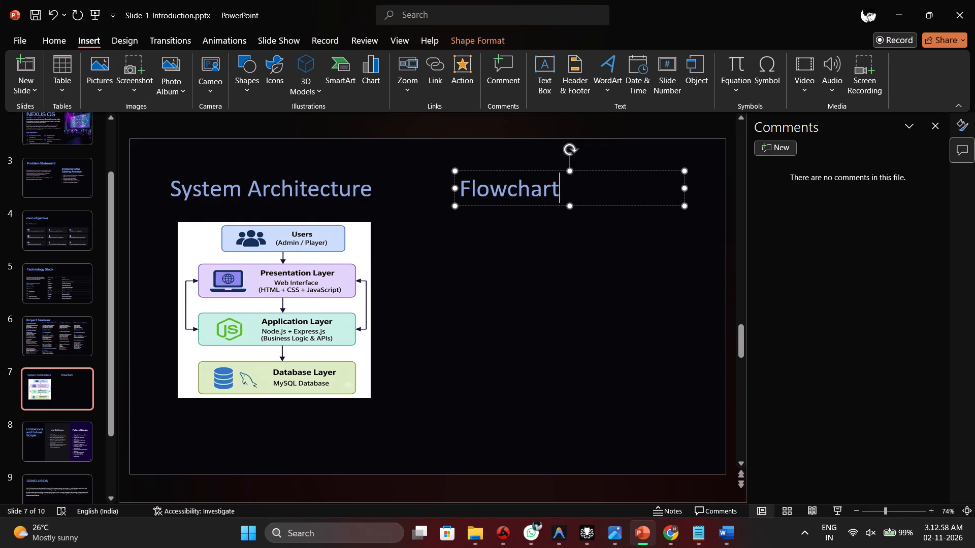
# Center-align the "Flowchart" and "System Architecture" headings within their text boxes.
pyautogui.doubleClick(507, 199)
pyautogui.click(576, 173)
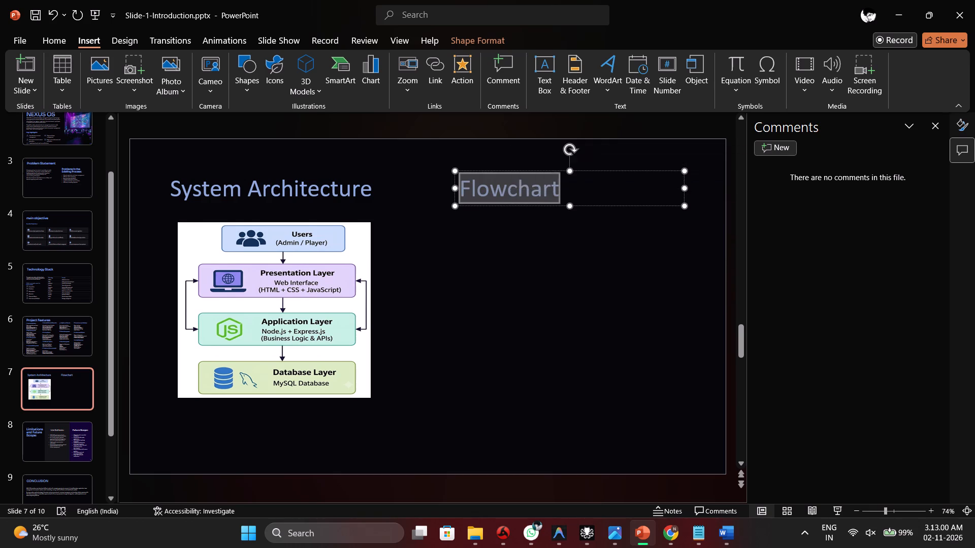
pyautogui.click(576, 281)
pyautogui.tripleClick(308, 200)
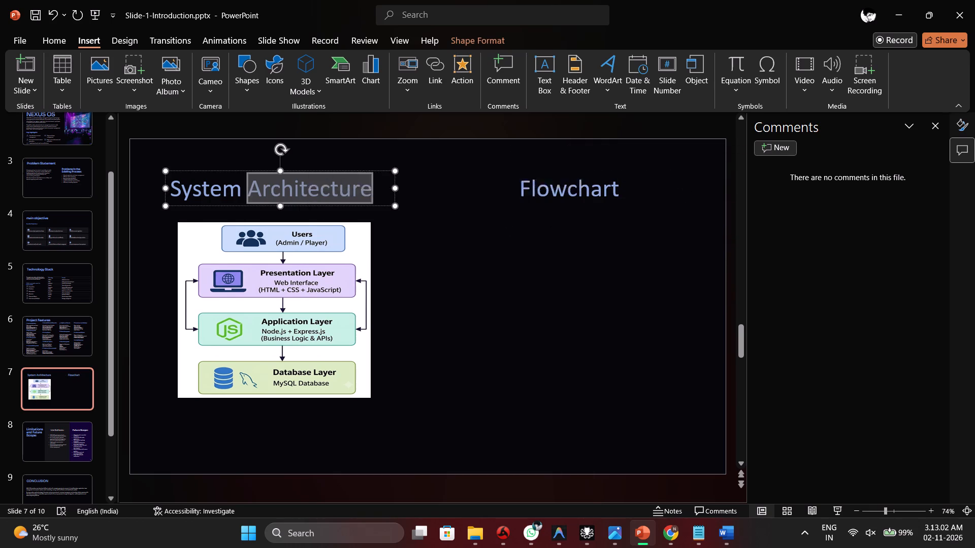
pyautogui.click(378, 172)
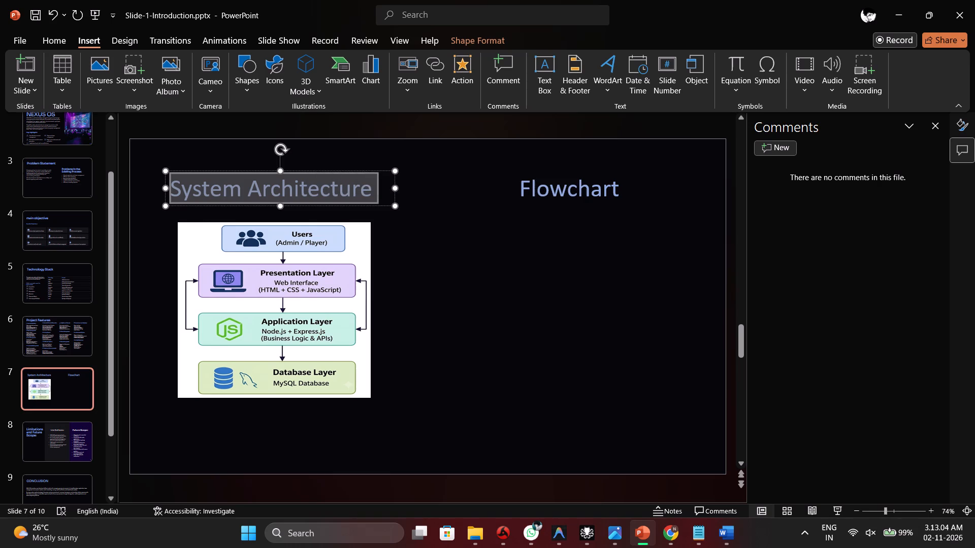
pyautogui.click(479, 295)
pyautogui.click(548, 204)
pyautogui.click(537, 279)
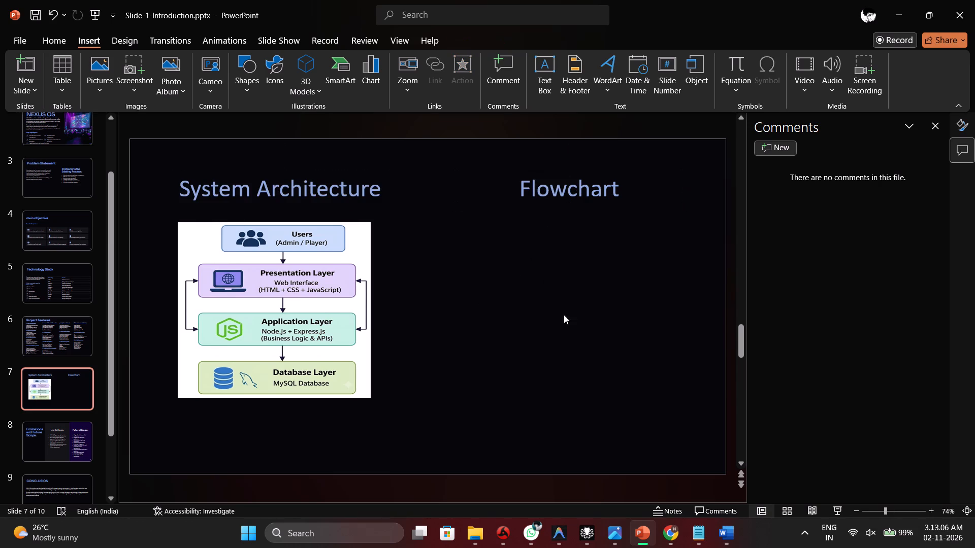
# Switch to the OOPS Report in Word, copy the Flowchart diagram again and minimize the report.
pyautogui.click(722, 535)
pyautogui.rightClick(476, 364)
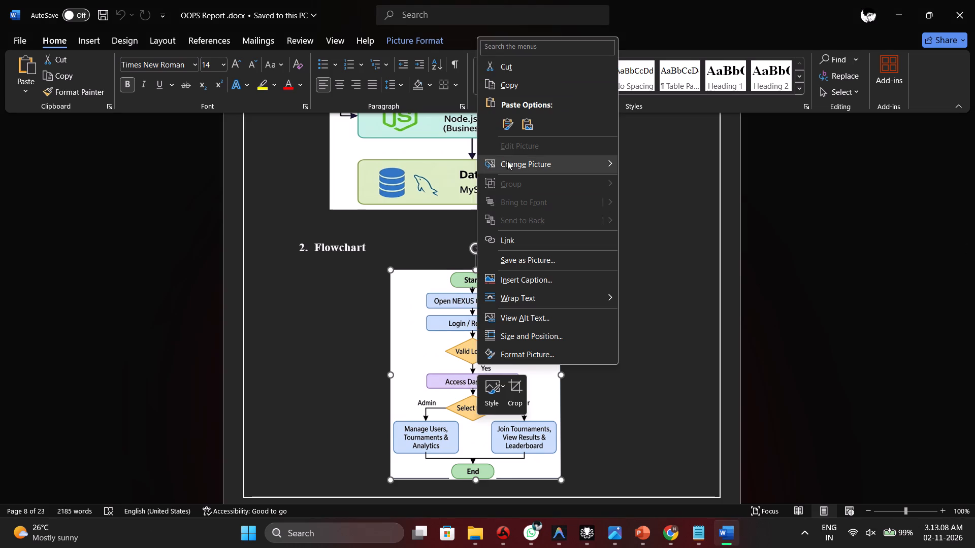
pyautogui.click(445, 362)
pyautogui.rightClick(445, 362)
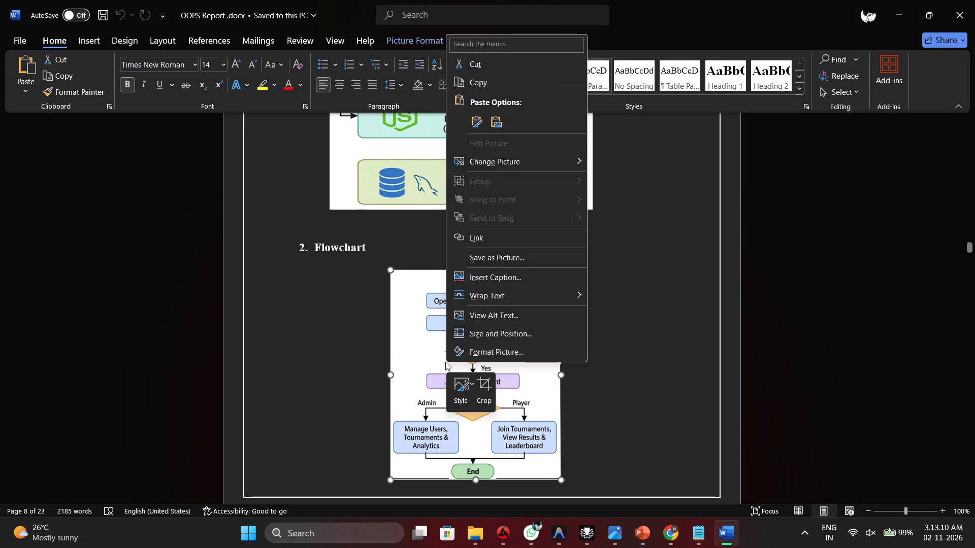
pyautogui.click(485, 80)
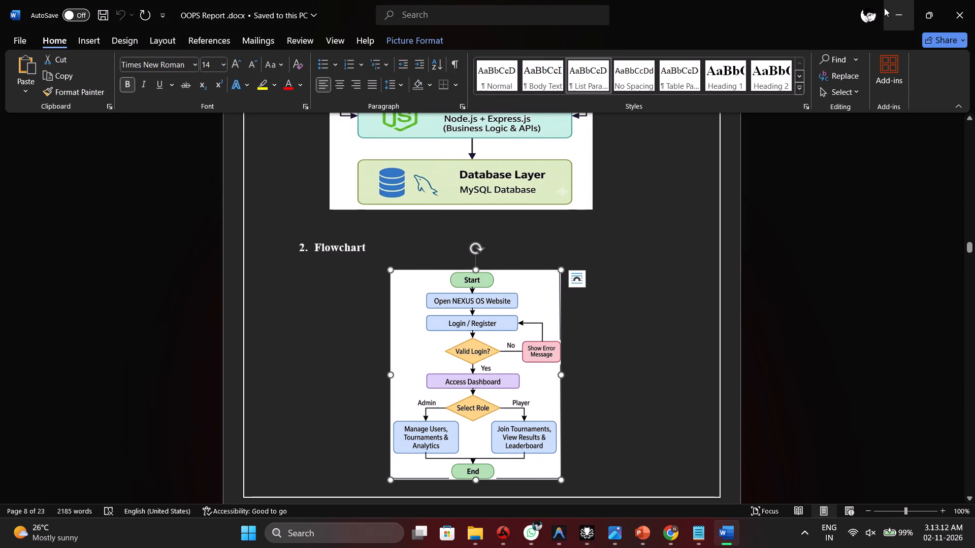
pyautogui.click(889, 8)
# Paste the copied Flowchart diagram onto slide 7 in PowerPoint.
pyautogui.moveTo(640, 234); pyautogui.dragTo(635, 243)
pyautogui.click(615, 253)
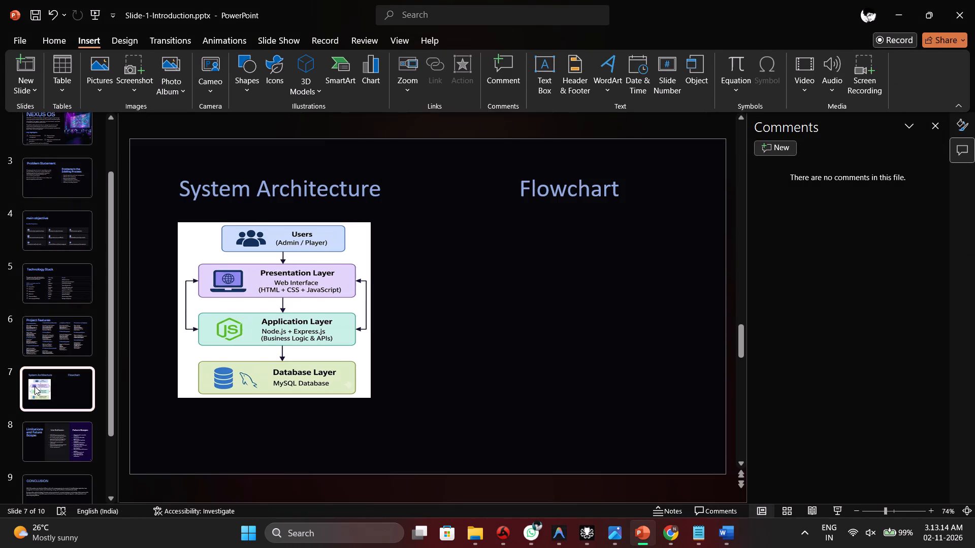
pyautogui.click(35, 386)
pyautogui.rightClick(34, 387)
pyautogui.click(104, 181)
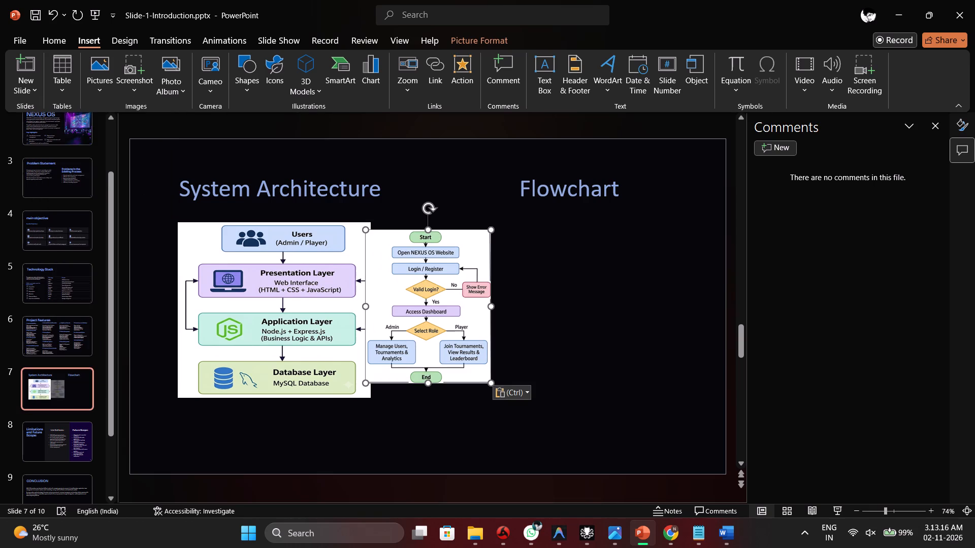
# Enlarge and widen the Flowchart diagram and center it below the "Flowchart" heading, top-aligned with the System Architecture diagram.
pyautogui.moveTo(428, 287); pyautogui.dragTo(514, 281)
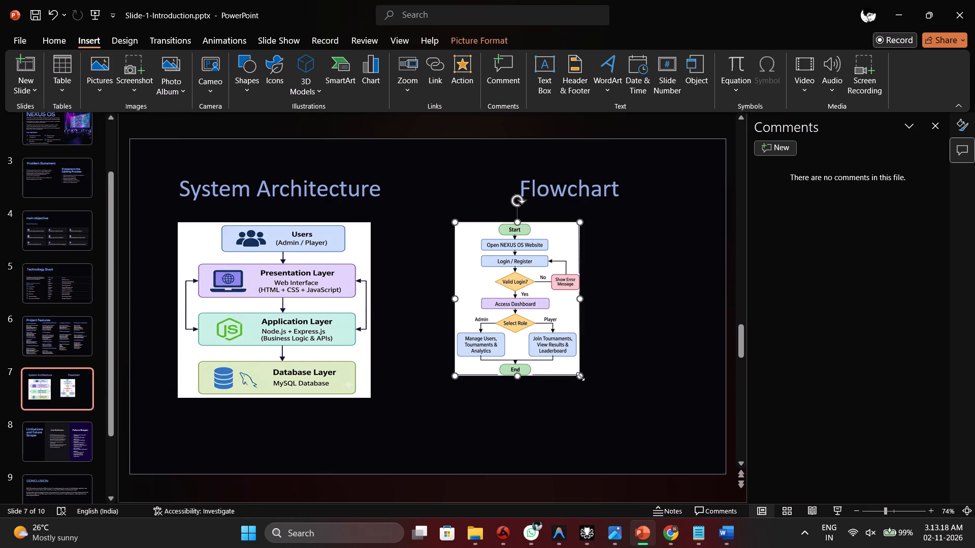
pyautogui.moveTo(580, 375); pyautogui.dragTo(627, 388)
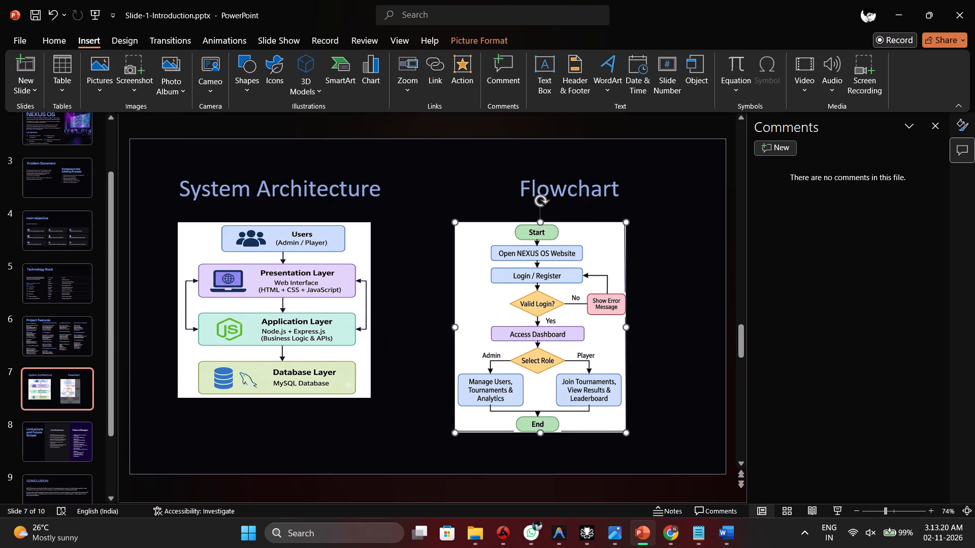
pyautogui.moveTo(625, 326); pyautogui.dragTo(642, 327)
pyautogui.moveTo(589, 324); pyautogui.dragTo(614, 324)
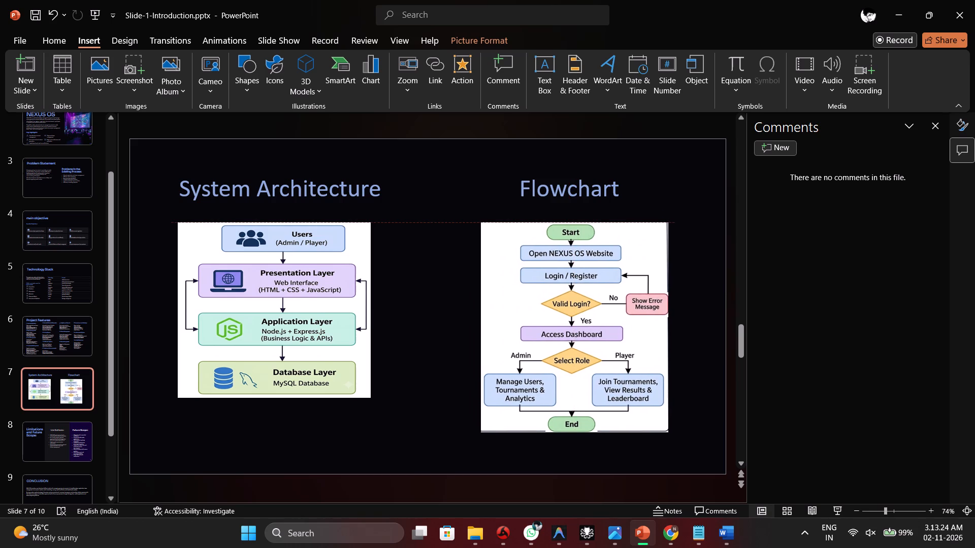
pyautogui.moveTo(614, 324); pyautogui.dragTo(612, 325)
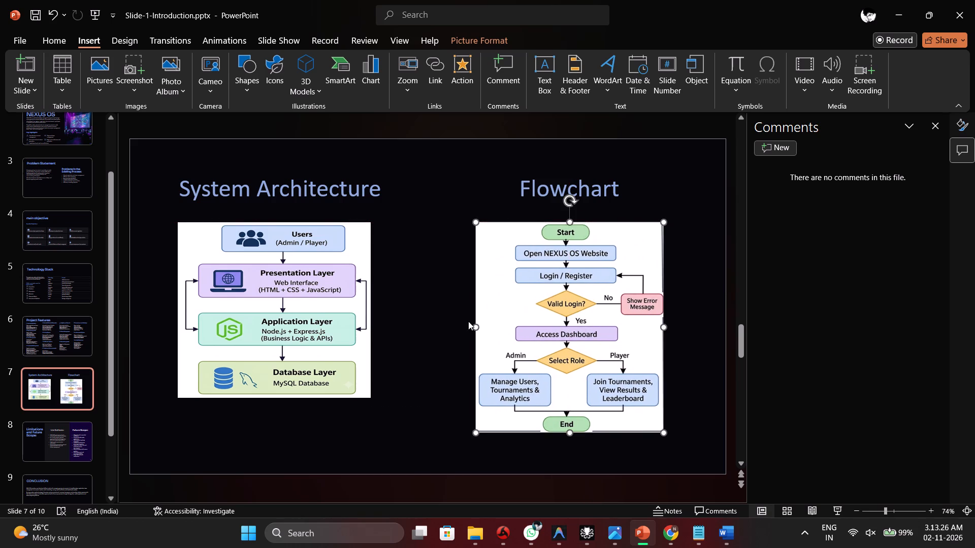
# Duplicate slide 7 with the System Architecture and Flowchart diagrams and open the copy, slide 8.
pyautogui.click(467, 321)
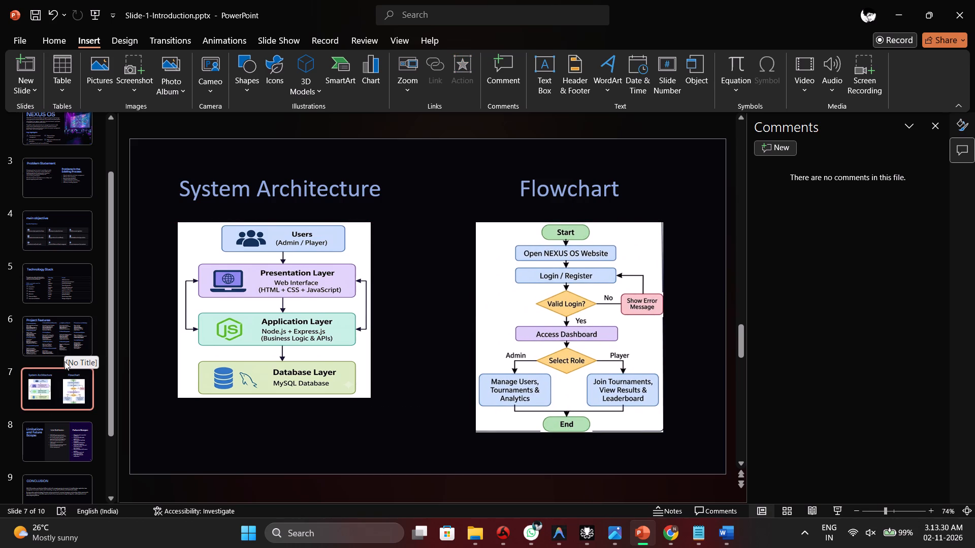
pyautogui.scroll(-2, 64, 365)
pyautogui.click(68, 341)
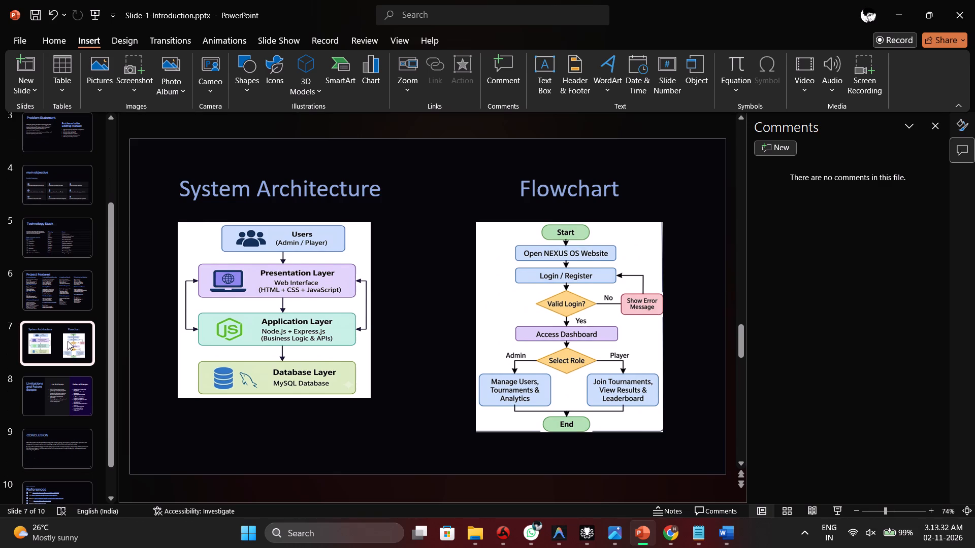
pyautogui.click(59, 95)
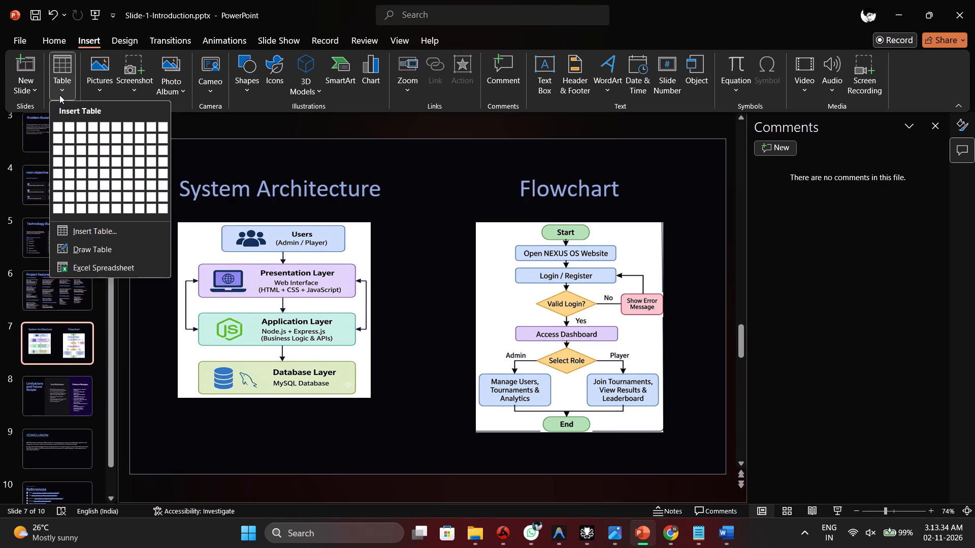
pyautogui.click(26, 94)
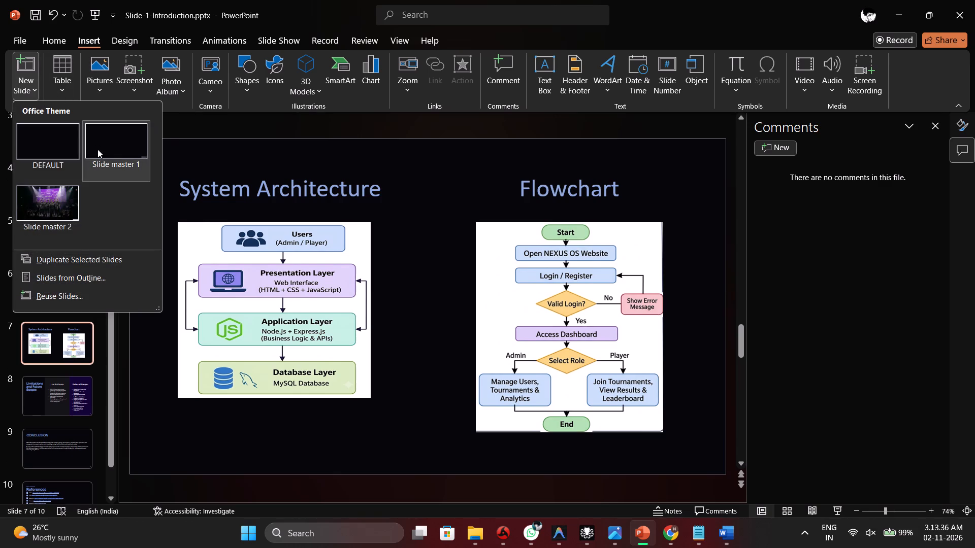
pyautogui.click(66, 261)
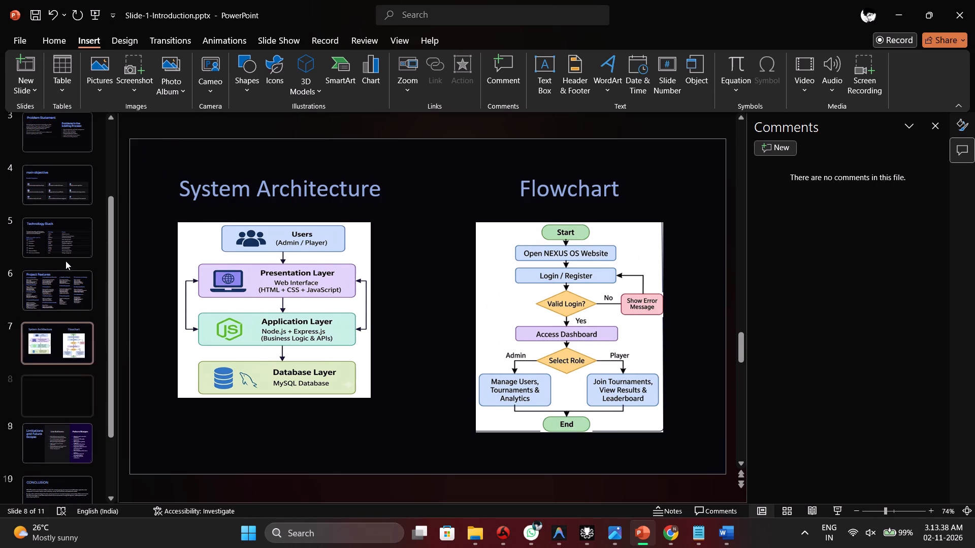
pyautogui.click(75, 418)
pyautogui.click(75, 413)
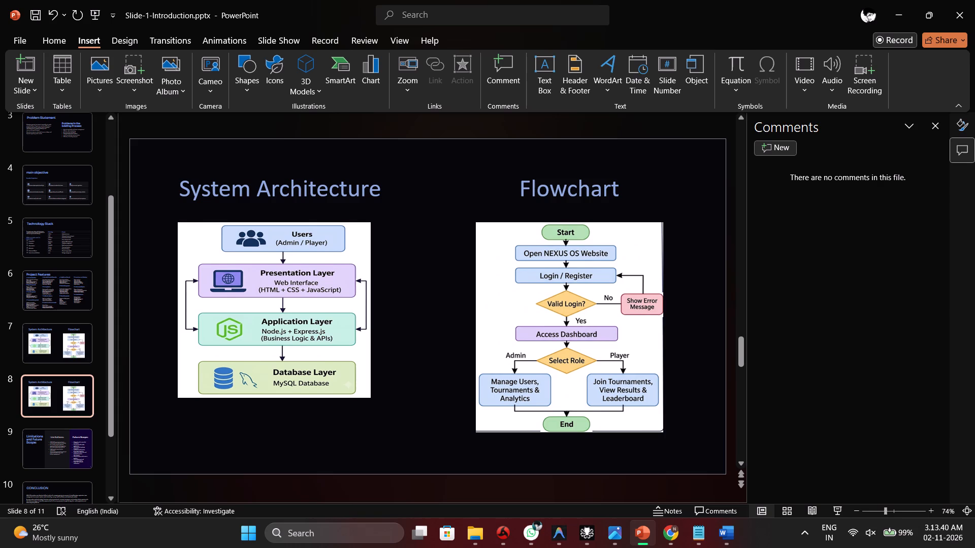
# Switch to the OOPS Report in Word, copy the Use Case diagram and minimize the report.
pyautogui.click(316, 190)
pyautogui.click(719, 539)
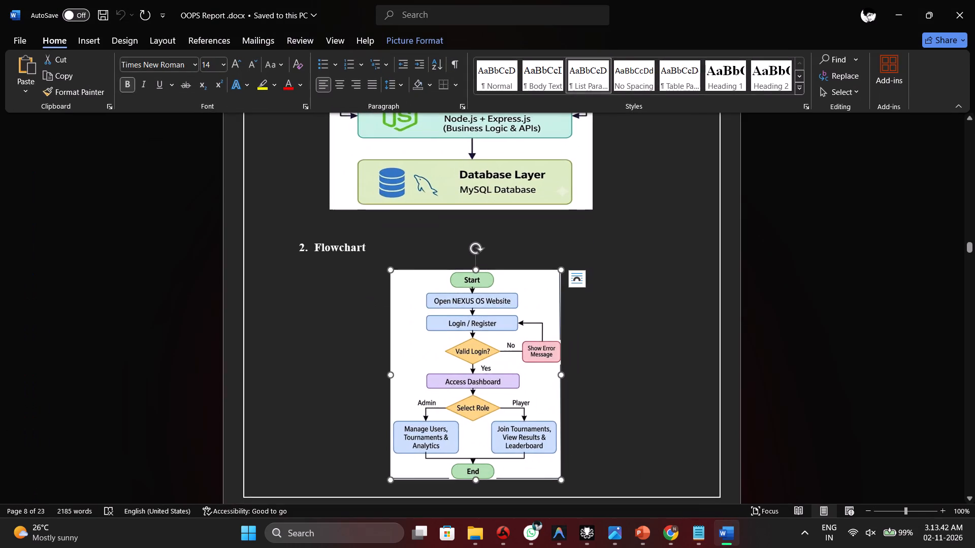
pyautogui.scroll(-7, 566, 362)
pyautogui.scroll(-20, 566, 362)
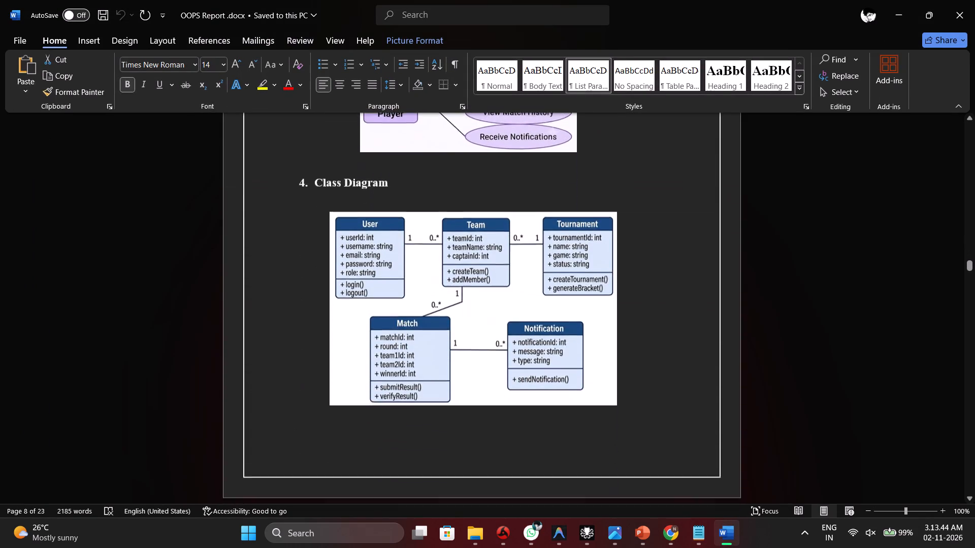
pyautogui.scroll(-5, 566, 362)
pyautogui.scroll(18, 566, 362)
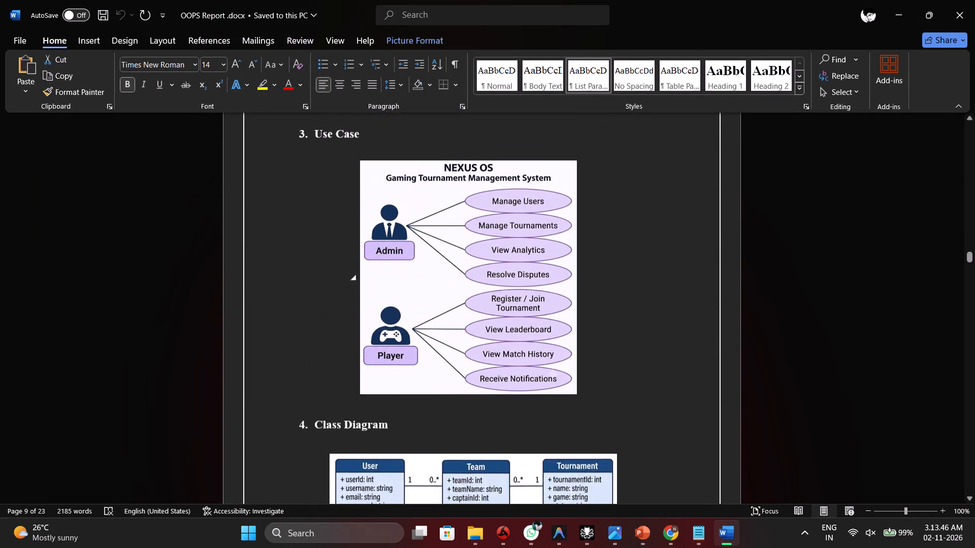
pyautogui.click(470, 245)
pyautogui.rightClick(470, 245)
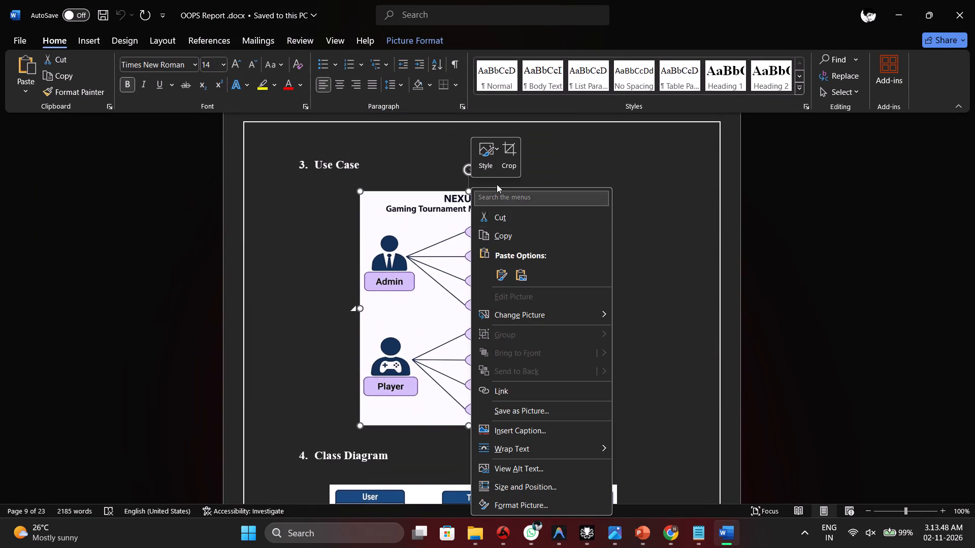
pyautogui.click(450, 232)
pyautogui.rightClick(460, 237)
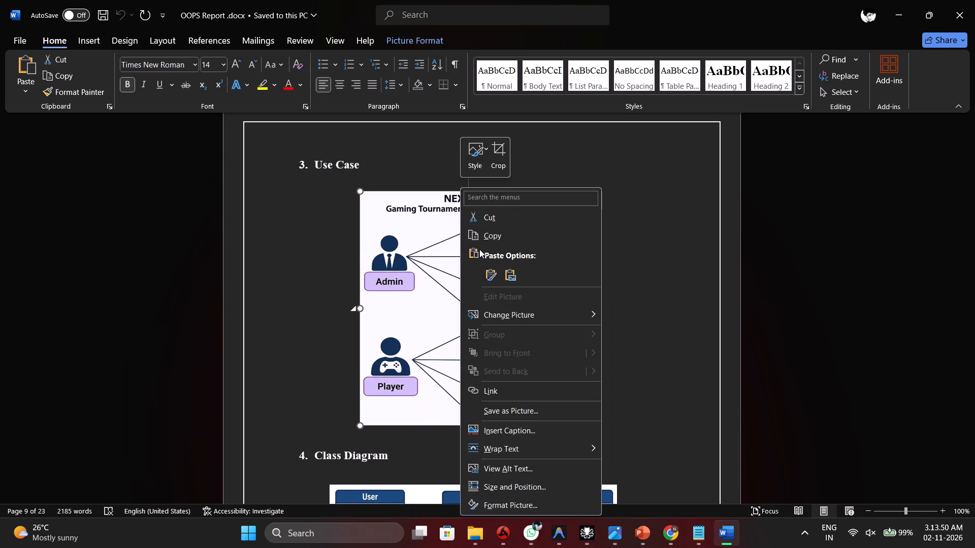
pyautogui.click(480, 241)
pyautogui.click(905, 12)
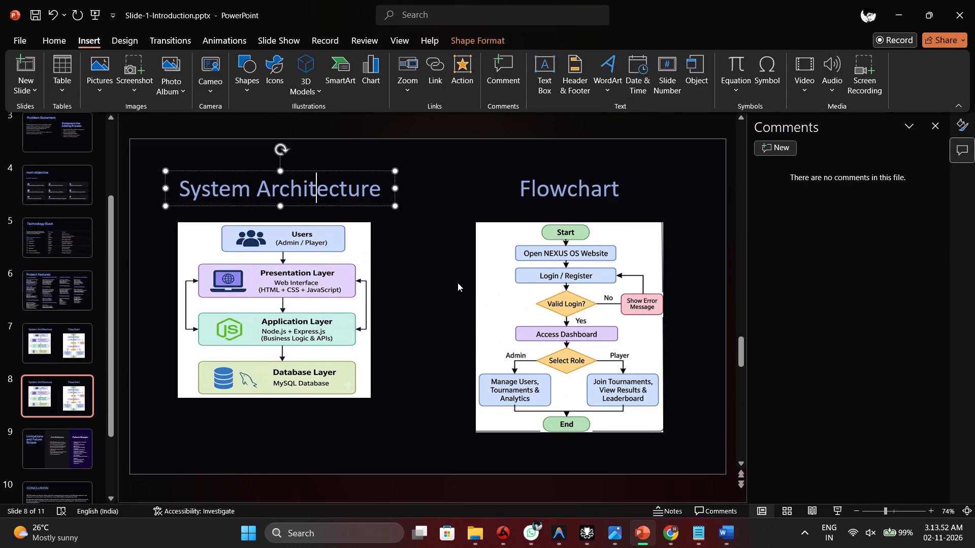
# Replace the "System Architecture" heading on slide 8 in PowerPoint with "Use Case".
pyautogui.scroll(-4, 381, 305)
pyautogui.click(52, 305)
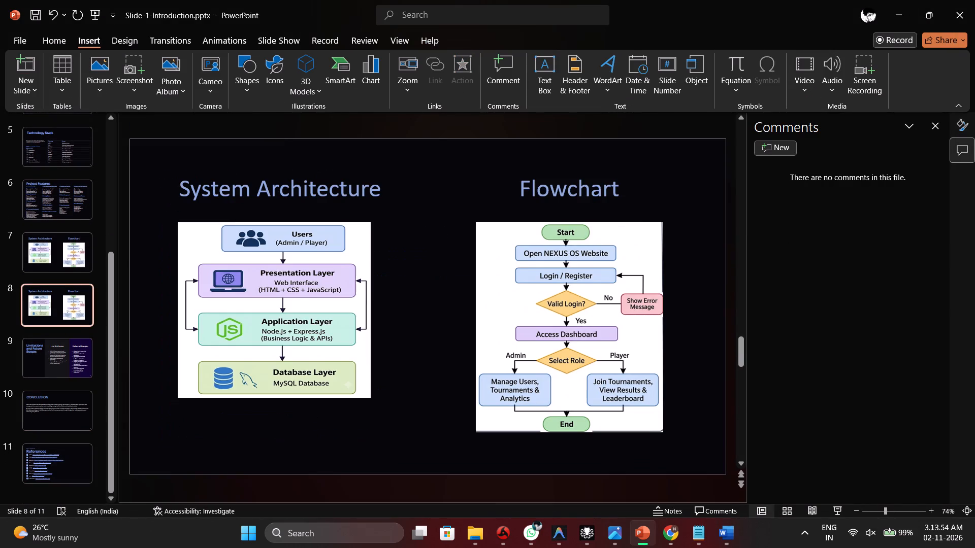
pyautogui.click(372, 187)
pyautogui.click(385, 187)
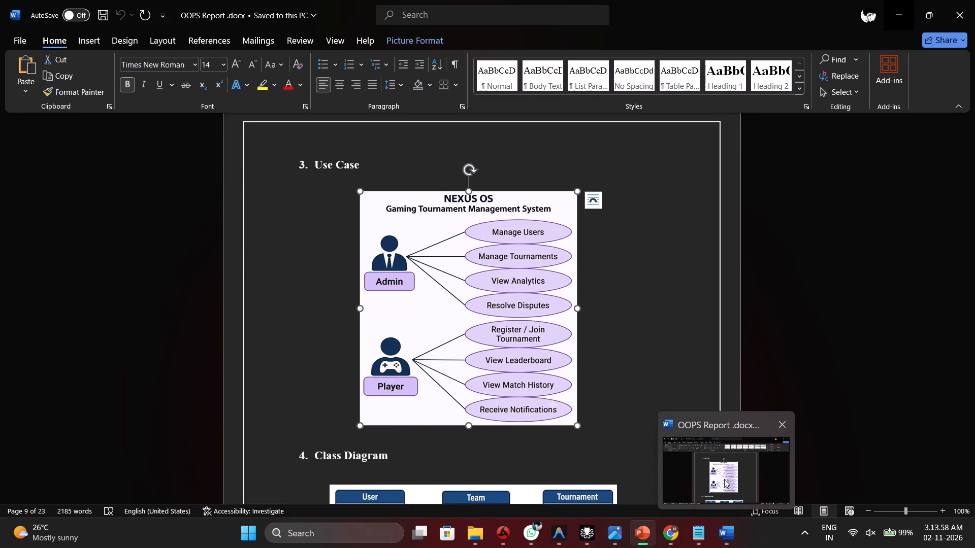
pyautogui.click(380, 198)
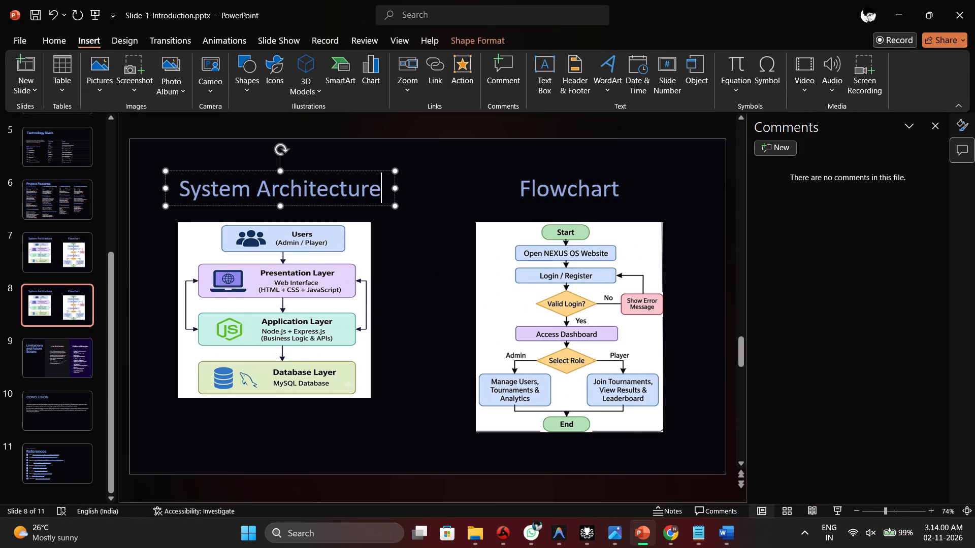
pyautogui.moveTo(380, 198); pyautogui.dragTo(210, 198)
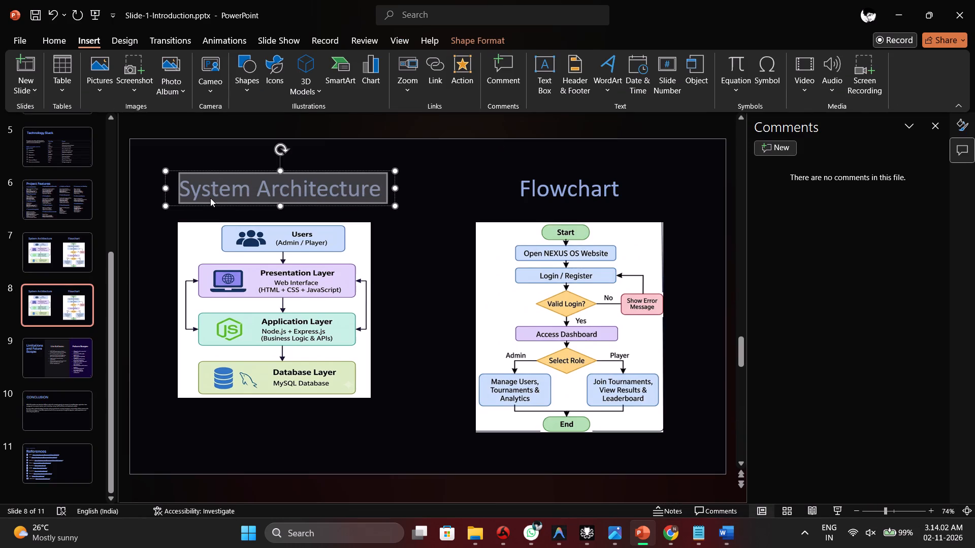
pyautogui.write('Use Case')
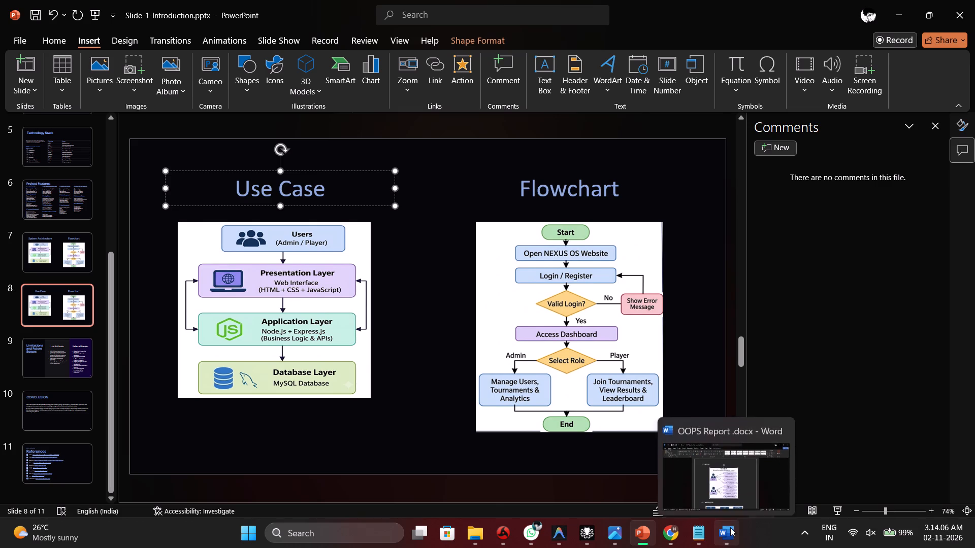
# Delete the System Architecture diagram from slide 8 and paste the copied Use Case diagram.
pyautogui.click(323, 303)
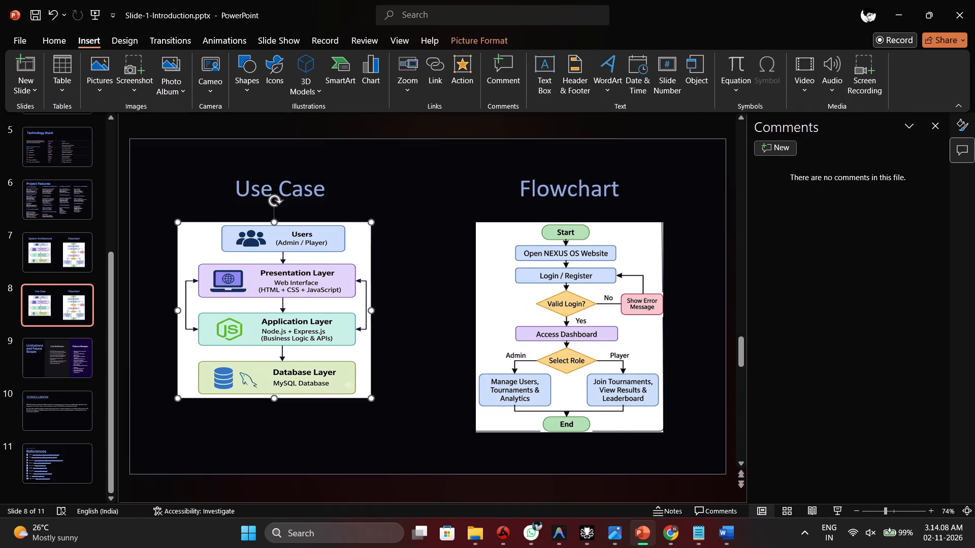
pyautogui.press('Delete')
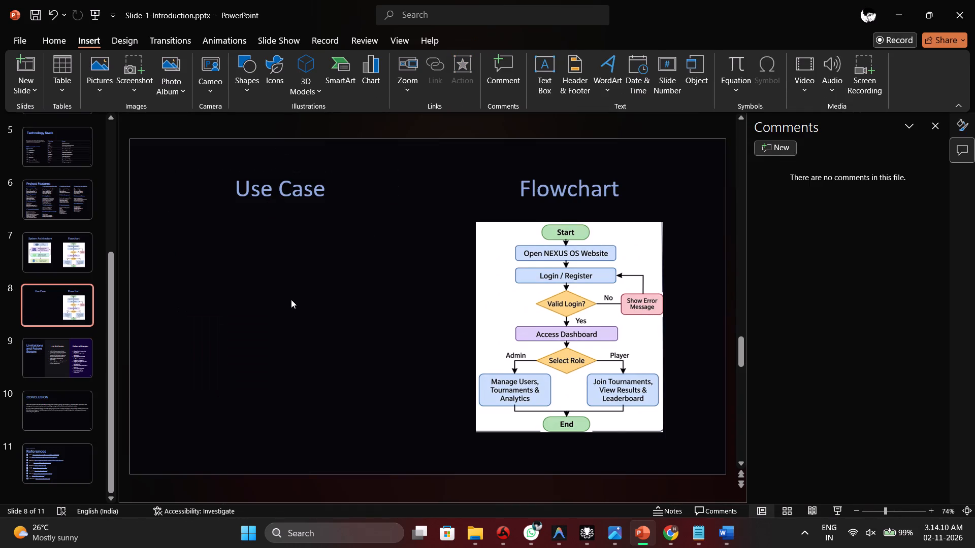
pyautogui.hotkey('ctrl', 'v')
# Enlarge the Use Case diagram and center it below the "Use Case" heading, bottom-aligned with the Flowchart diagram.
pyautogui.moveTo(389, 293); pyautogui.dragTo(251, 295)
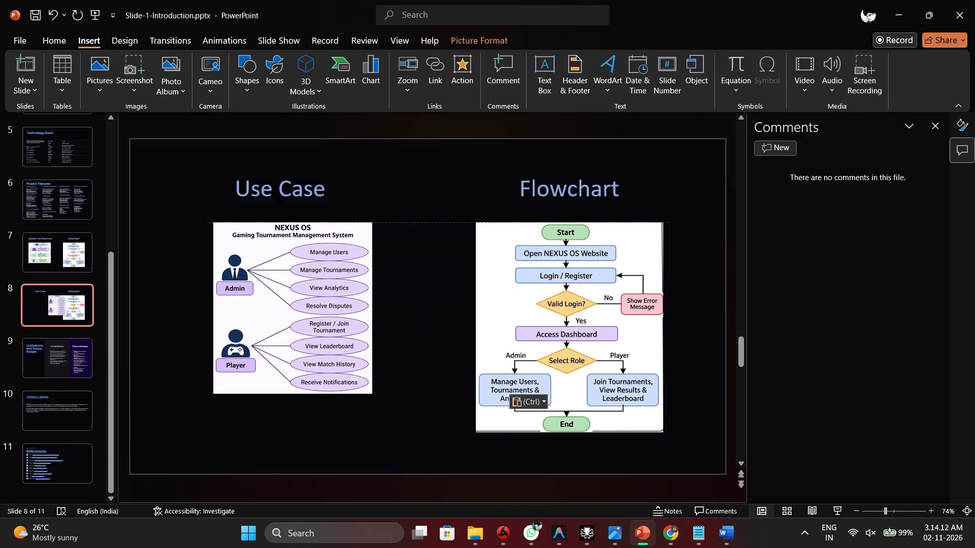
pyautogui.moveTo(251, 295); pyautogui.dragTo(244, 296)
pyautogui.moveTo(358, 392); pyautogui.dragTo(400, 408)
pyautogui.moveTo(330, 361); pyautogui.dragTo(308, 358)
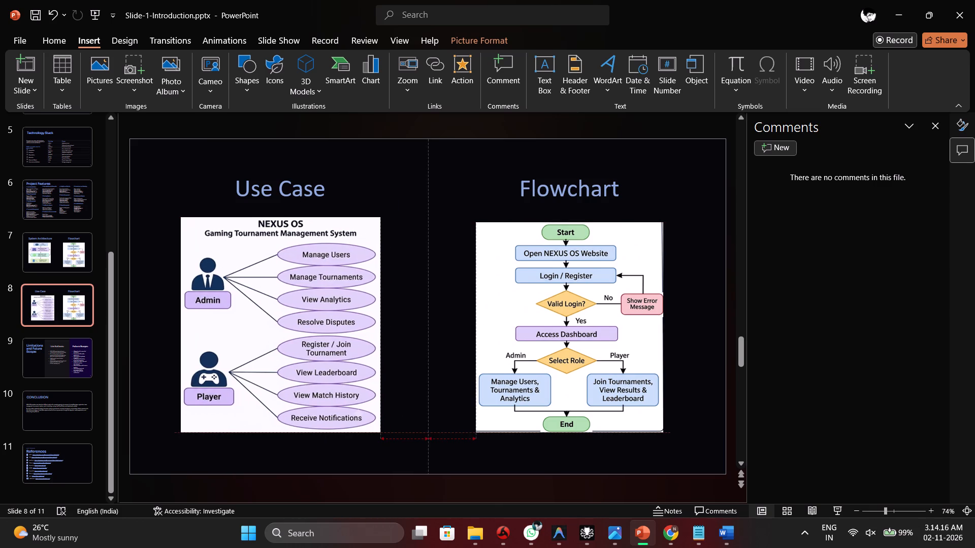
pyautogui.moveTo(308, 358); pyautogui.dragTo(310, 355)
pyautogui.click(418, 320)
# Delete the Flowchart diagram from slide 8.
pyautogui.click(511, 307)
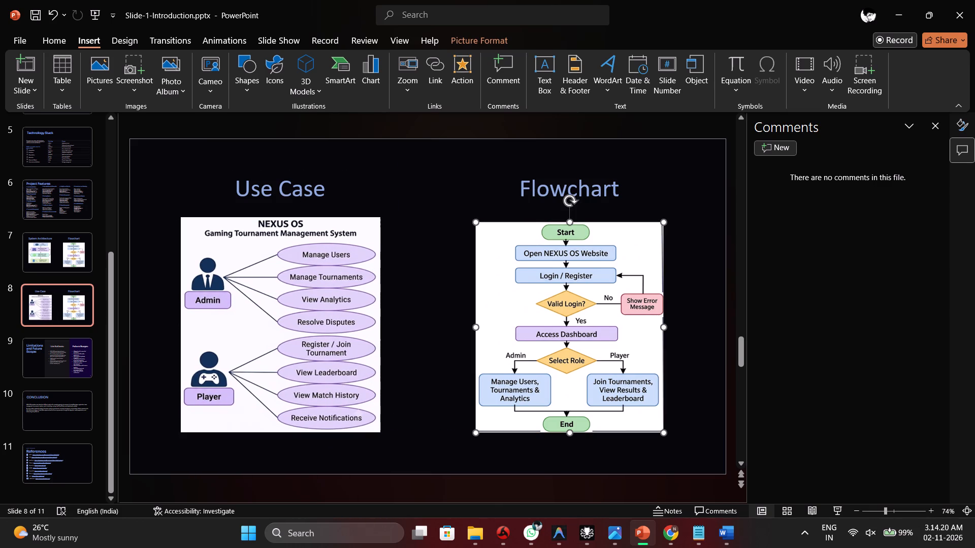
pyautogui.press('Delete')
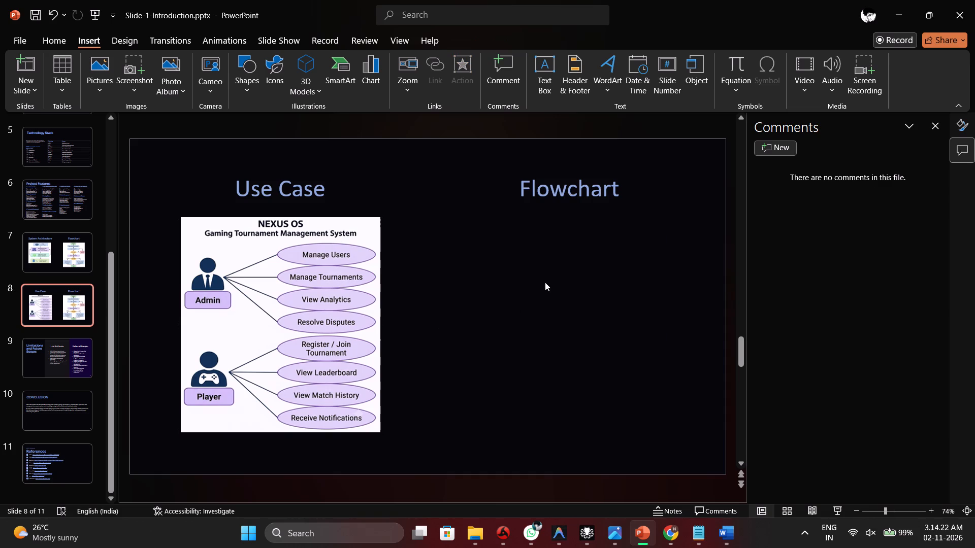
# Switch to the OOPS Report in Word, copy the diagram under "5. Flow Diagram" and minimize the report.
pyautogui.click(583, 185)
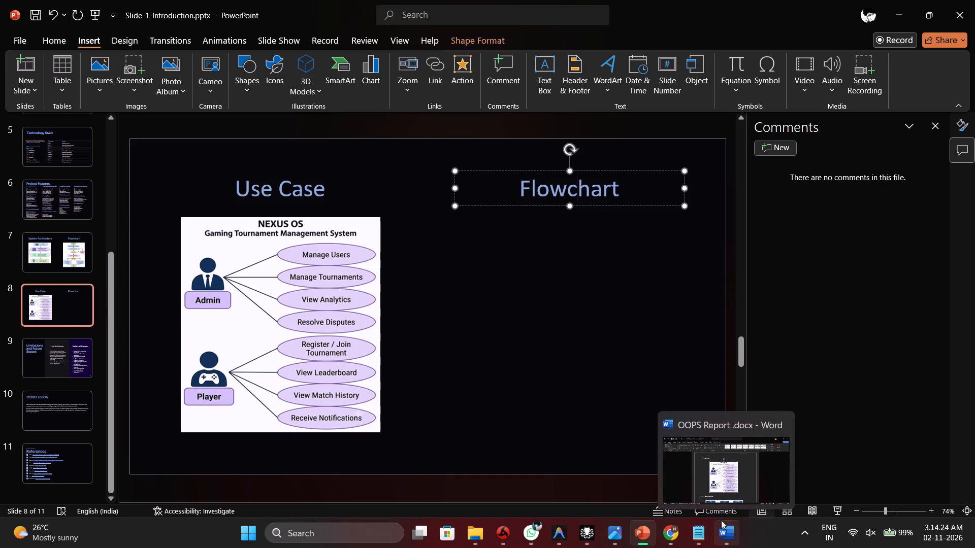
pyautogui.click(729, 483)
pyautogui.scroll(-14, 477, 408)
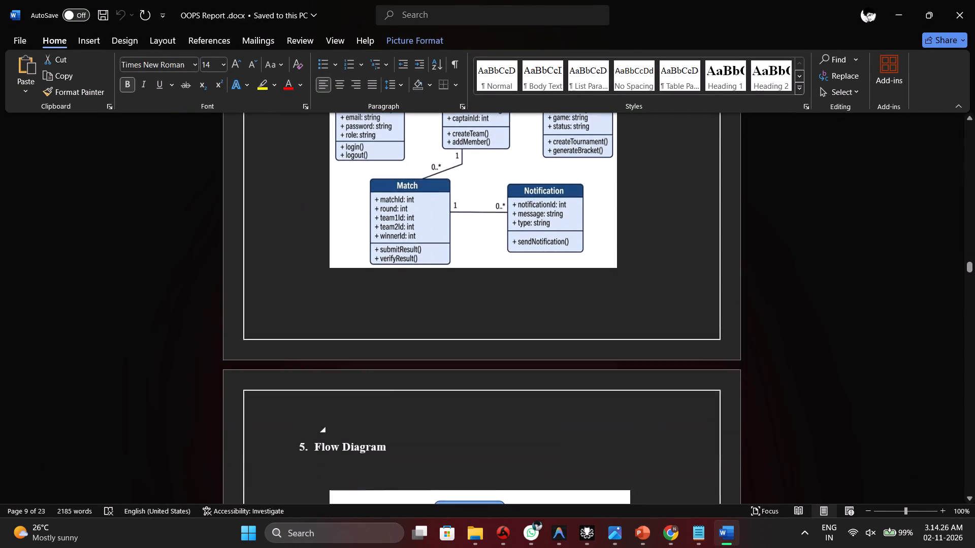
pyautogui.scroll(3, 476, 408)
pyautogui.scroll(-9, 476, 408)
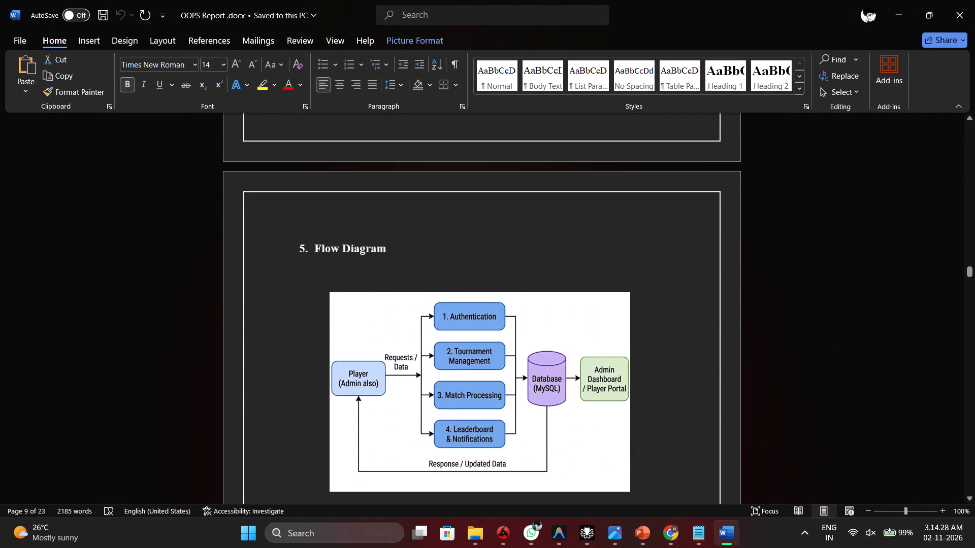
pyautogui.scroll(-6, 476, 407)
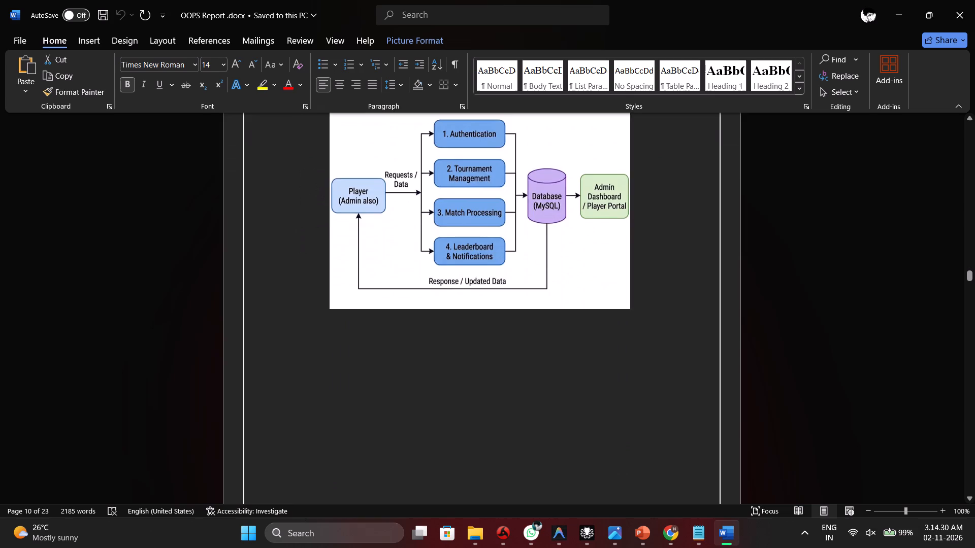
pyautogui.scroll(3, 476, 407)
pyautogui.click(493, 348)
pyautogui.rightClick(493, 348)
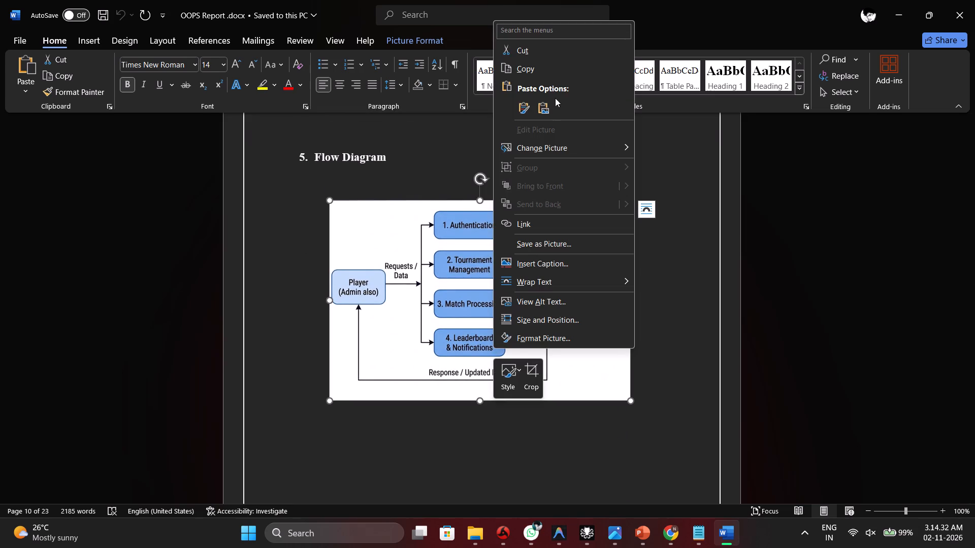
pyautogui.click(551, 71)
pyautogui.click(898, 6)
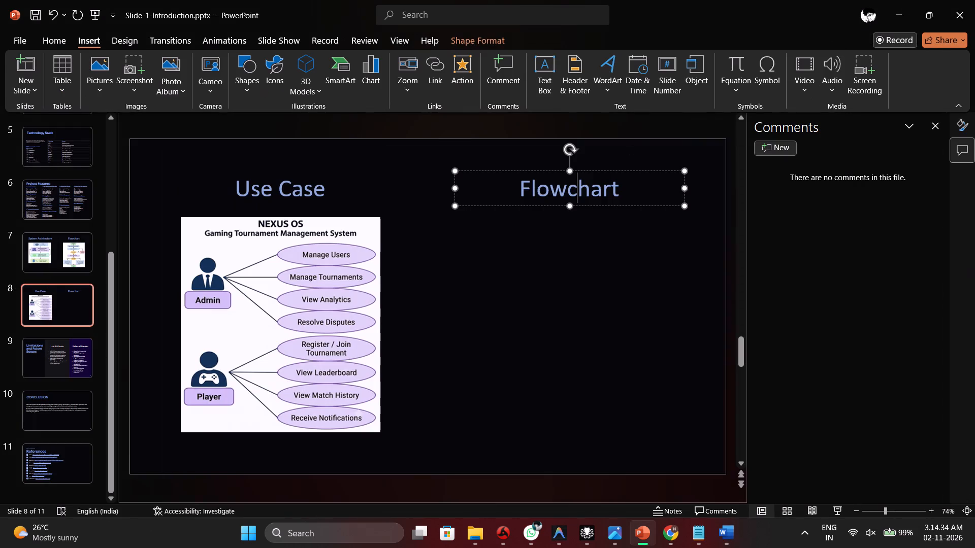
# Change the "Flowchart" heading on slide 8 in PowerPoint to "Flow Diagram".
pyautogui.click(620, 194)
pyautogui.click(687, 162)
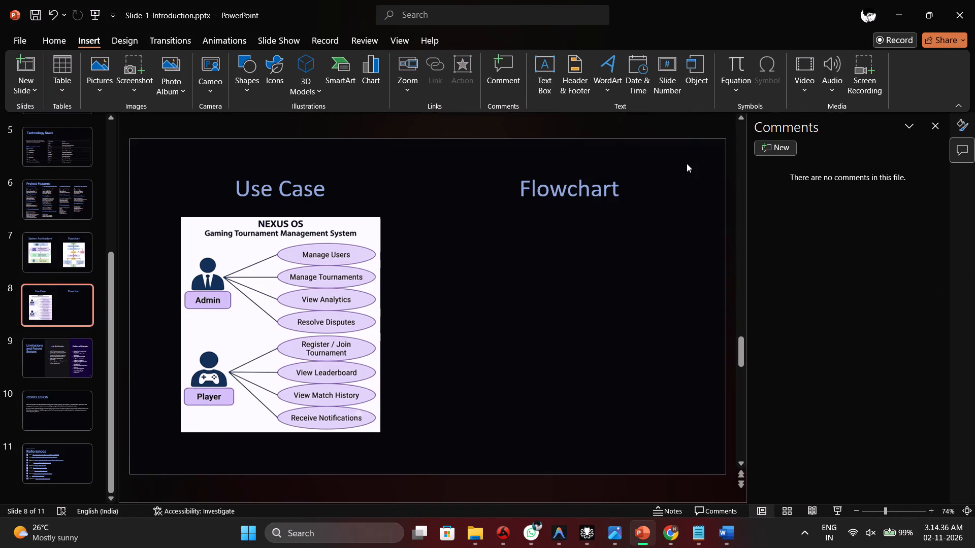
pyautogui.click(633, 180)
pyautogui.click(628, 184)
pyautogui.doubleClick(634, 192)
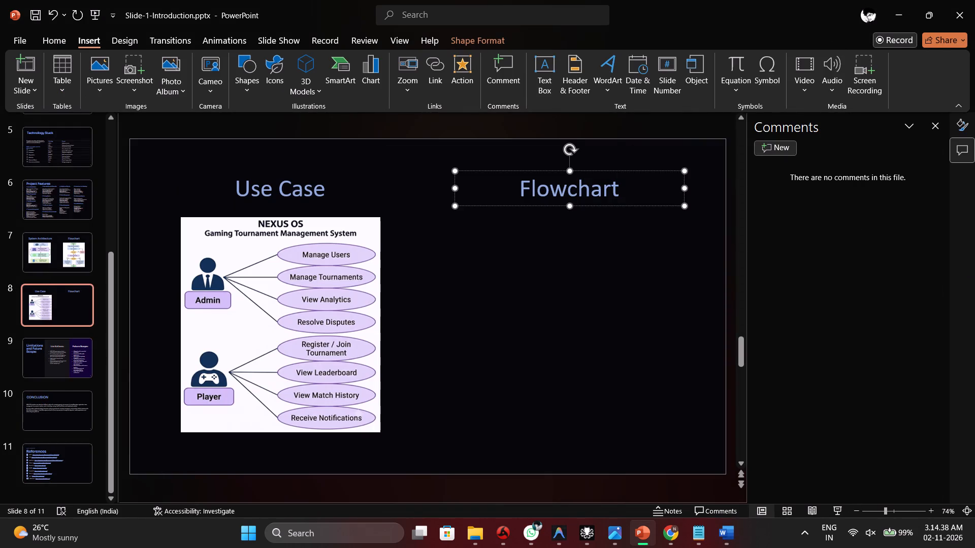
pyautogui.rightClick(634, 193)
pyautogui.click(605, 189)
pyautogui.tripleClick(633, 191)
pyautogui.click(633, 191)
pyautogui.press('BackSpace')
pyautogui.press('BackSpace')
pyautogui.press('BackSpace')
pyautogui.press('BackSpace')
pyautogui.press('BackSpace')
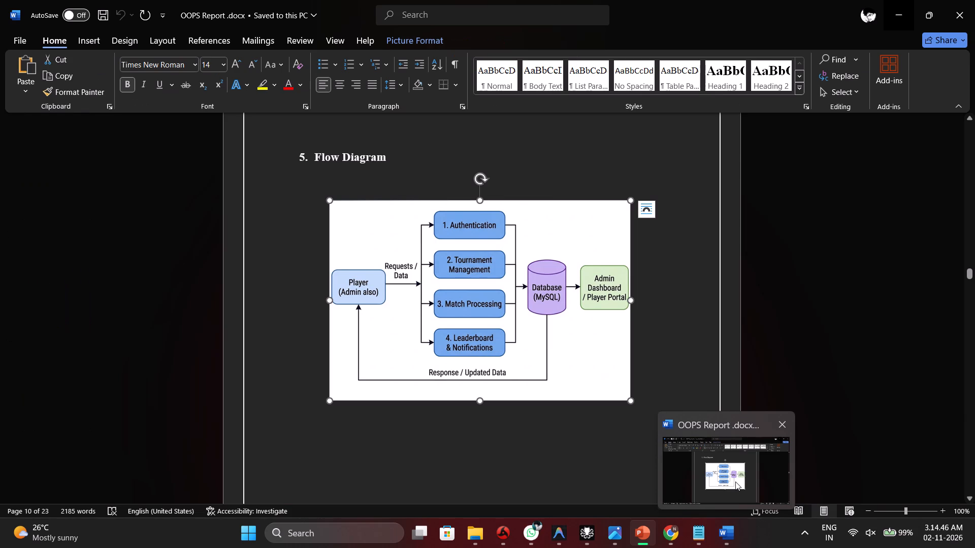
pyautogui.press('space')
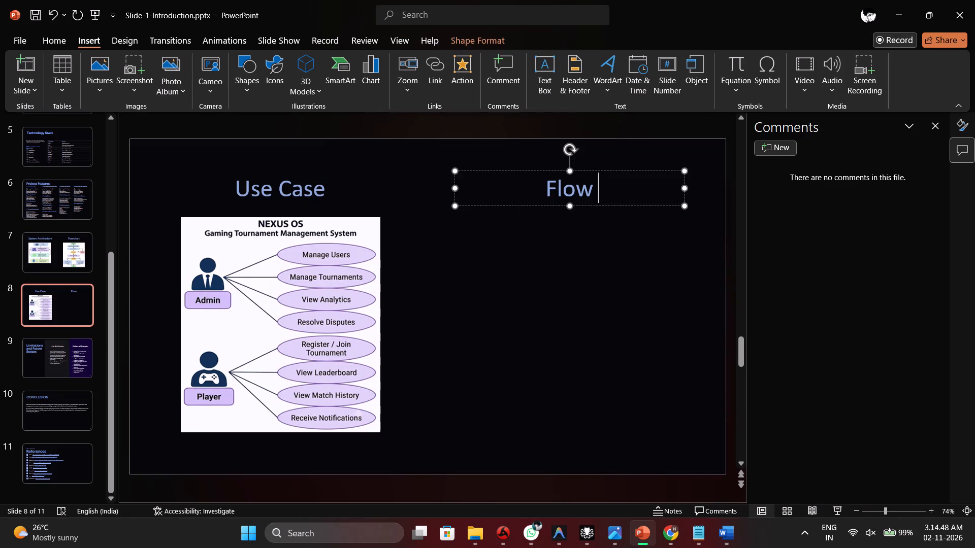
pyautogui.write('Diagram')
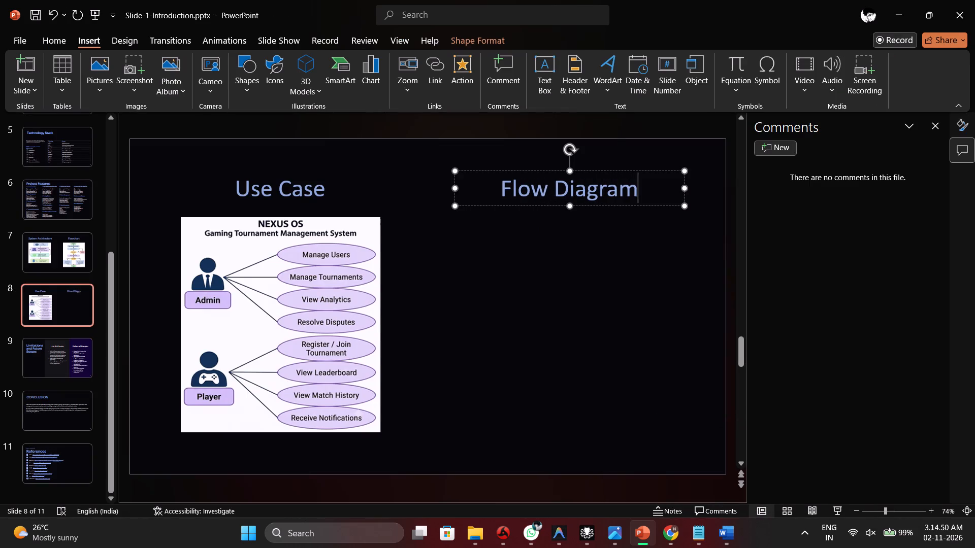
# Paste the copied Flow Diagram onto slide 8 as a picture.
pyautogui.click(634, 277)
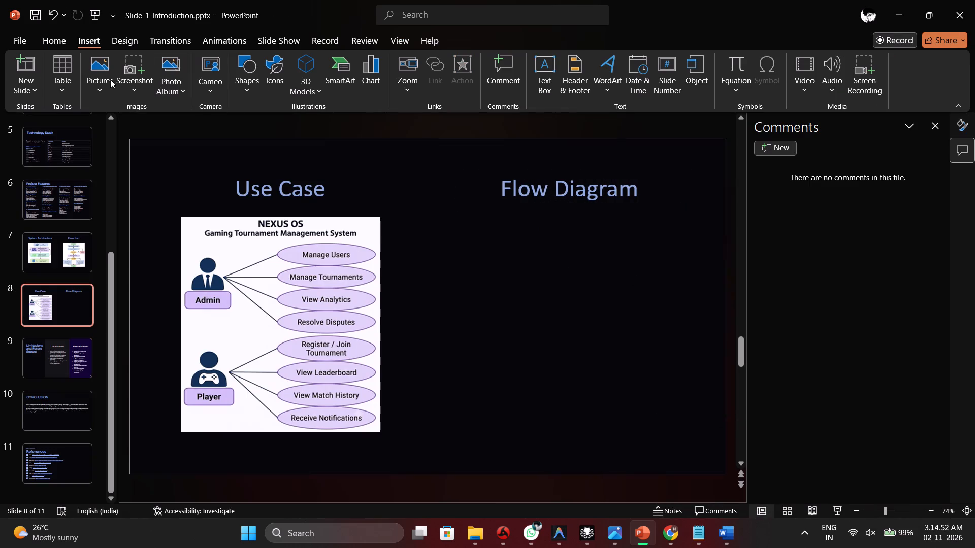
pyautogui.rightClick(72, 306)
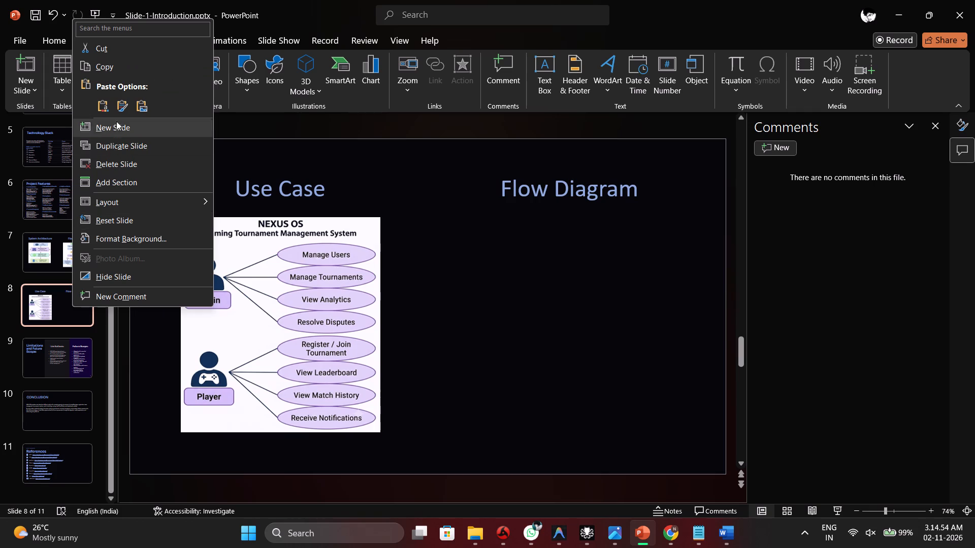
pyautogui.click(142, 104)
# Enlarge the pasted flow diagram slightly and center it below the "Flow Diagram" heading, beside the Use Case picture.
pyautogui.moveTo(453, 282); pyautogui.dragTo(549, 279)
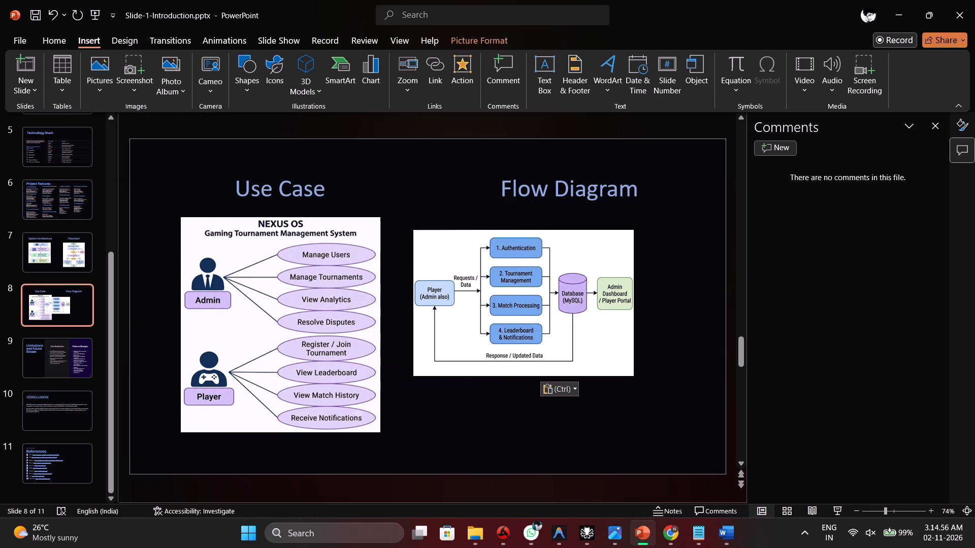
pyautogui.moveTo(549, 279); pyautogui.dragTo(592, 284)
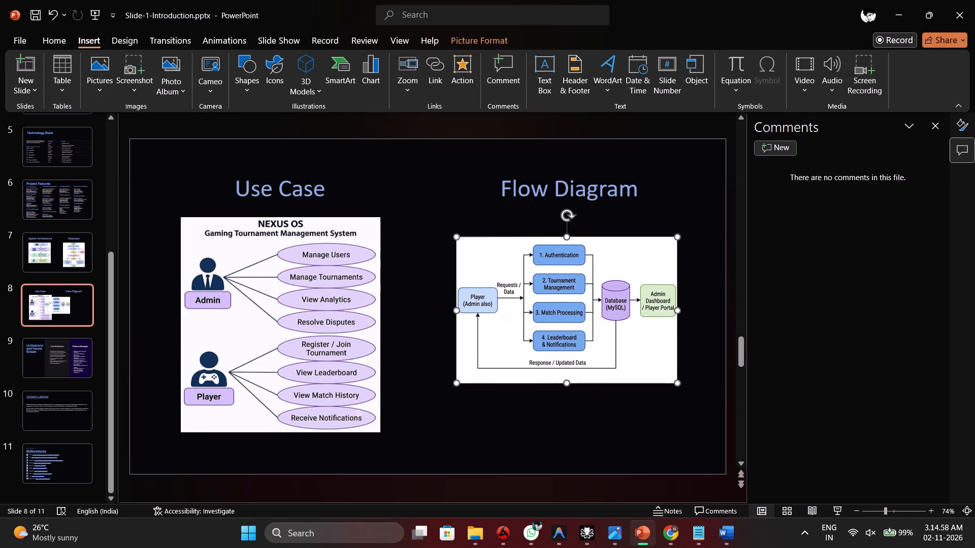
pyautogui.moveTo(676, 384); pyautogui.dragTo(699, 391)
pyautogui.moveTo(644, 336); pyautogui.dragTo(650, 328)
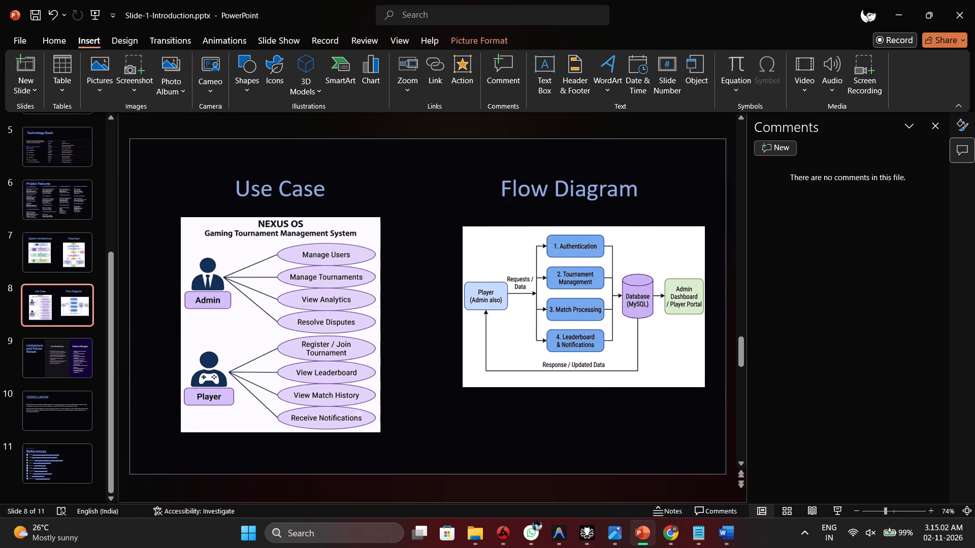
pyautogui.moveTo(650, 328); pyautogui.dragTo(639, 334)
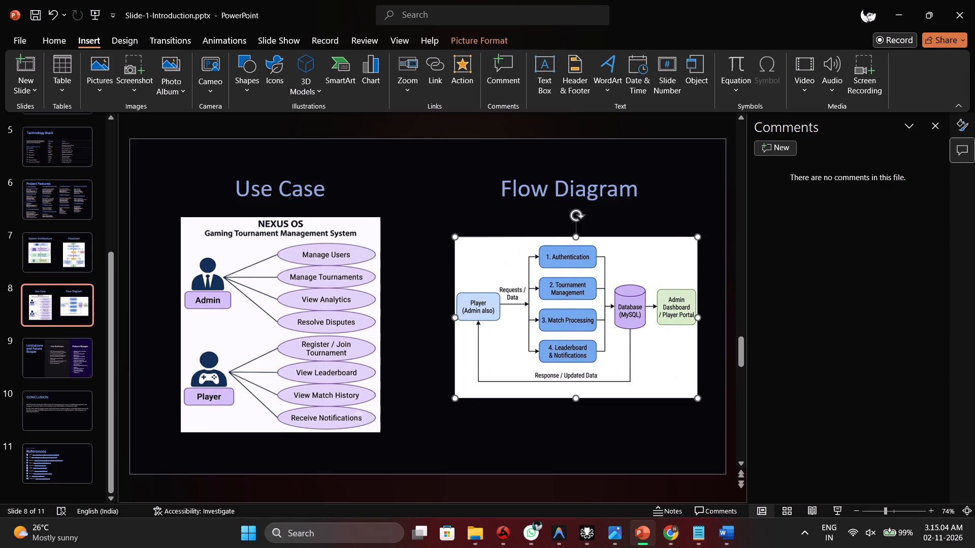
pyautogui.click(392, 199)
pyautogui.click(567, 319)
pyautogui.moveTo(574, 315); pyautogui.dragTo(574, 301)
pyautogui.click(454, 205)
pyautogui.click(78, 249)
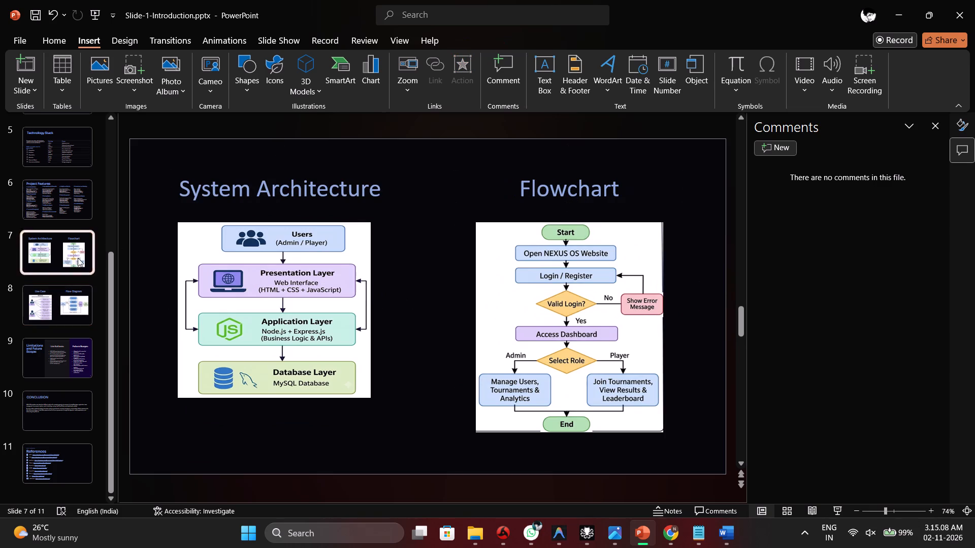
pyautogui.click(53, 307)
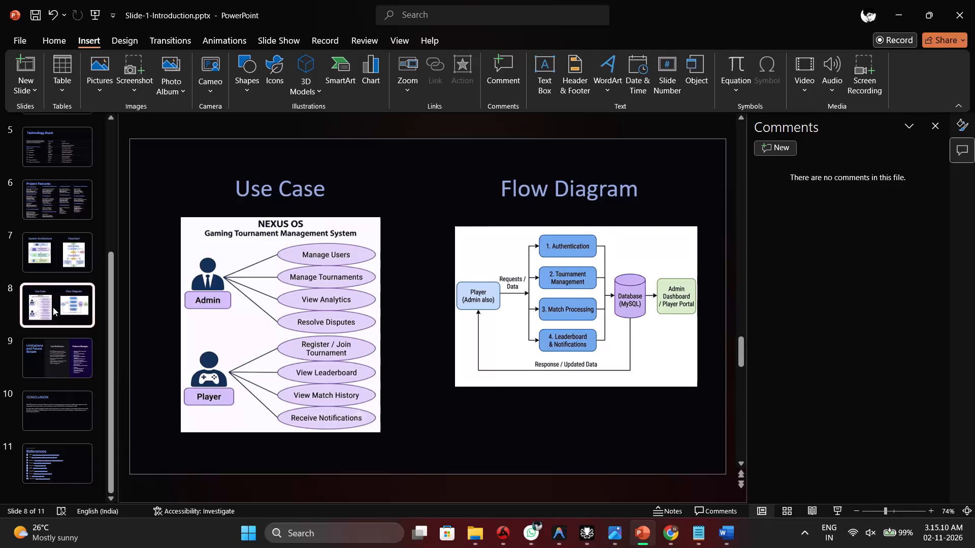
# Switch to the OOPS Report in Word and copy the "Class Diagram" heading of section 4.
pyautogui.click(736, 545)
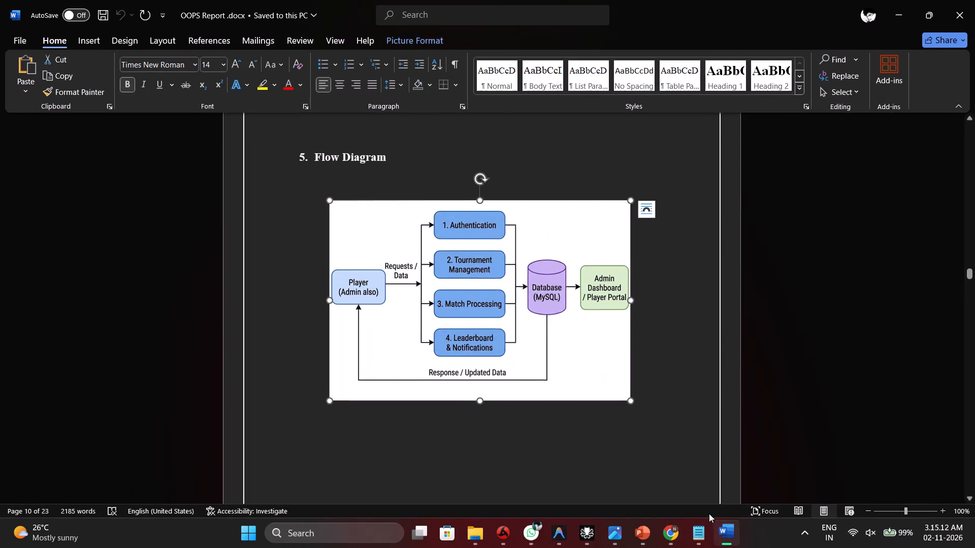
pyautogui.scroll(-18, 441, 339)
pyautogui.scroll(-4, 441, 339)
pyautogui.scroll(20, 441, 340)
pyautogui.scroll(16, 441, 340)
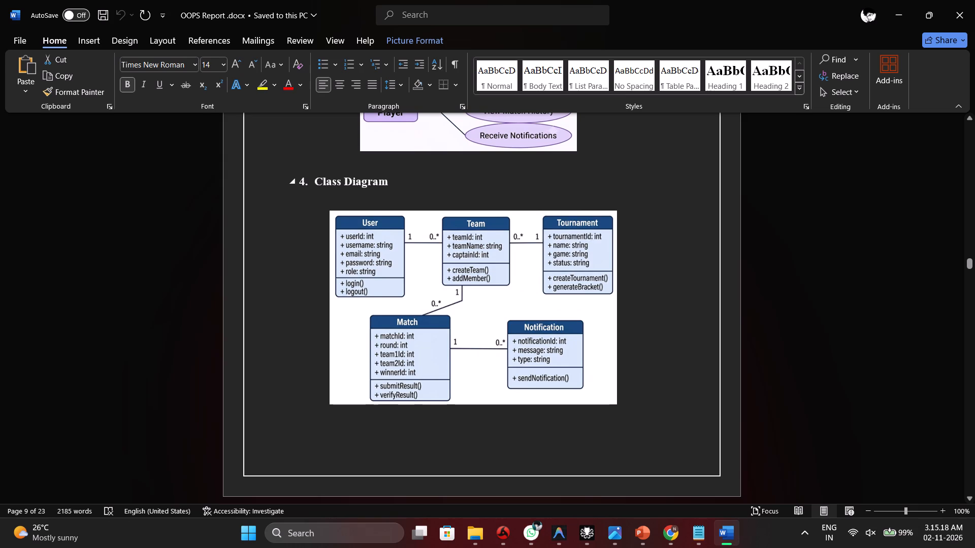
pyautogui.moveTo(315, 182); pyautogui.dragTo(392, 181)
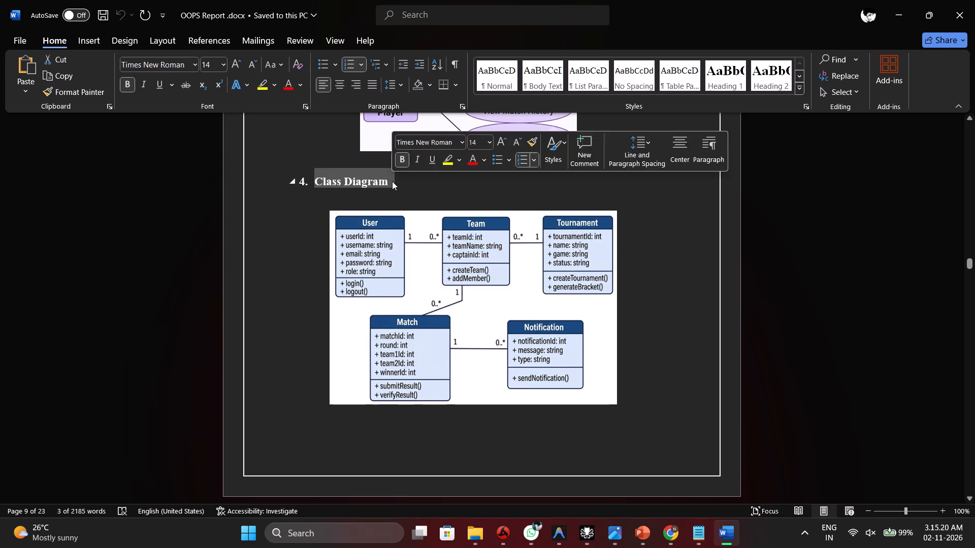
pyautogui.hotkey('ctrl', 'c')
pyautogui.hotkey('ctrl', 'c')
# Close the OOPS Report in Word.
pyautogui.click(467, 183)
pyautogui.scroll(6, 467, 183)
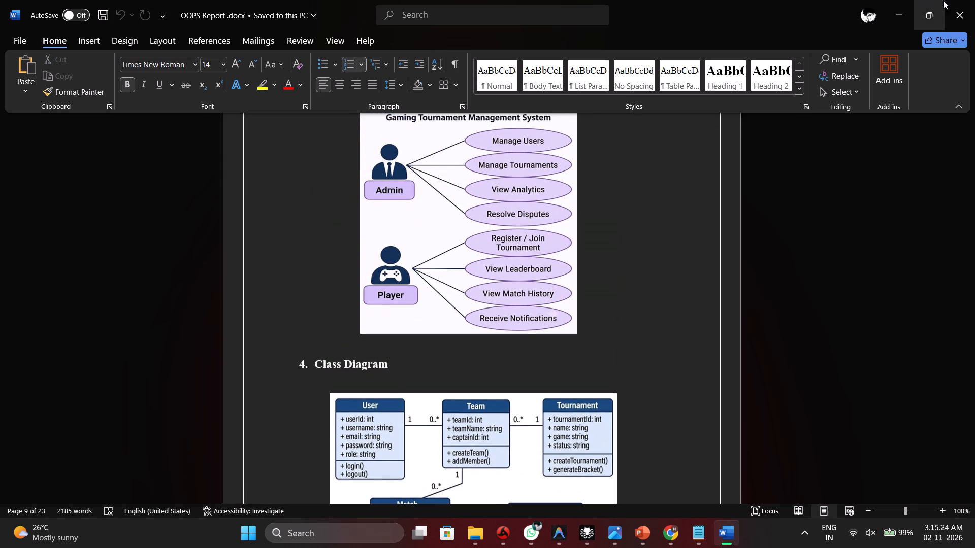
pyautogui.click(957, 7)
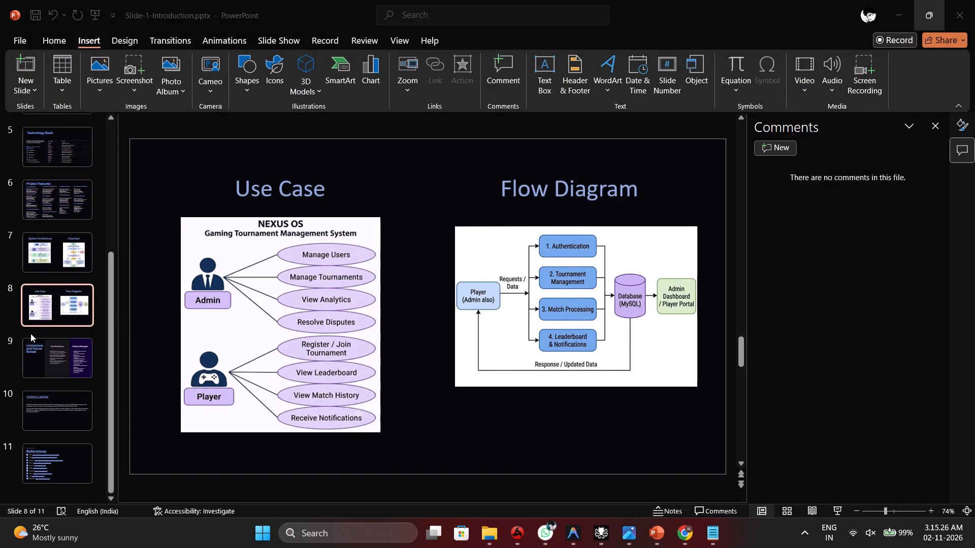
# Add a new slide with the DEFAULT layout after the References slide at the end of the PowerPoint presentation.
pyautogui.click(46, 335)
pyautogui.click(60, 352)
pyautogui.click(61, 312)
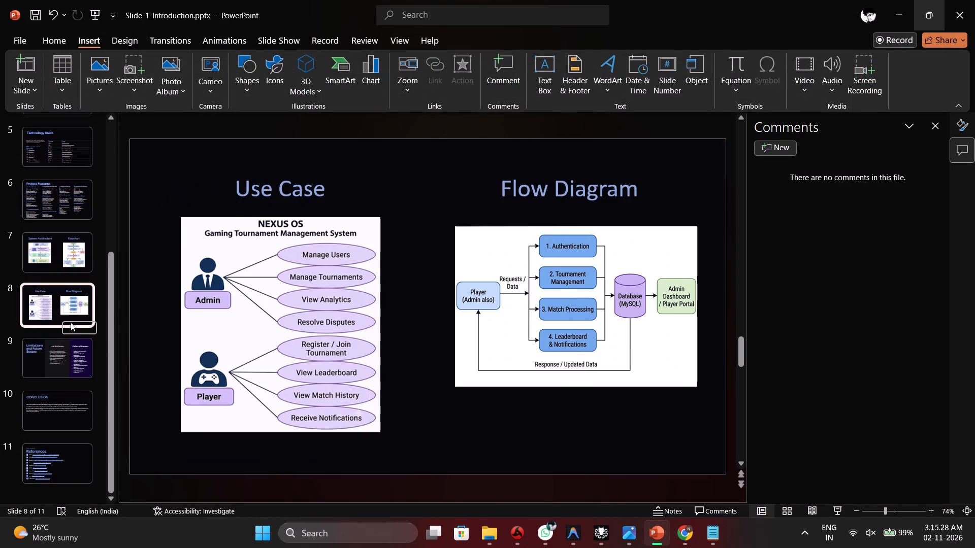
pyautogui.click(78, 350)
pyautogui.scroll(-8, 78, 351)
pyautogui.click(80, 441)
pyautogui.click(81, 453)
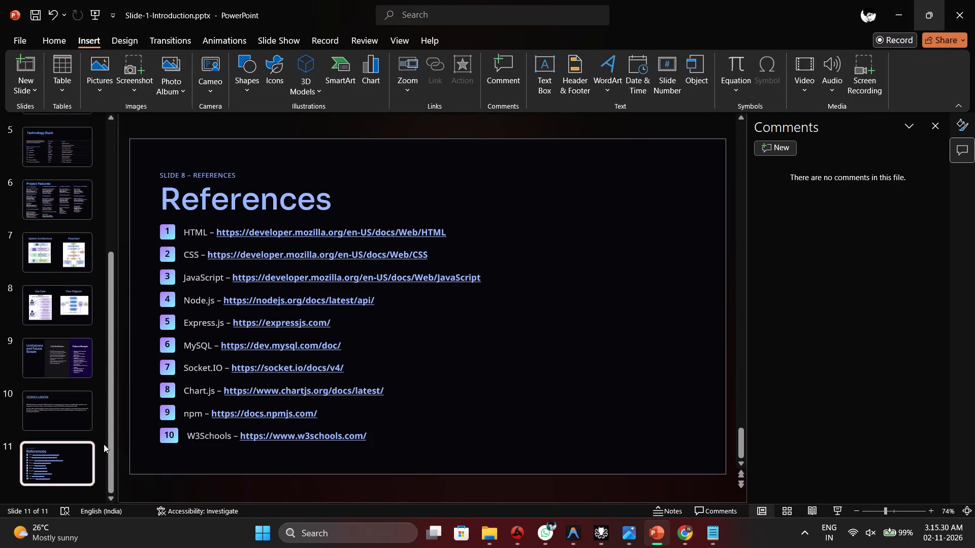
pyautogui.click(64, 91)
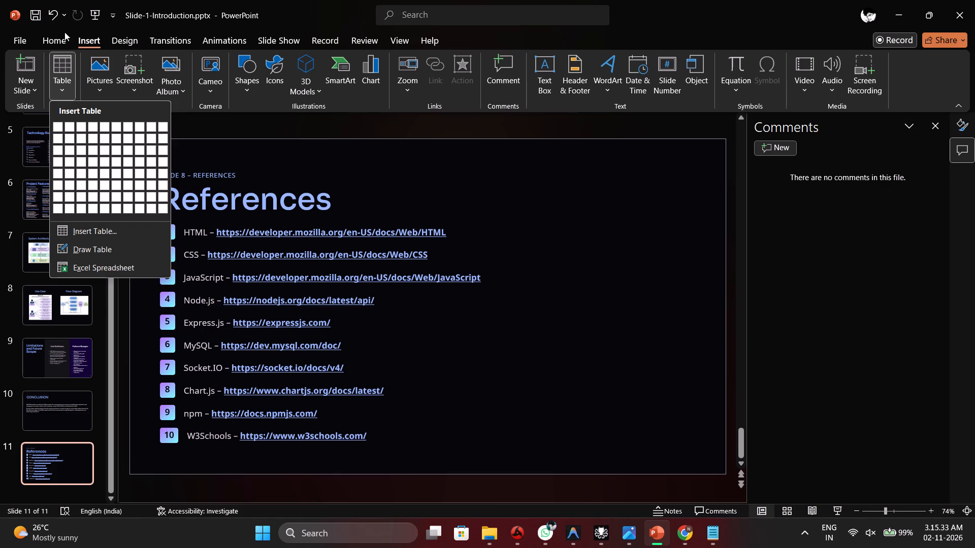
pyautogui.click(64, 32)
pyautogui.click(78, 37)
pyautogui.click(35, 97)
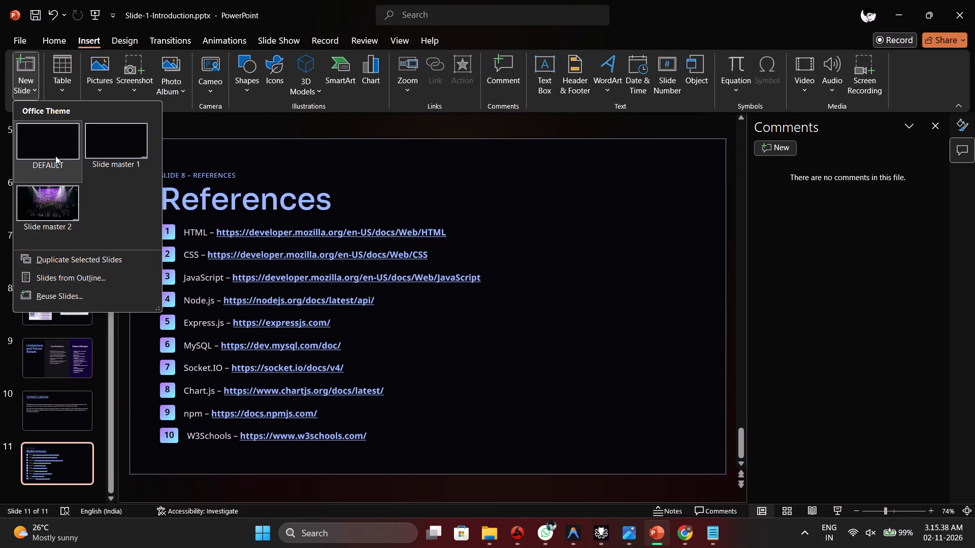
pyautogui.click(55, 152)
# Draw a wide text box in the upper middle of the new slide and enter "Thank You" in it.
pyautogui.click(377, 287)
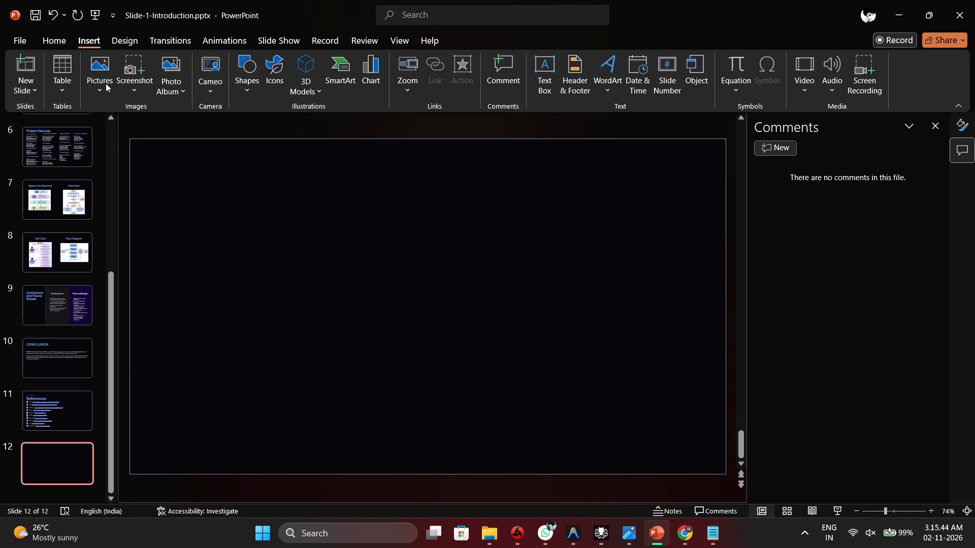
pyautogui.click(240, 88)
pyautogui.click(236, 120)
pyautogui.click(241, 123)
pyautogui.moveTo(295, 205); pyautogui.dragTo(552, 328)
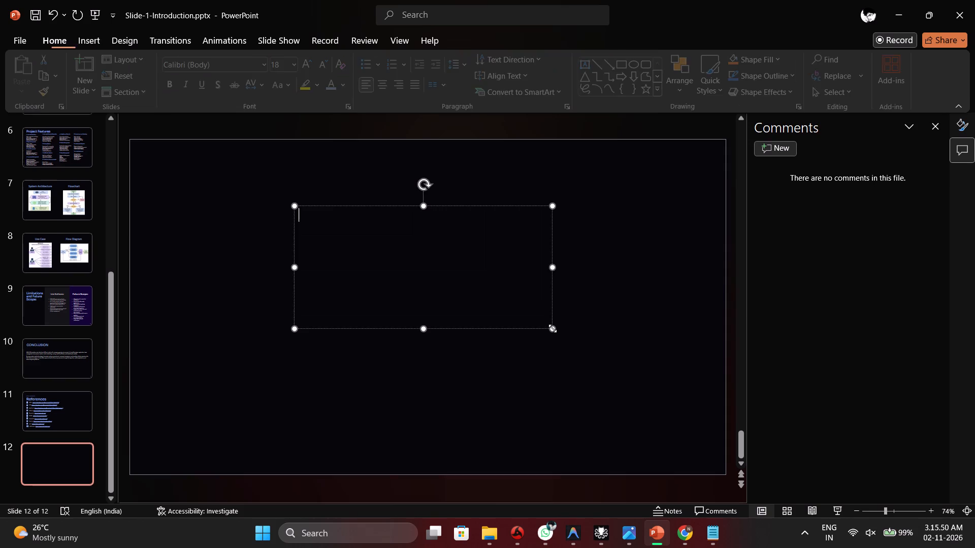
pyautogui.hotkey('shift', 't')
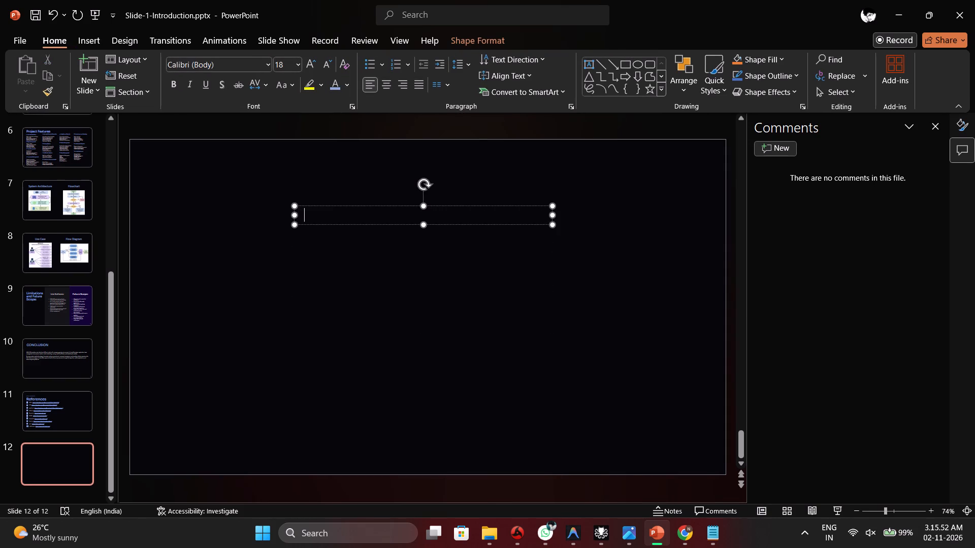
pyautogui.write('hank You')
# Recolor the "Thank You" text with a light blue theme color.
pyautogui.tripleClick(356, 216)
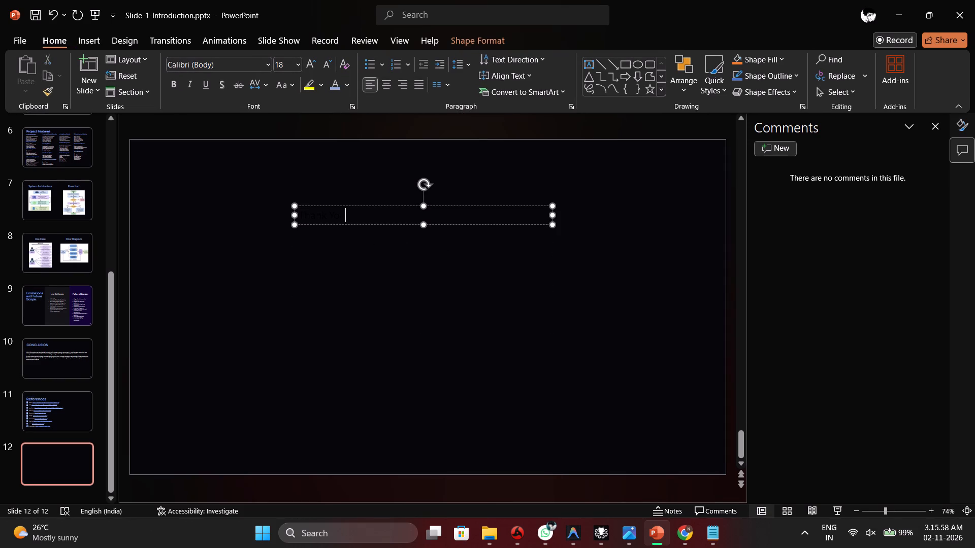
pyautogui.click(356, 216)
pyautogui.doubleClick(338, 216)
pyautogui.tripleClick(338, 216)
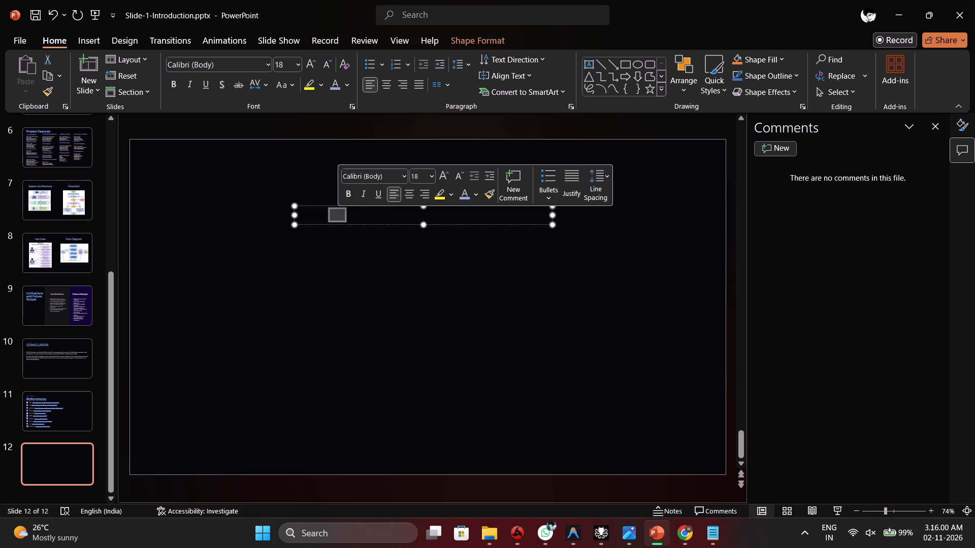
pyautogui.click(476, 194)
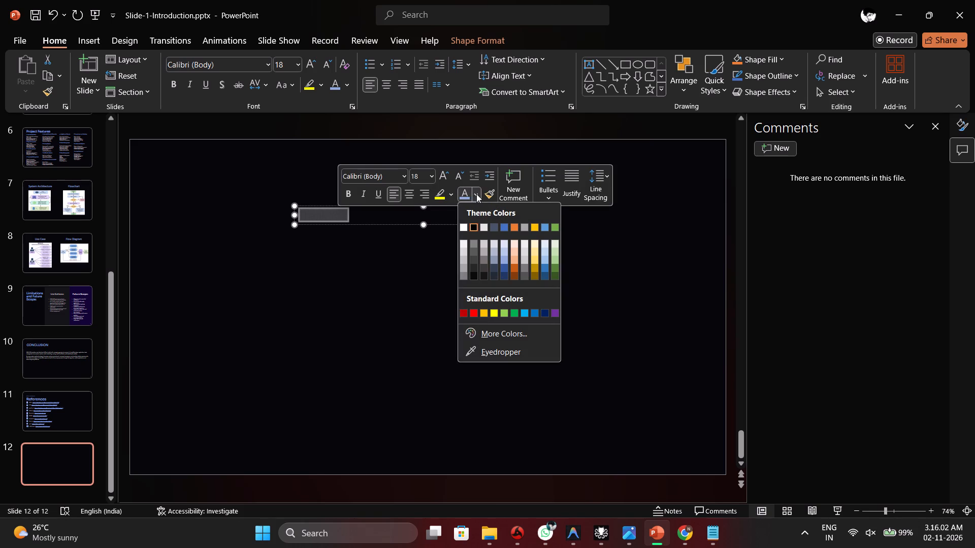
pyautogui.click(504, 259)
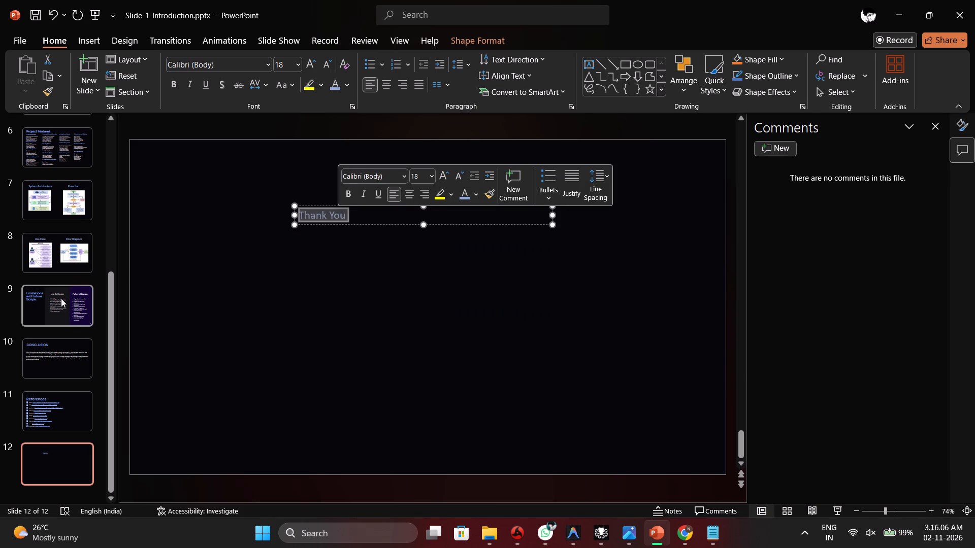
# Copy the font name from slide 9's "Limitations and Future Scope:" heading and apply Sora Medium to "Thank You" on slide 12.
pyautogui.click(61, 298)
pyautogui.doubleClick(235, 216)
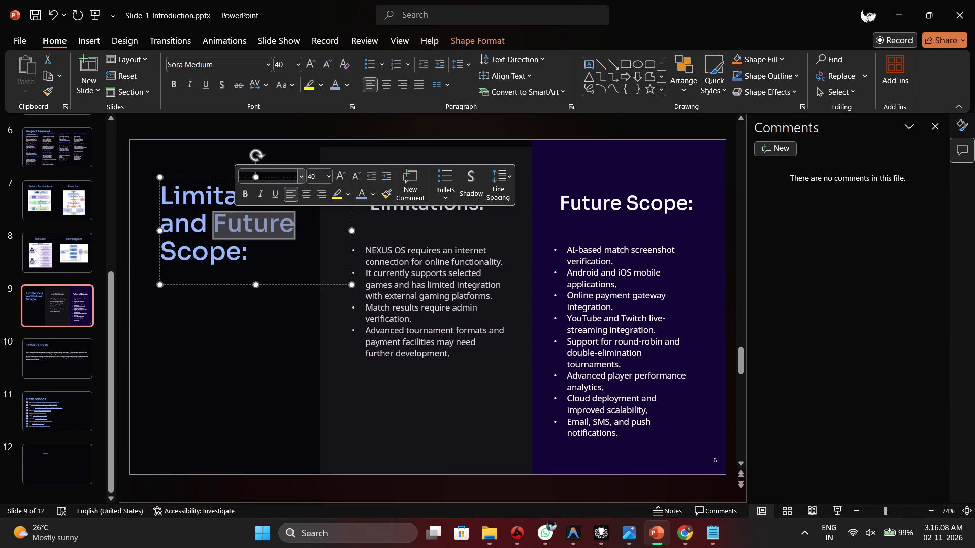
pyautogui.click(255, 177)
pyautogui.hotkey('ctrl', 'c')
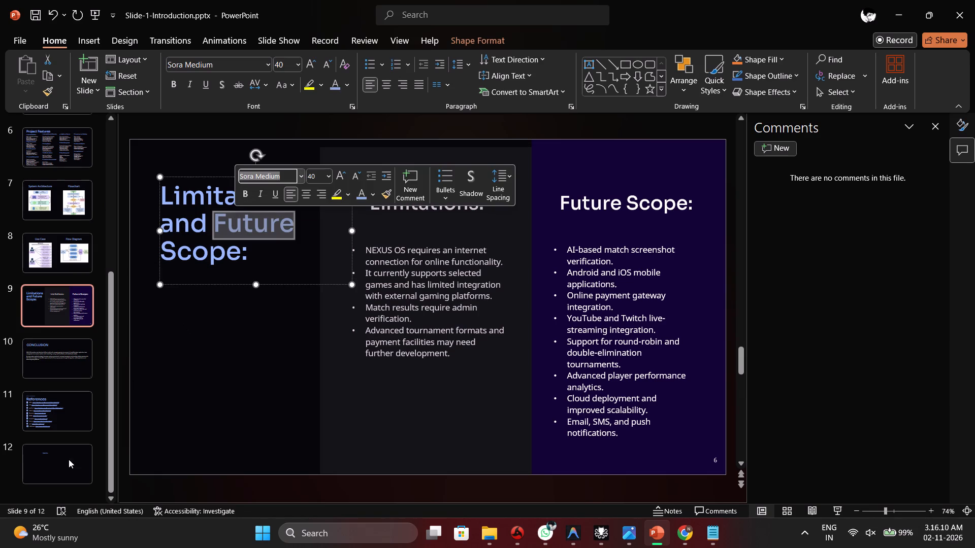
pyautogui.click(65, 463)
pyautogui.doubleClick(327, 221)
pyautogui.tripleClick(327, 221)
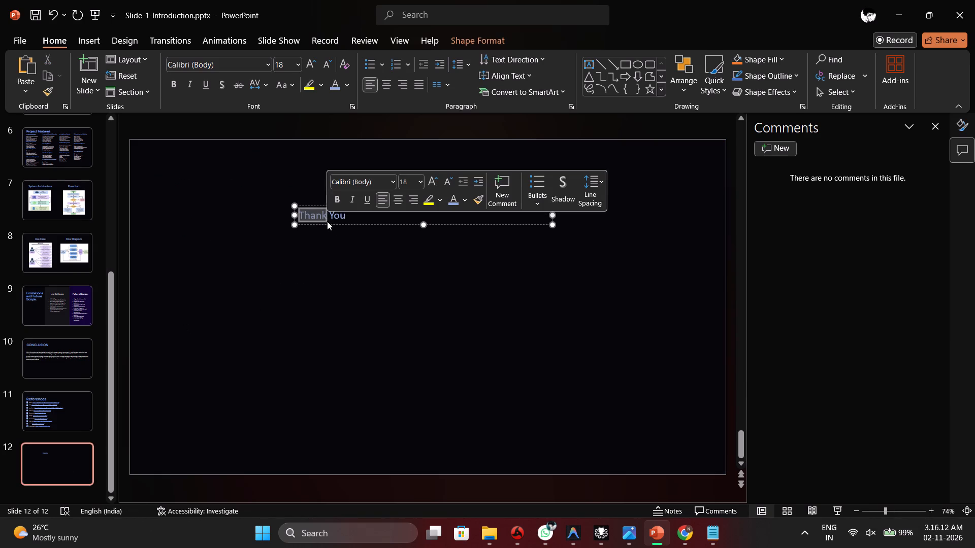
pyautogui.click(366, 184)
pyautogui.hotkey('ctrl', 'v')
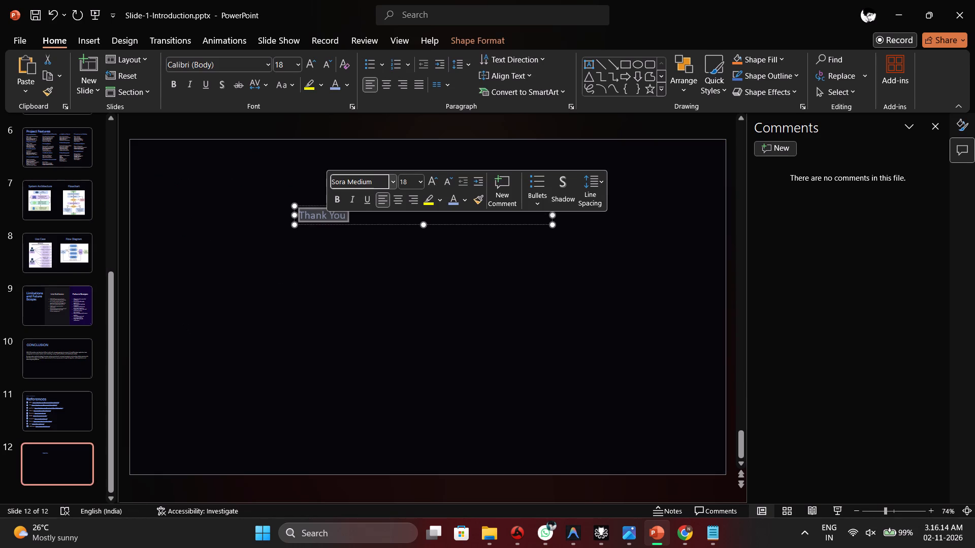
pyautogui.press('Return')
# Set the "Thank You" text to font size 36.
pyautogui.click(420, 180)
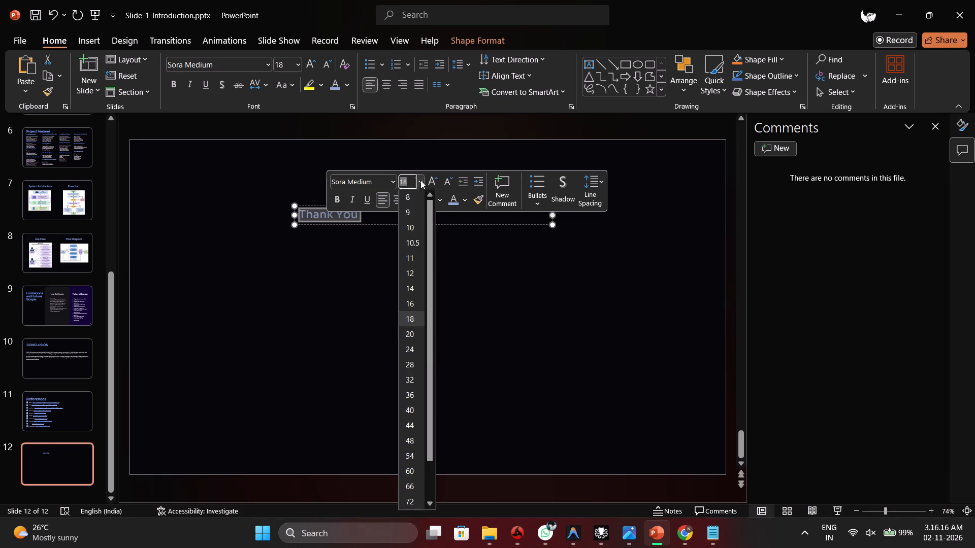
pyautogui.click(419, 402)
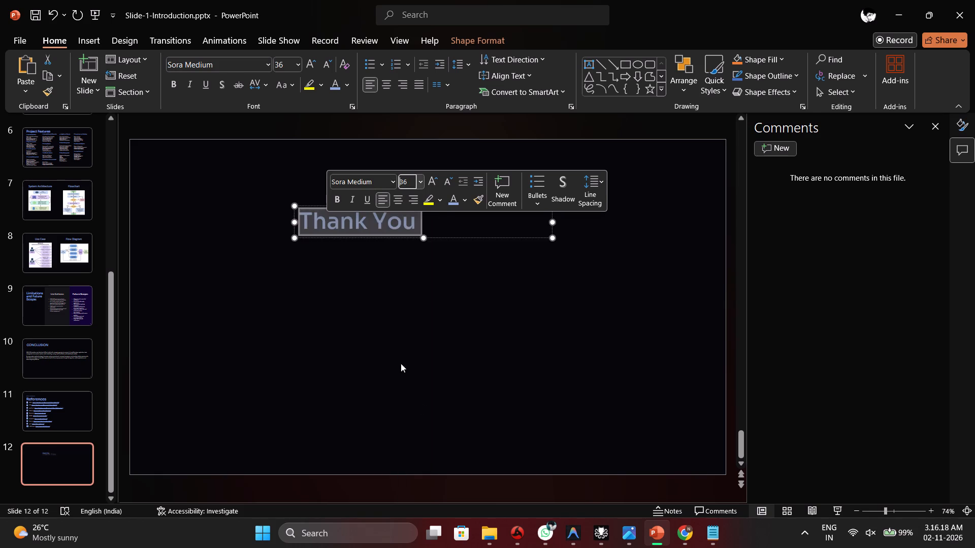
pyautogui.moveTo(401, 363); pyautogui.dragTo(400, 356)
# Center the "Thank You" text horizontally within its text box.
pyautogui.click(394, 218)
pyautogui.doubleClick(388, 224)
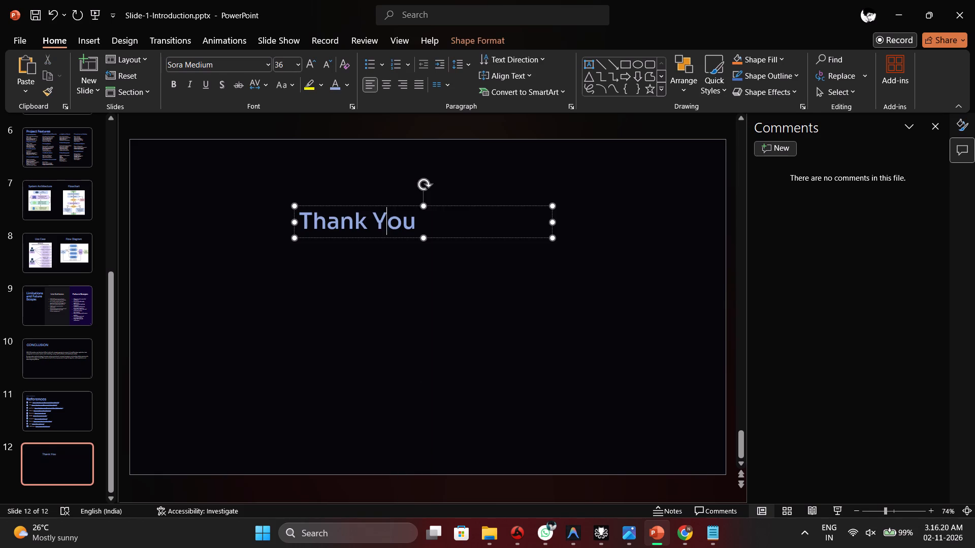
pyautogui.doubleClick(388, 224)
pyautogui.tripleClick(382, 221)
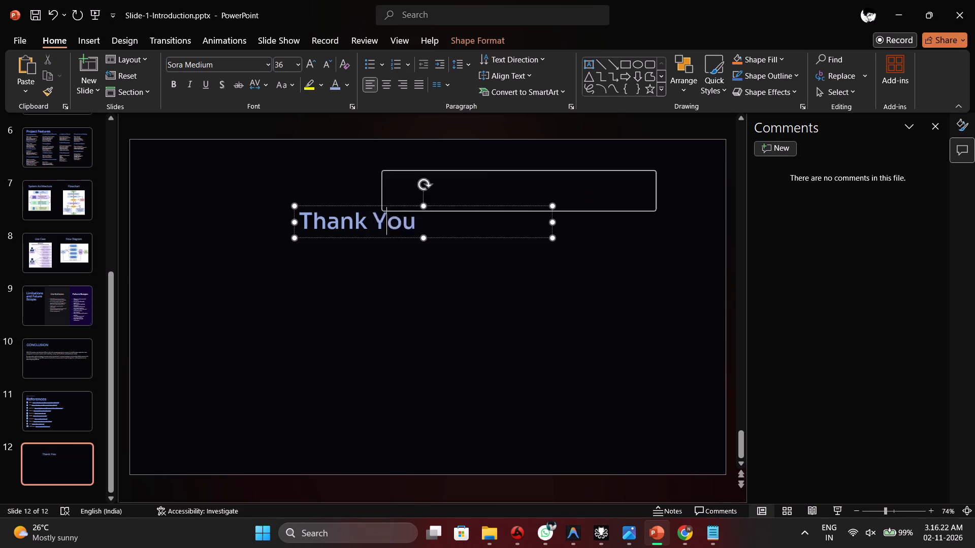
pyautogui.click(448, 200)
pyautogui.click(452, 338)
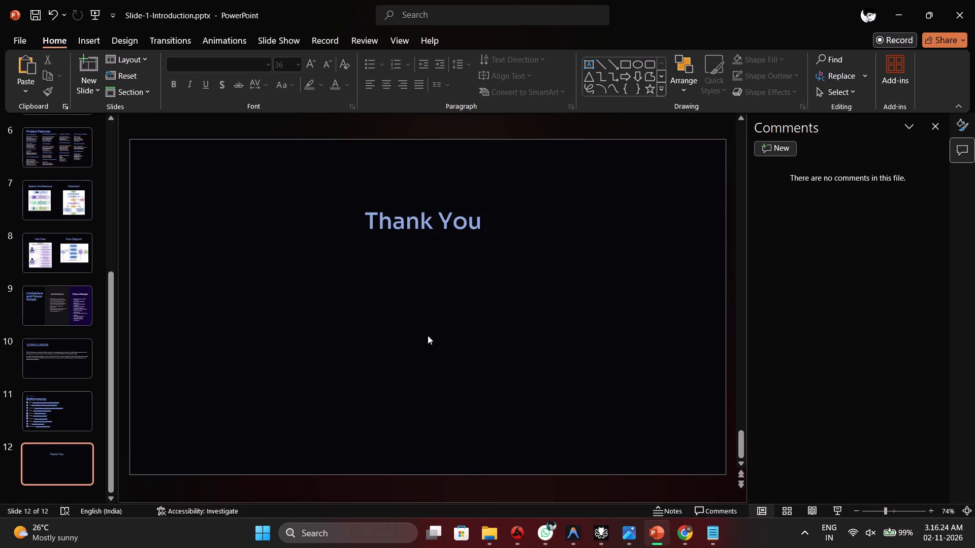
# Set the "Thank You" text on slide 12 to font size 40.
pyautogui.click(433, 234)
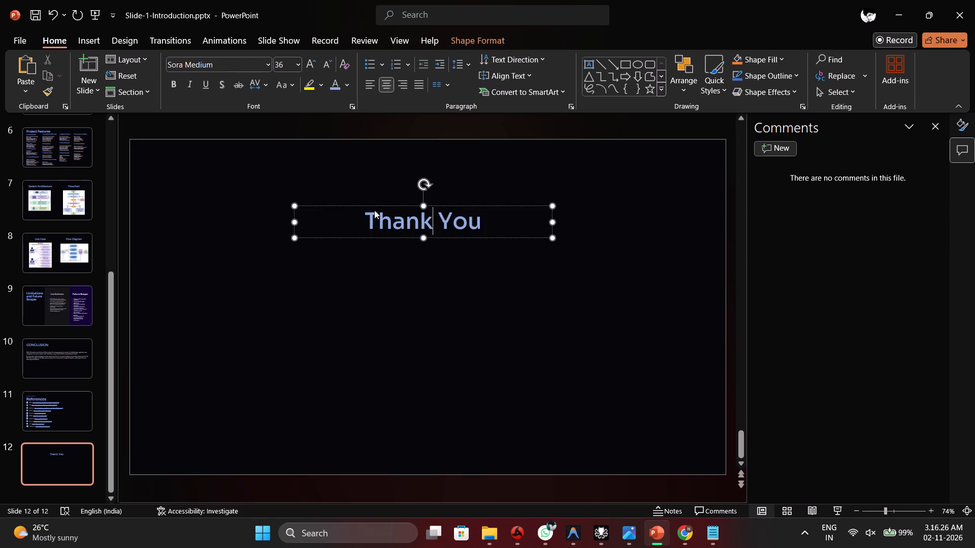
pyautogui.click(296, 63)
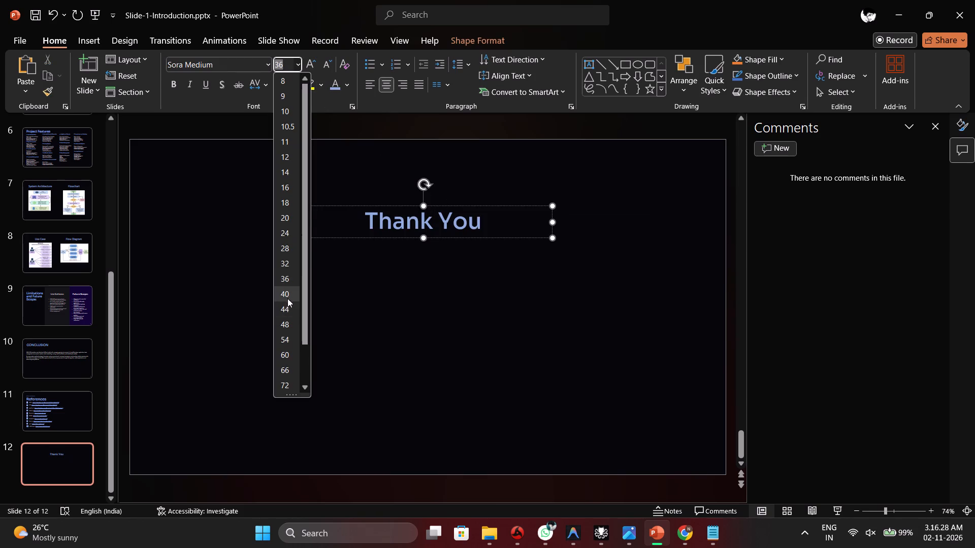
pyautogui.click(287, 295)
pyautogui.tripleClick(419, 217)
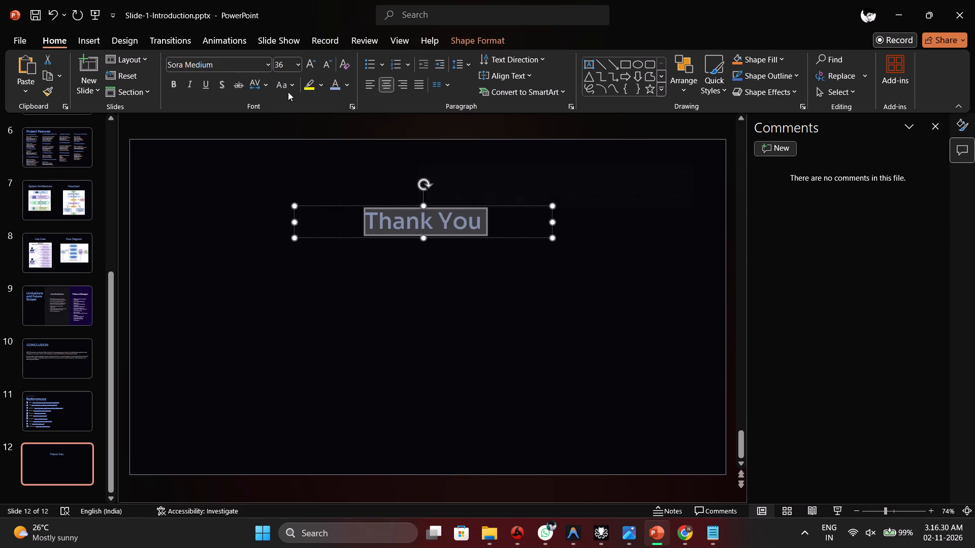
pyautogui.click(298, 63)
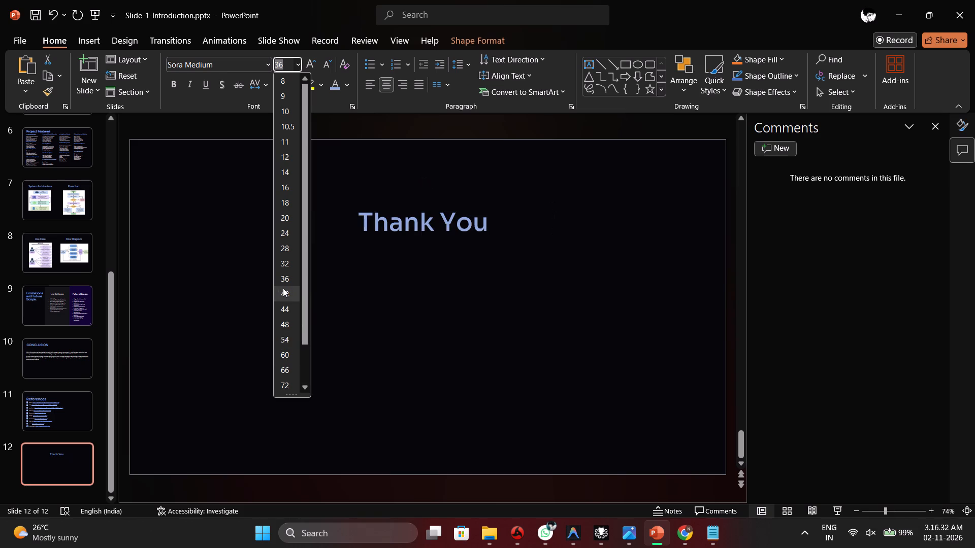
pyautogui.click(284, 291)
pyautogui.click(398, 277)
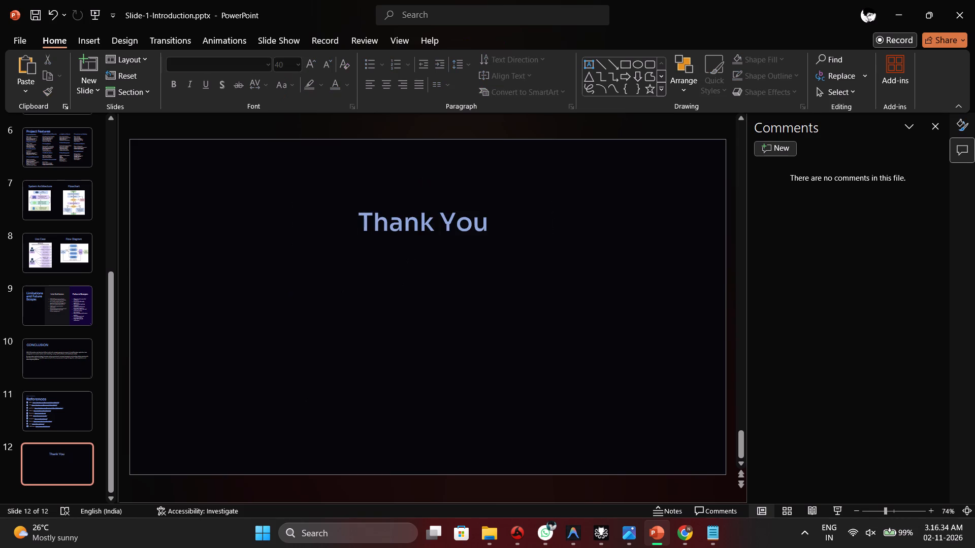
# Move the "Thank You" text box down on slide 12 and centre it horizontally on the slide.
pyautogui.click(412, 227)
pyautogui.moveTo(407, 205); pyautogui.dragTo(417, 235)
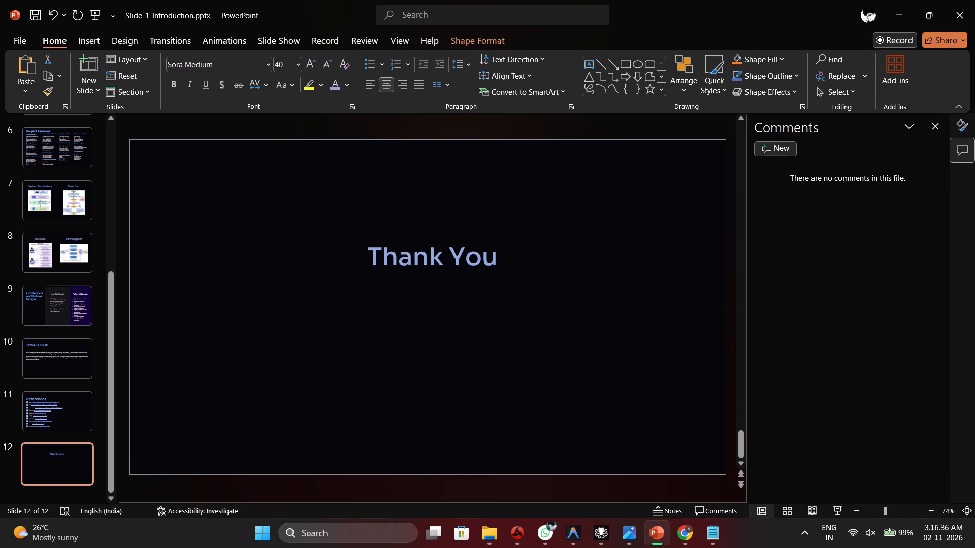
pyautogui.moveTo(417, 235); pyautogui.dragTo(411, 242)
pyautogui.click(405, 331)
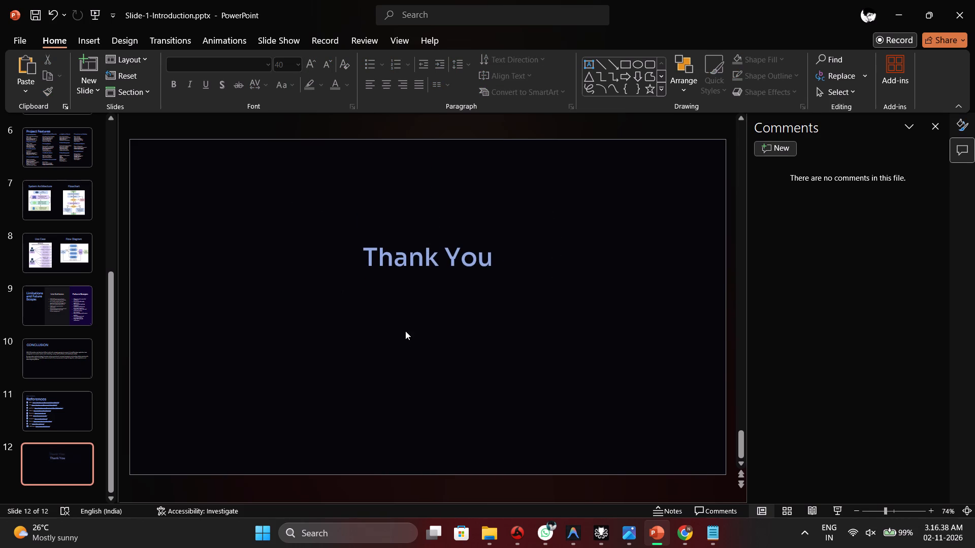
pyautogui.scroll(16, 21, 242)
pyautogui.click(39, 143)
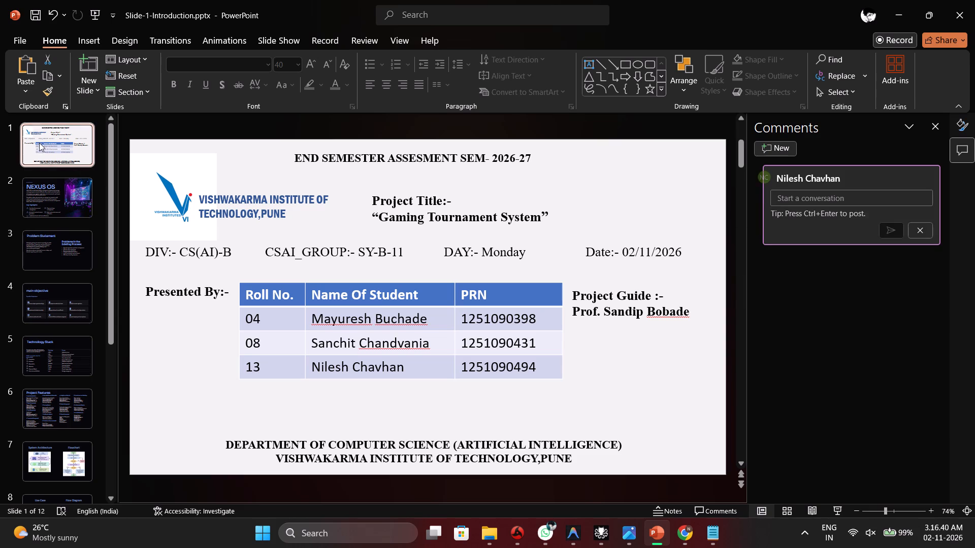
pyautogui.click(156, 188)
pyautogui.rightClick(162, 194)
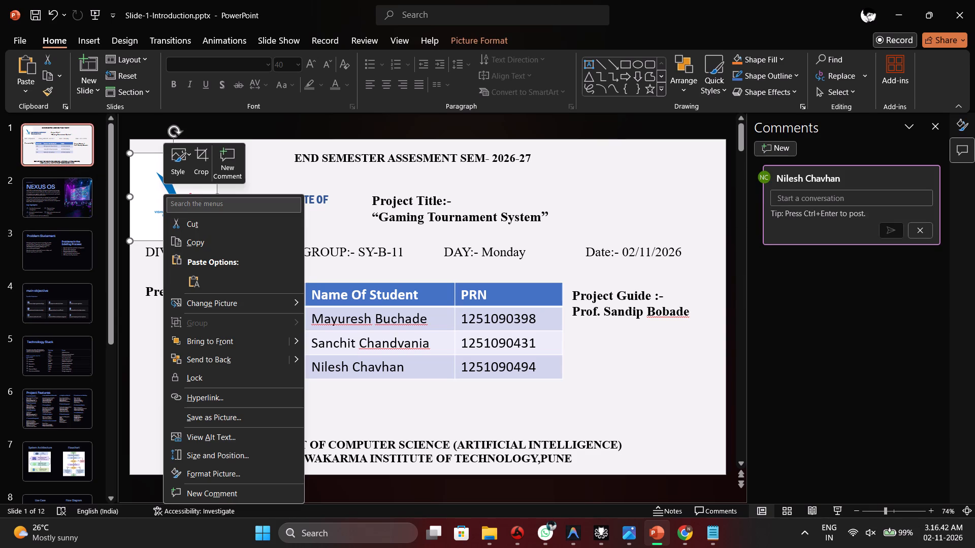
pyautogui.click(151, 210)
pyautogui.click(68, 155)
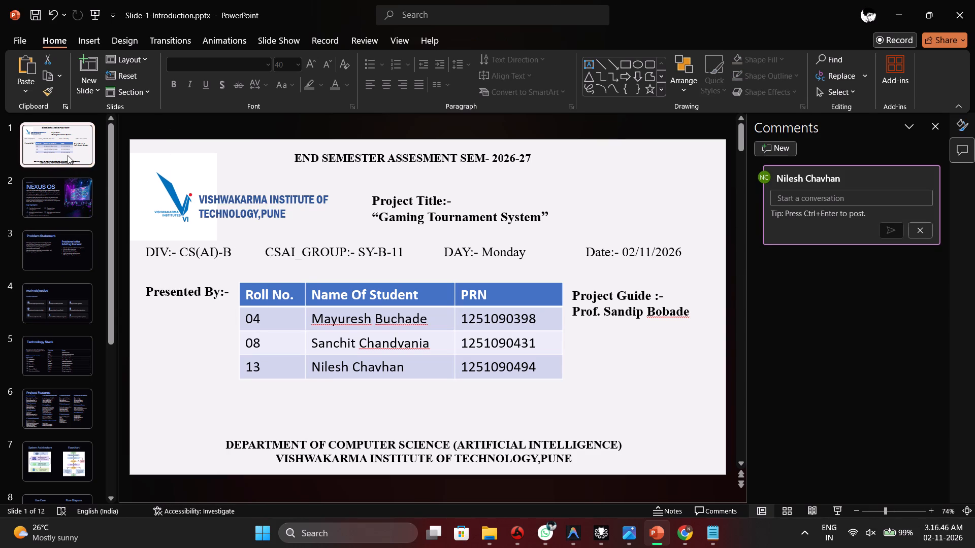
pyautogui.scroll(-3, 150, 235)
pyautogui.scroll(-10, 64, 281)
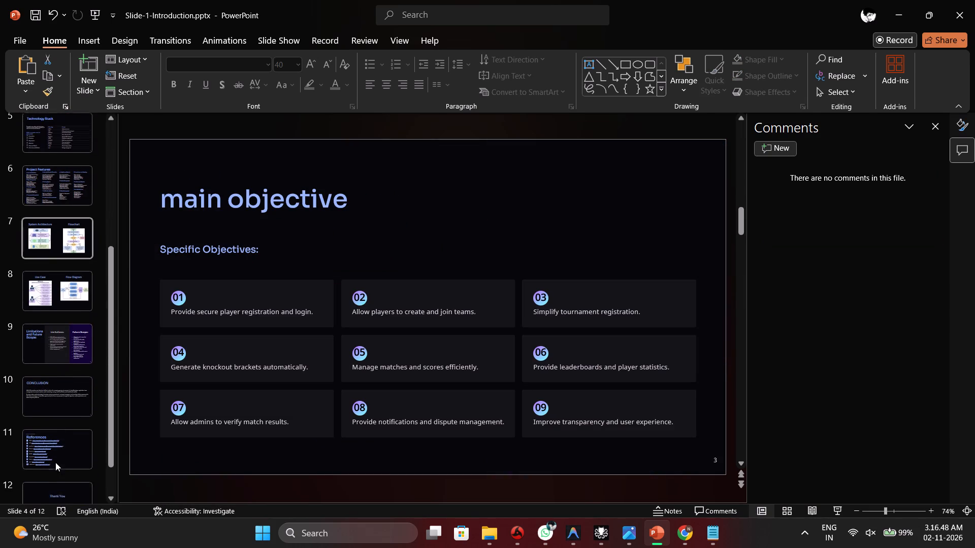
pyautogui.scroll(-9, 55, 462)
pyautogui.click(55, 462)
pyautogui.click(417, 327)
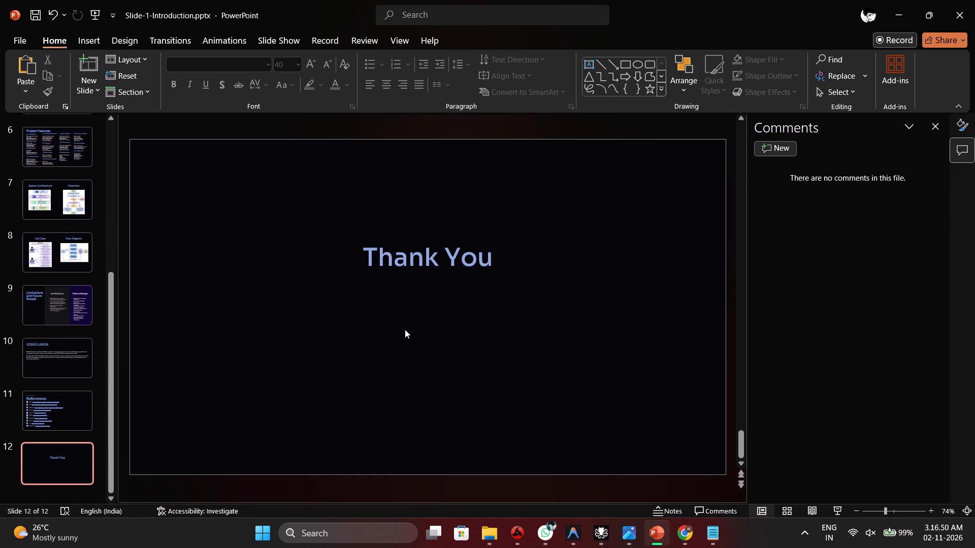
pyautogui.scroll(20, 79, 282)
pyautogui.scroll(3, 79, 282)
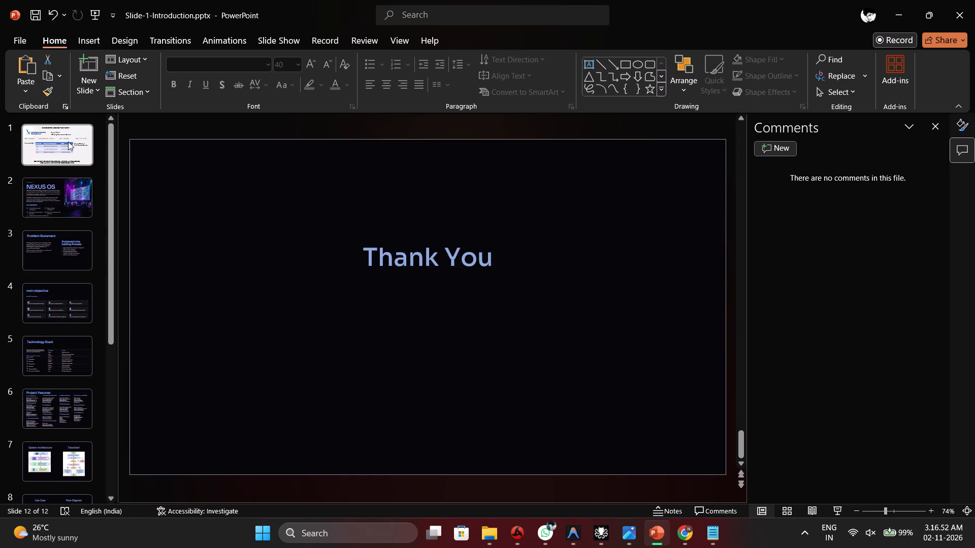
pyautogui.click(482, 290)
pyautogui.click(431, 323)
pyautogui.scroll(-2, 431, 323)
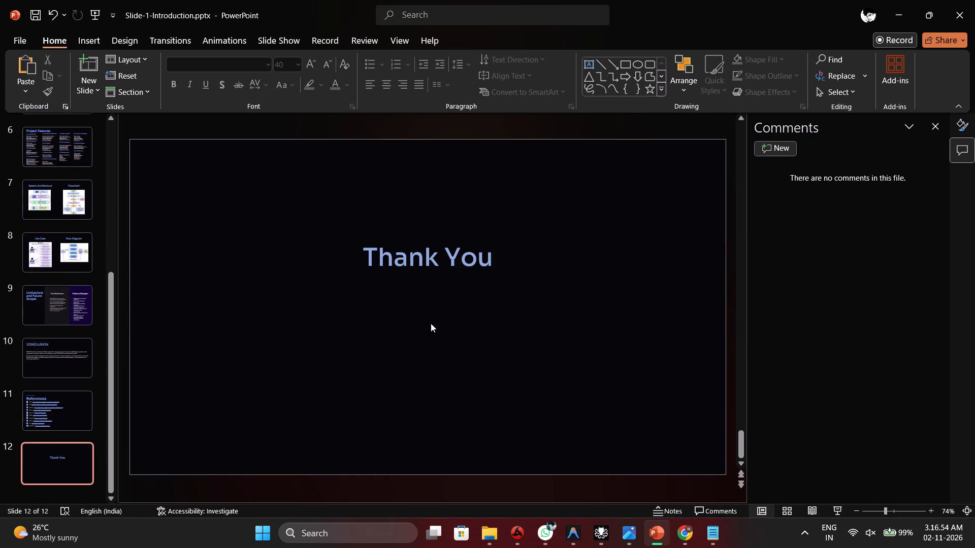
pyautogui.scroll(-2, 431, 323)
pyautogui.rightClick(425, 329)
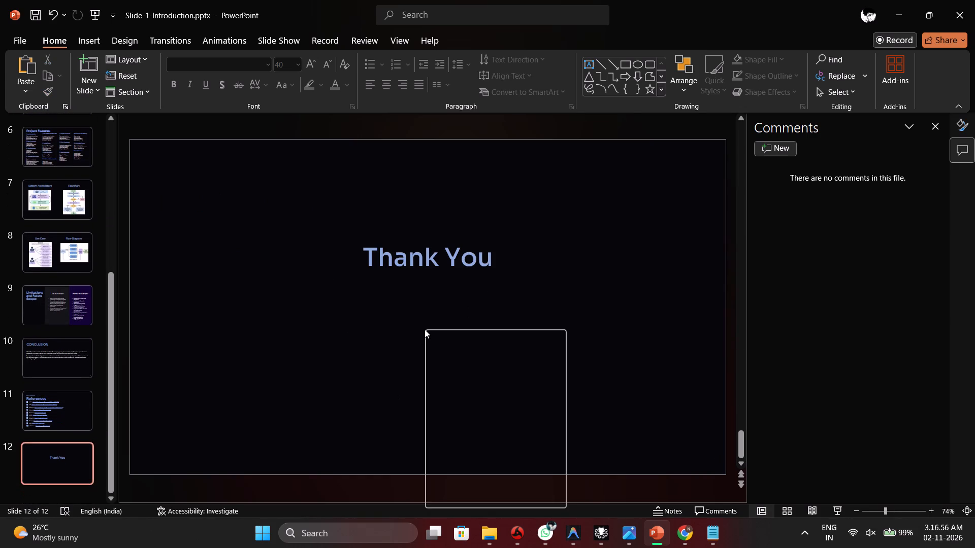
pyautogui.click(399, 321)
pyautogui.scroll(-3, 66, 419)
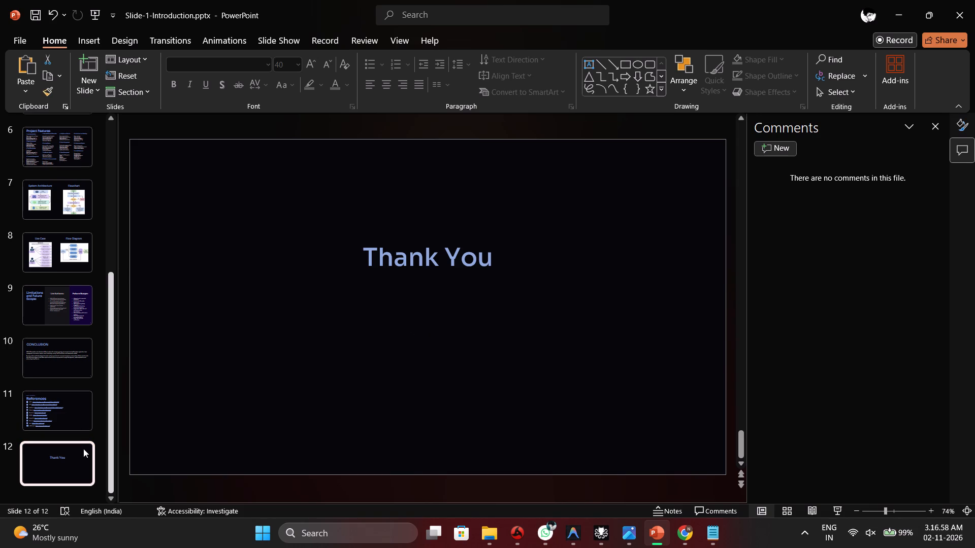
# Open OOPS CP .pptx from the Downloads folder, copy its "Thank You" slide with the institute logo, and close that presentation.
pyautogui.click(480, 531)
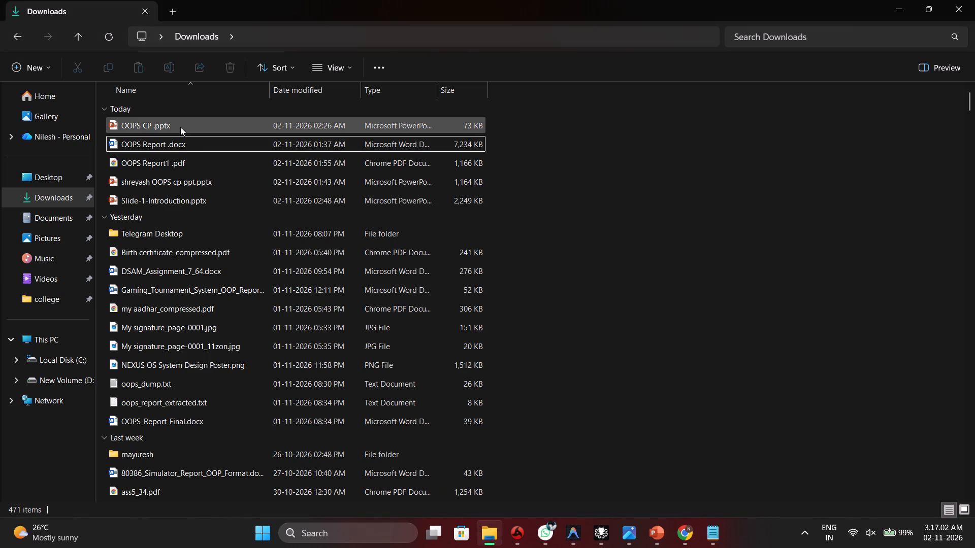
pyautogui.doubleClick(171, 126)
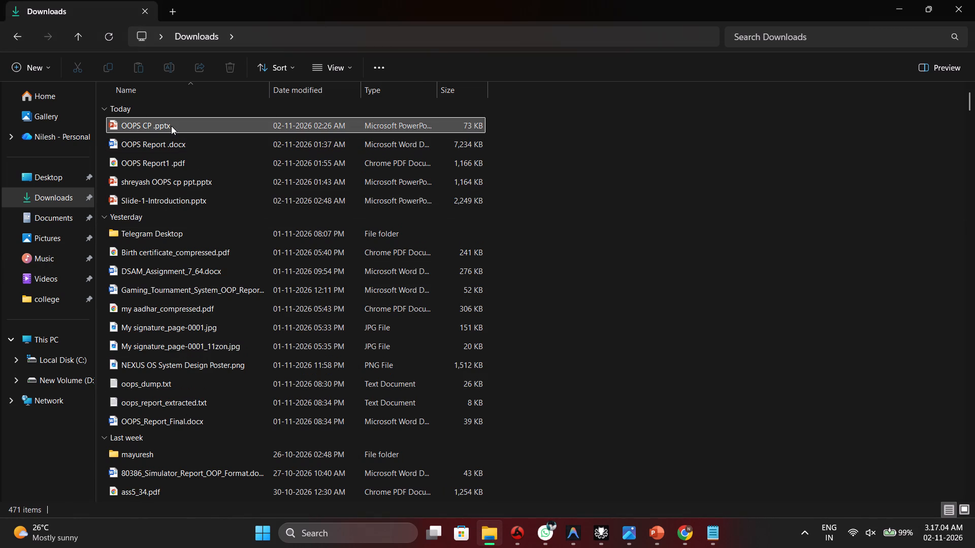
pyautogui.click(118, 241)
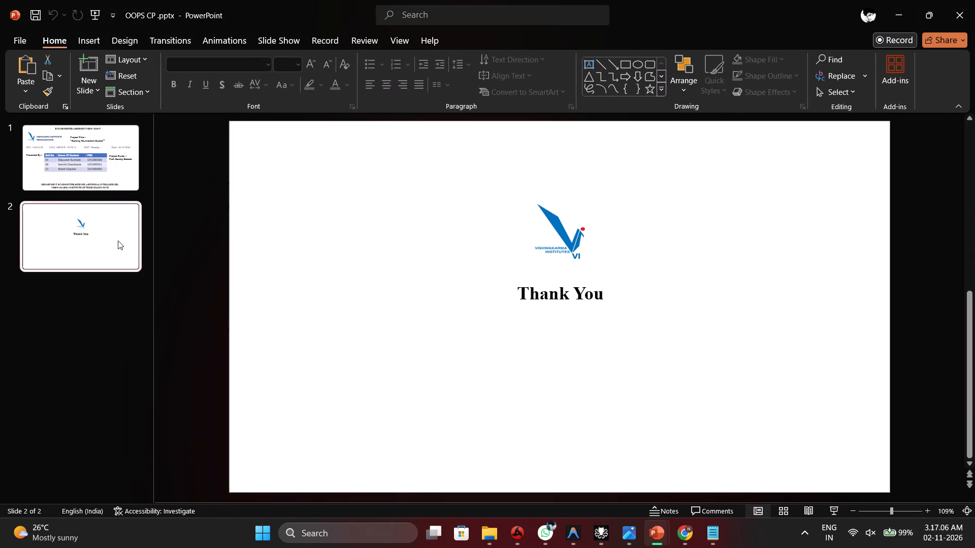
pyautogui.rightClick(118, 241)
pyautogui.click(147, 273)
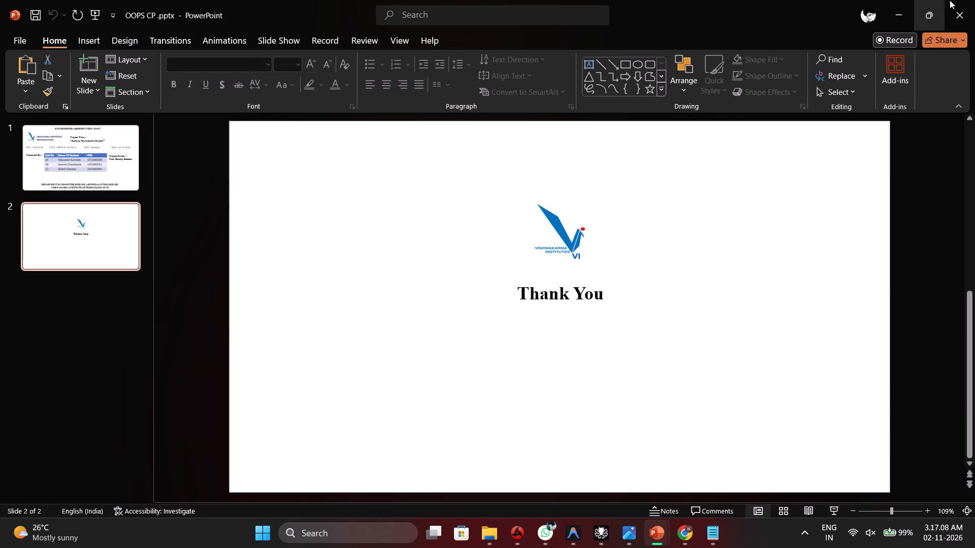
pyautogui.click(963, 0)
# Delete the existing "Thank You" slide 12 and paste the copied logo slide after References in its place.
pyautogui.rightClick(77, 459)
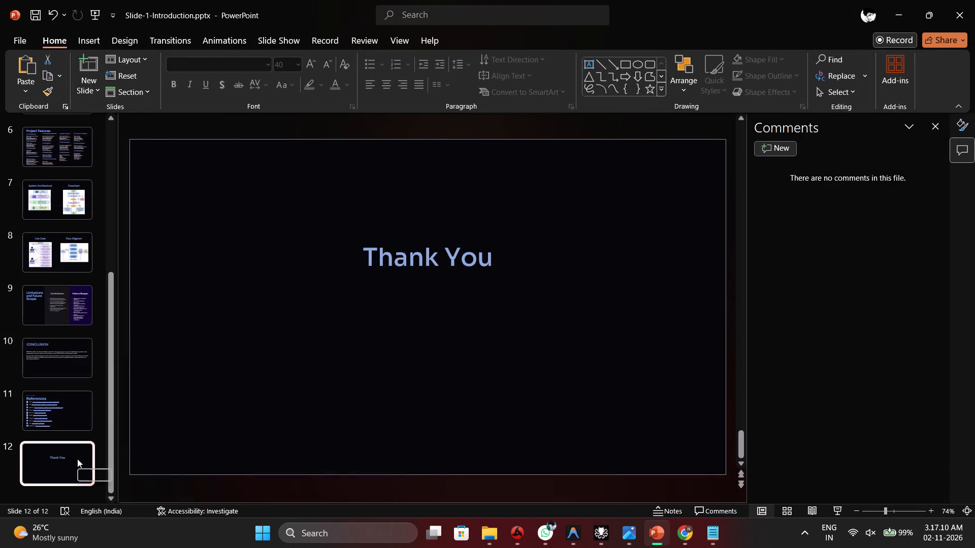
pyautogui.click(60, 459)
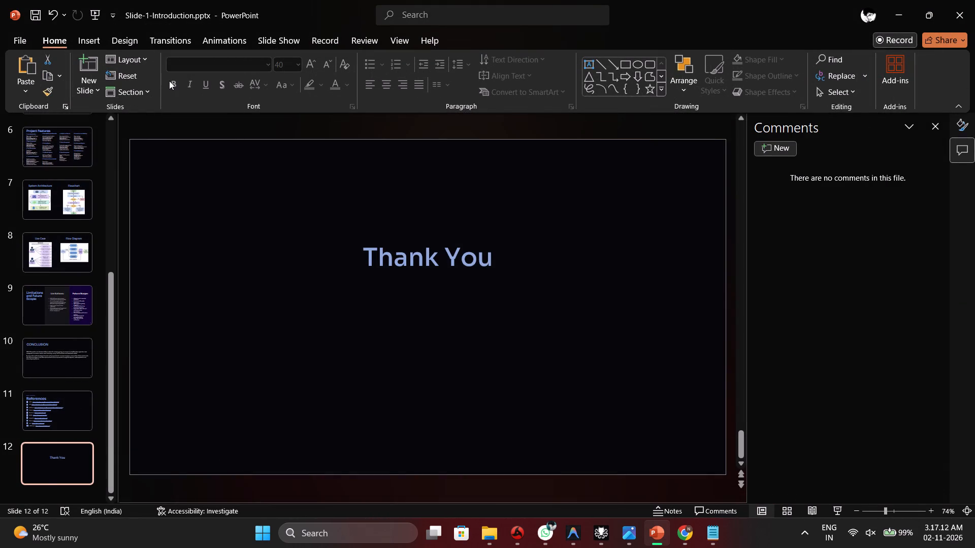
pyautogui.press('Delete')
pyautogui.hotkey('ctrl', 'v')
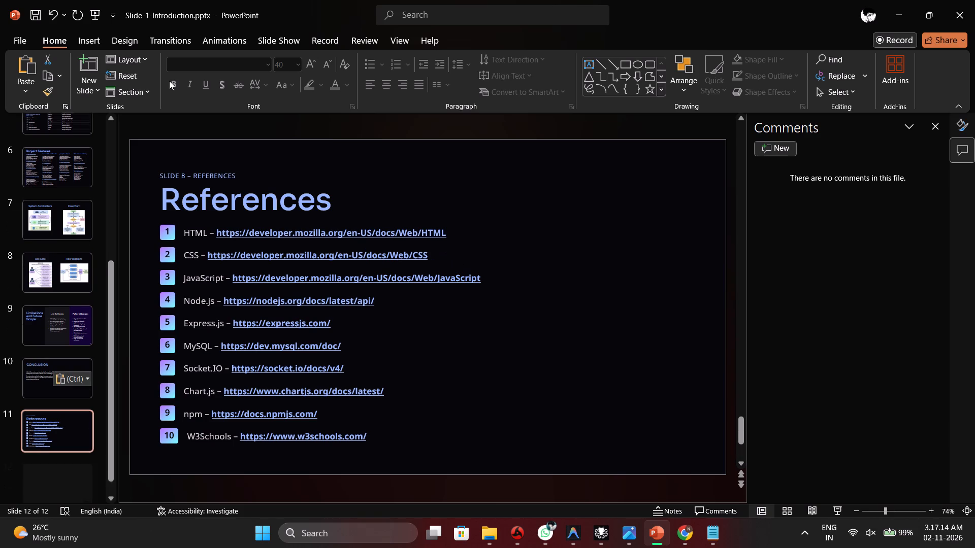
# Hide the background graphics on the pasted "Thank You" slide and try a gradient fill as its background.
pyautogui.click(608, 389)
pyautogui.rightClick(608, 385)
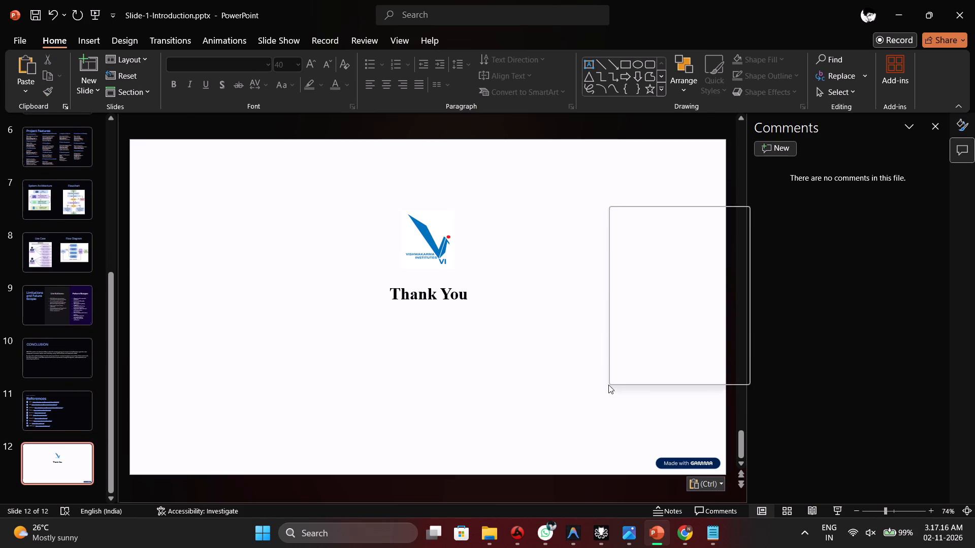
pyautogui.click(650, 359)
pyautogui.click(805, 259)
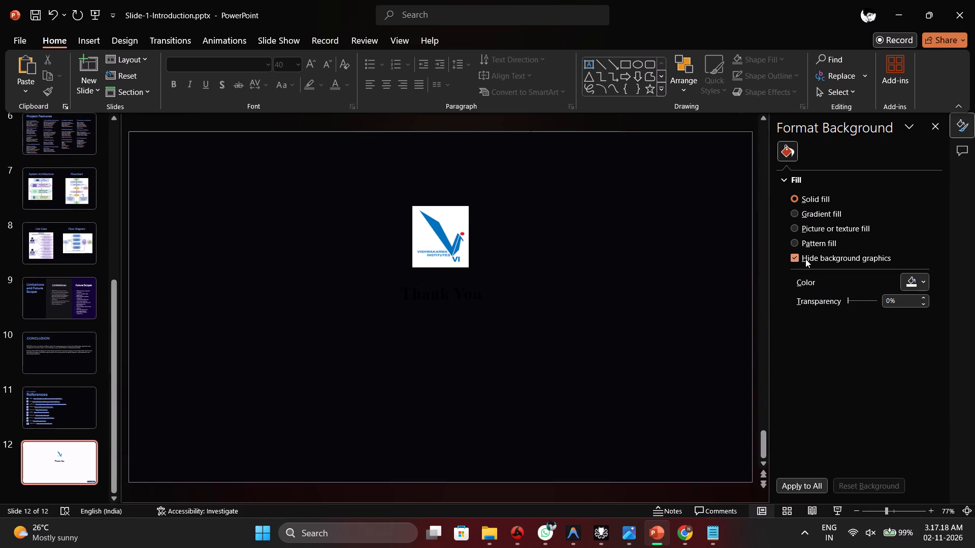
pyautogui.click(814, 252)
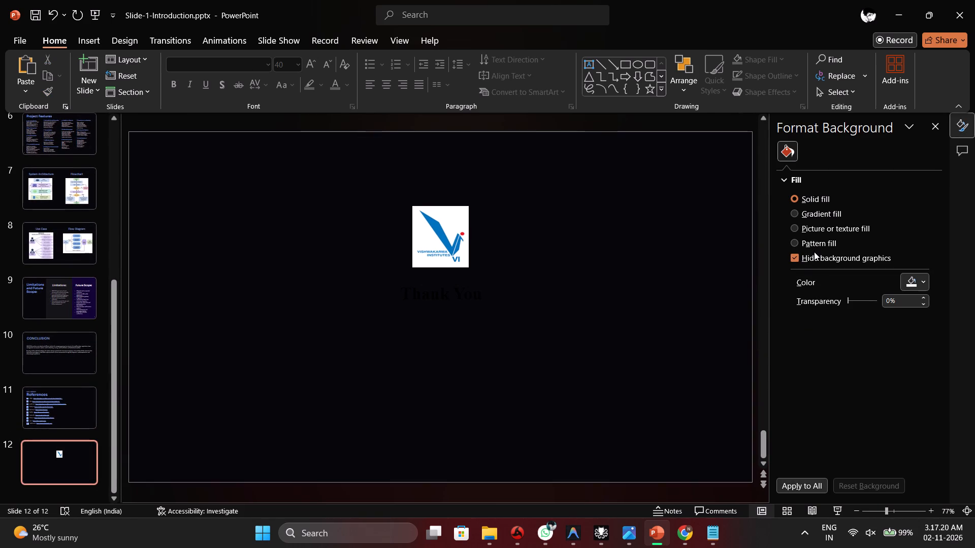
pyautogui.click(815, 255)
pyautogui.click(809, 211)
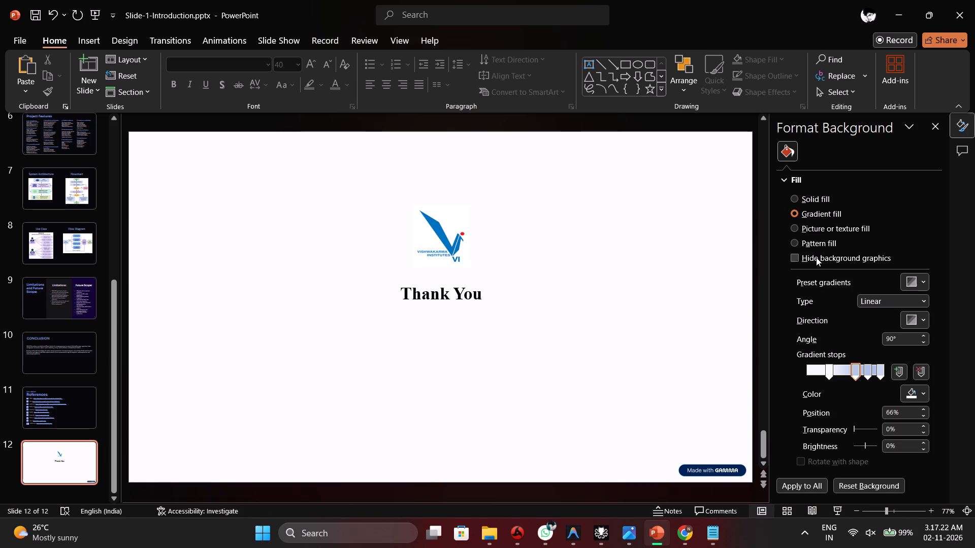
pyautogui.click(817, 261)
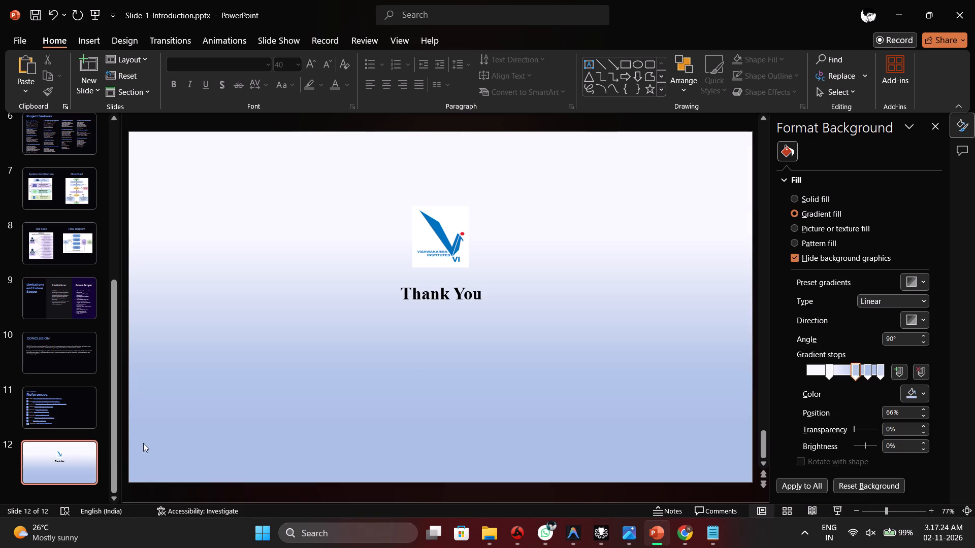
pyautogui.click(425, 358)
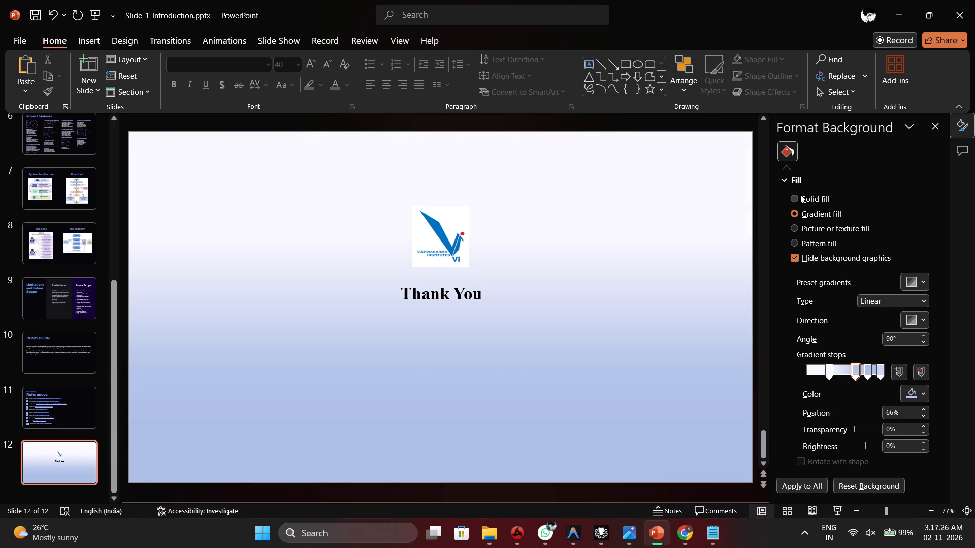
# Set the "Thank You" slide's background to a solid white fill.
pyautogui.click(800, 194)
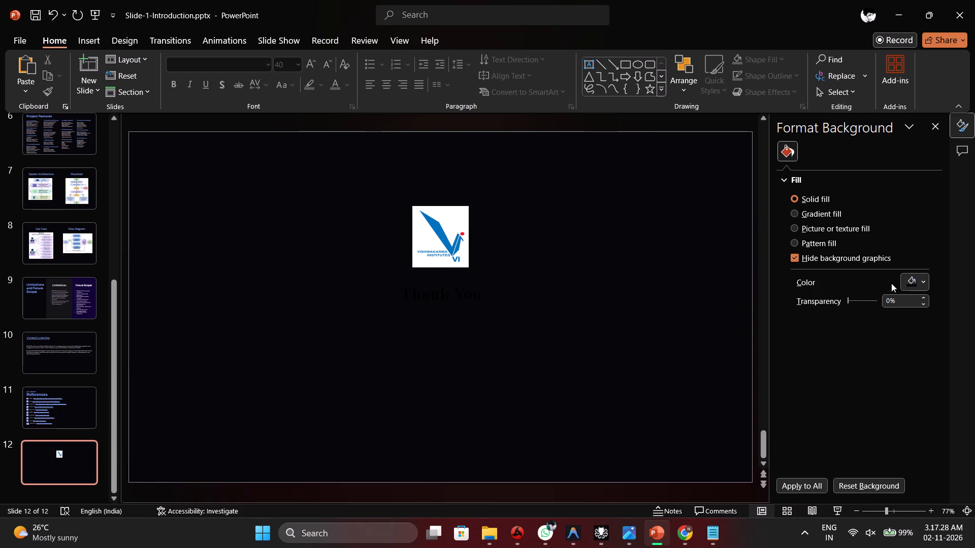
pyautogui.click(915, 282)
pyautogui.click(873, 328)
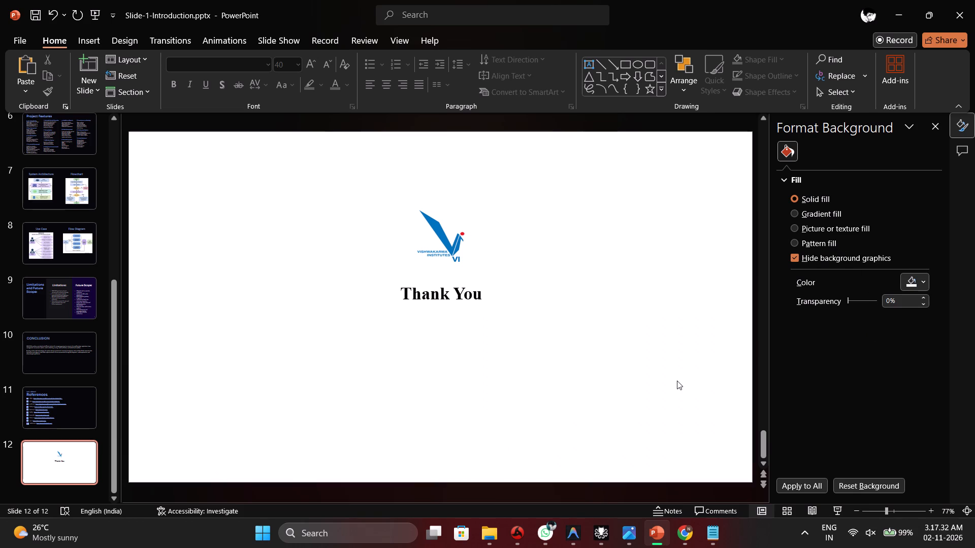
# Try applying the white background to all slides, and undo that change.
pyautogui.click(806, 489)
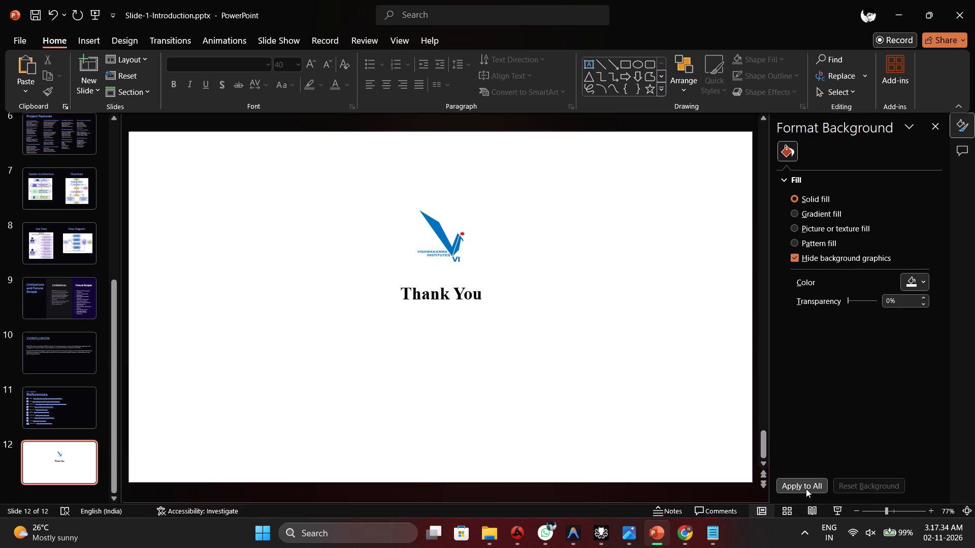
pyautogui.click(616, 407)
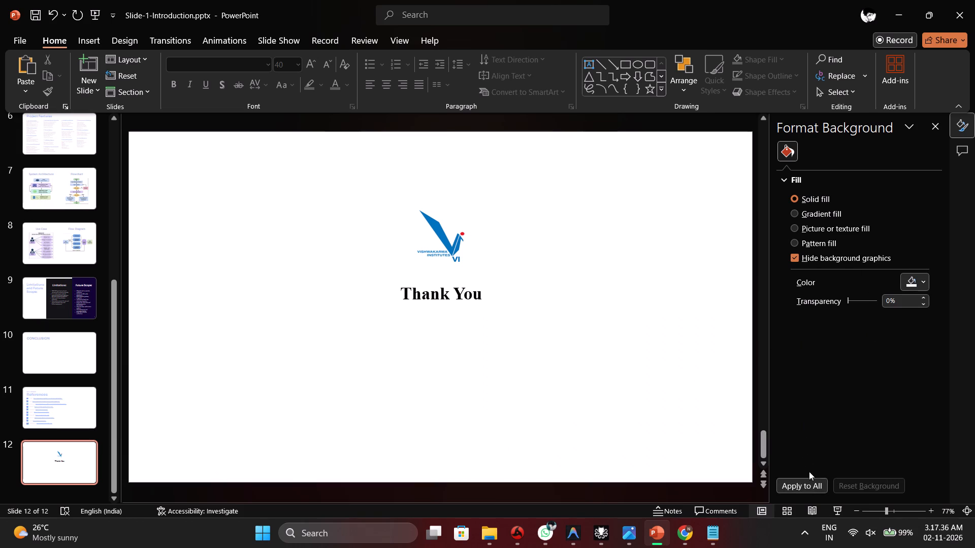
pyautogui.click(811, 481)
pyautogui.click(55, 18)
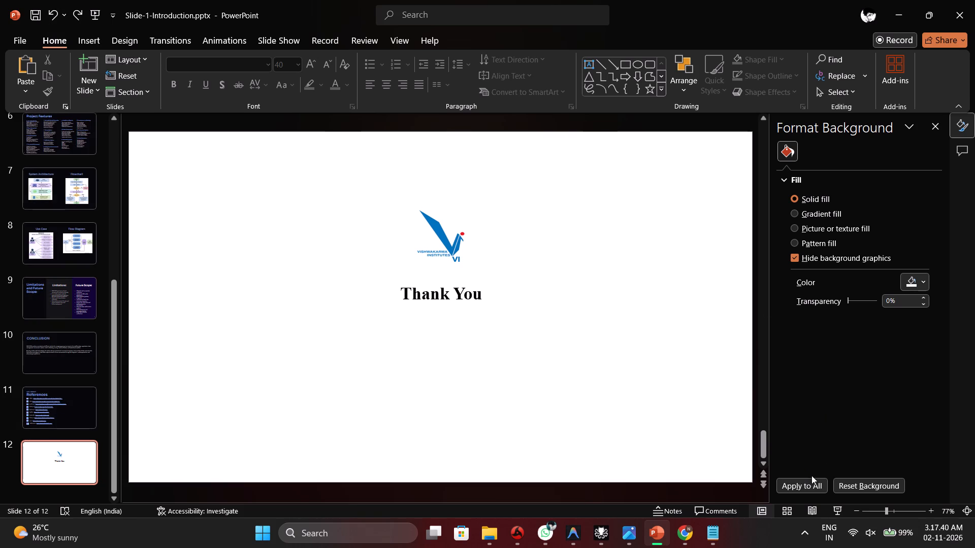
# Close the Format Background pane.
pyautogui.click(634, 418)
pyautogui.click(938, 124)
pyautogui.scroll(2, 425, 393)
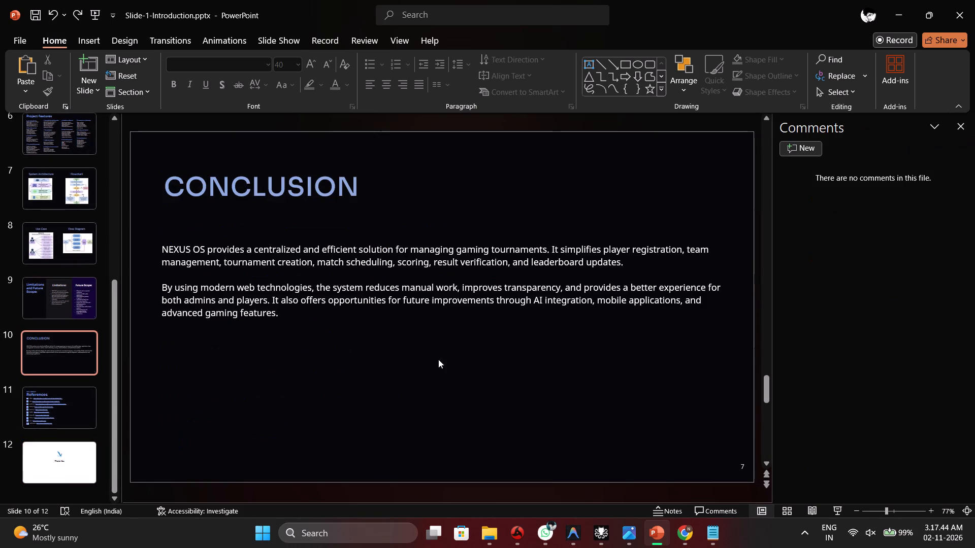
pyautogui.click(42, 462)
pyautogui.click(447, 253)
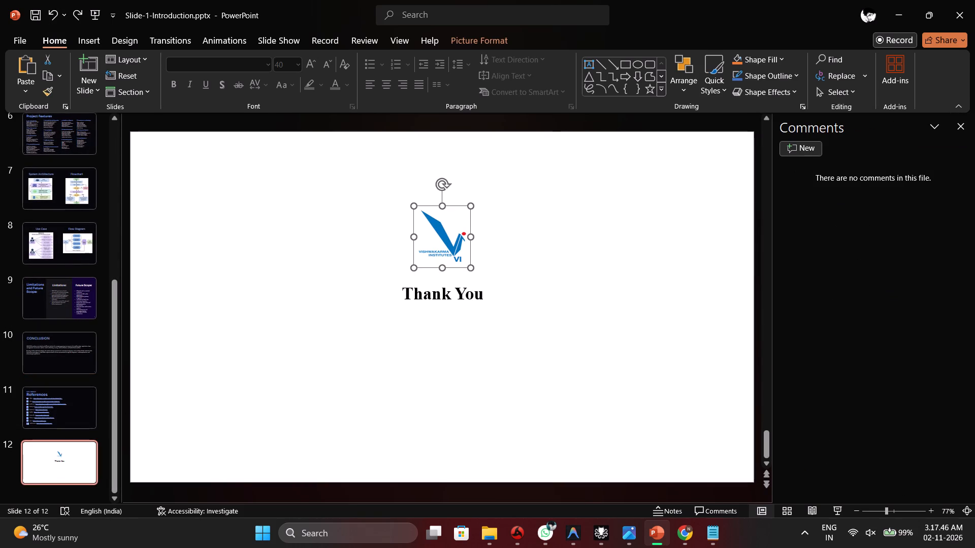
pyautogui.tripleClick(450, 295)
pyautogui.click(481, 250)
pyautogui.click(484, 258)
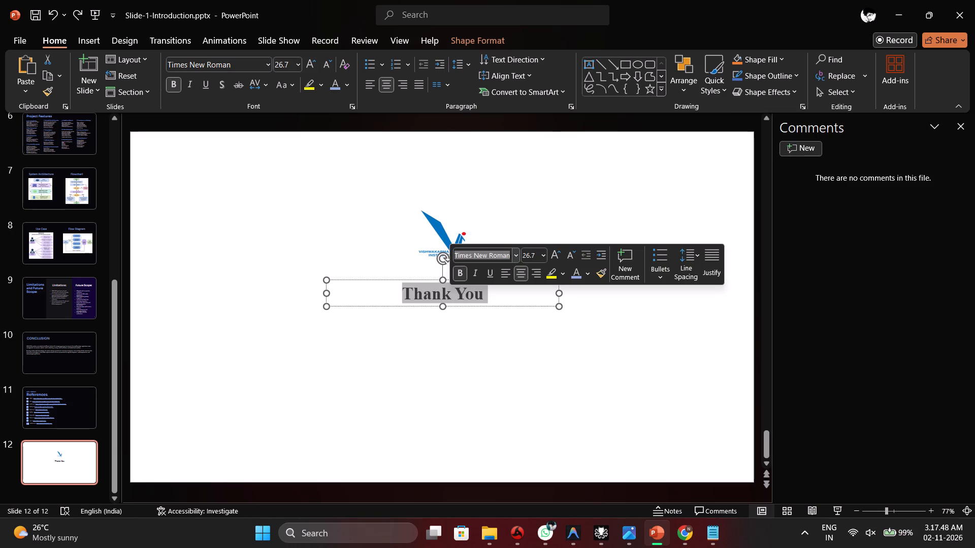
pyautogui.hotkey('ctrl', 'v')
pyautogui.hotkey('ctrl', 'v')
# Copy the font name Sora Medium used by the "References" heading on slide 11.
pyautogui.click(32, 391)
pyautogui.doubleClick(290, 207)
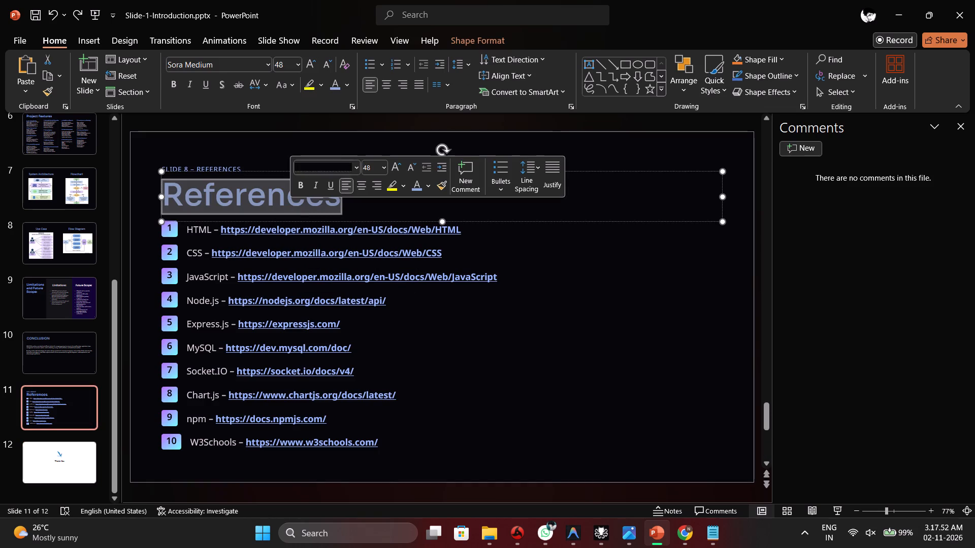
pyautogui.doubleClick(306, 170)
pyautogui.doubleClick(306, 170)
pyautogui.click(306, 170)
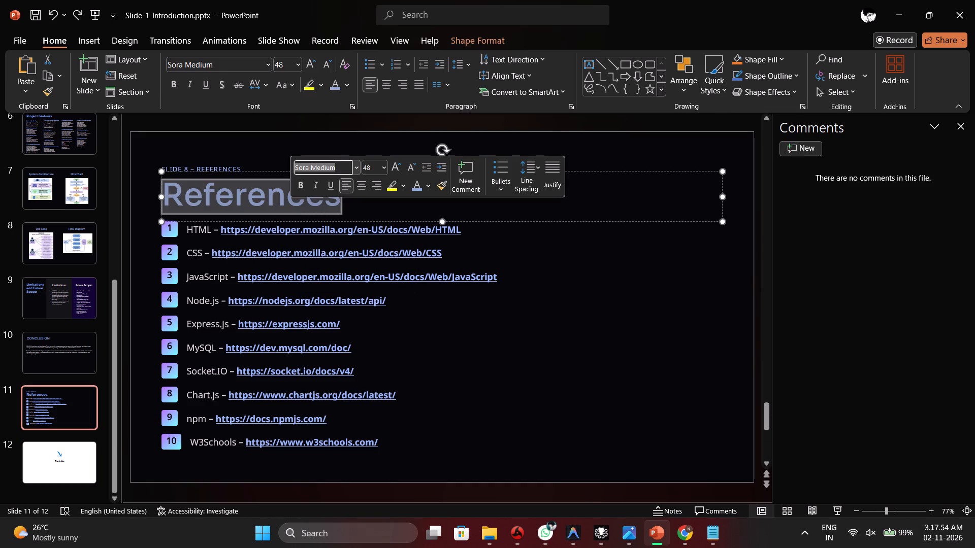
pyautogui.hotkey('ctrl', 'c')
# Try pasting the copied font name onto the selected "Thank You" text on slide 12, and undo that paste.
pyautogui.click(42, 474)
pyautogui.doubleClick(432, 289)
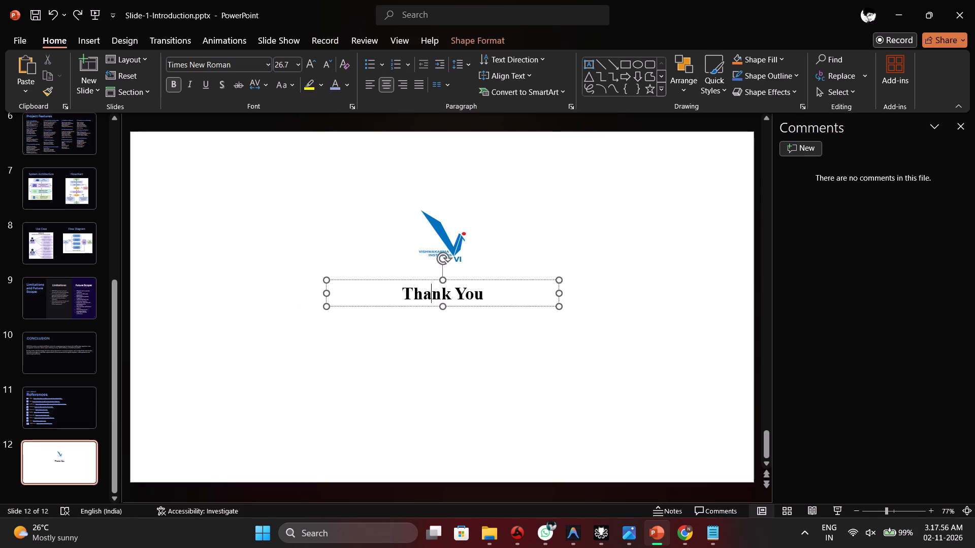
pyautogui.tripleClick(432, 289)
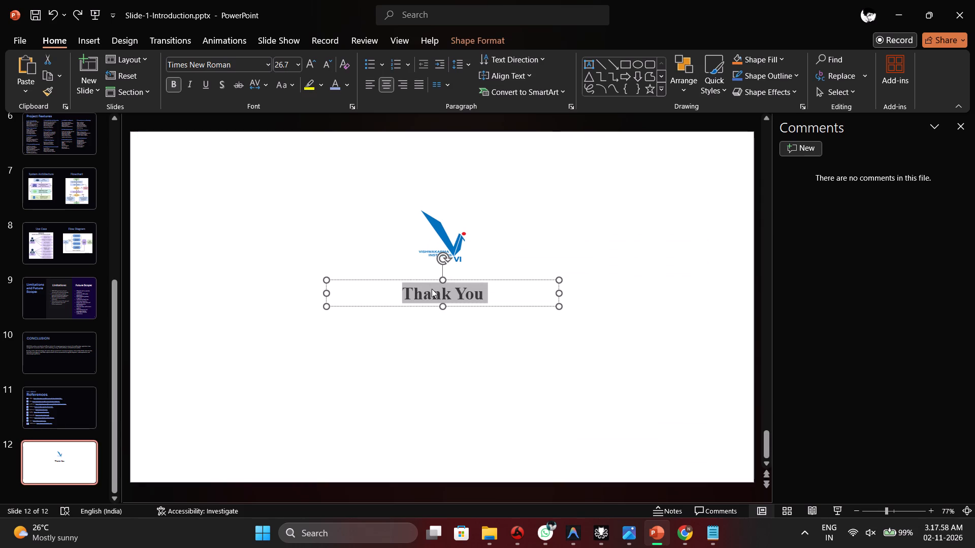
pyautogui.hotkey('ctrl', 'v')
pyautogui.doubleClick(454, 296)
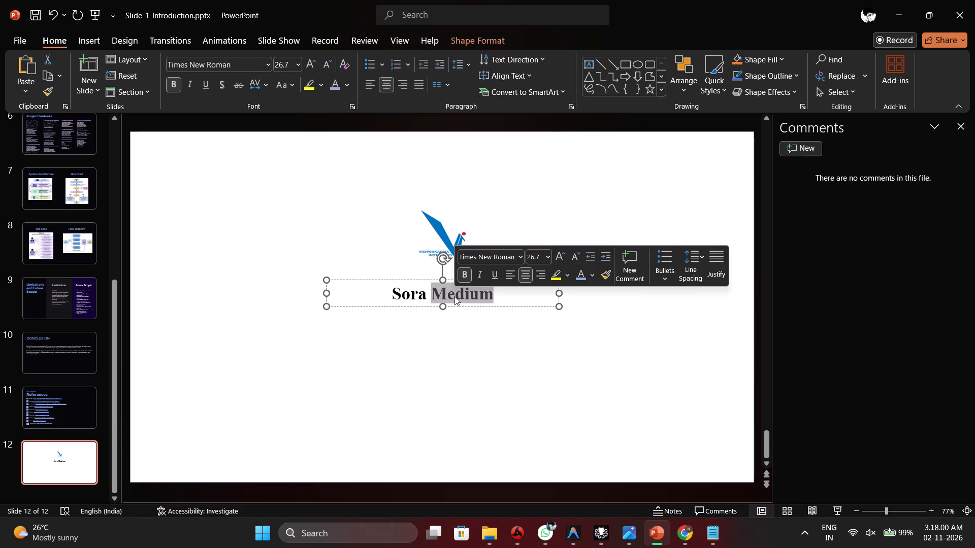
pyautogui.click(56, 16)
# Set the font of the "Thank You" text on slide 12 to Sora Medium.
pyautogui.click(208, 65)
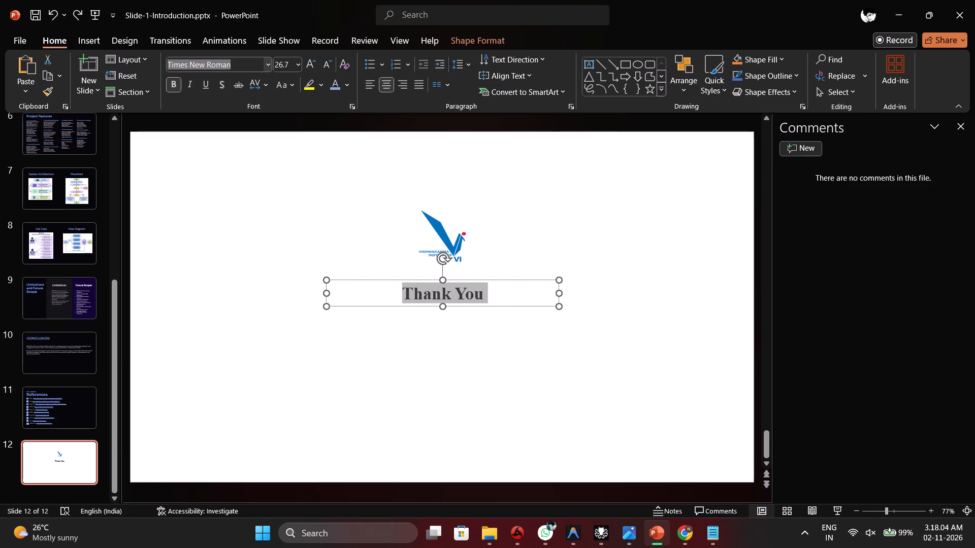
pyautogui.hotkey('ctrl', 'v')
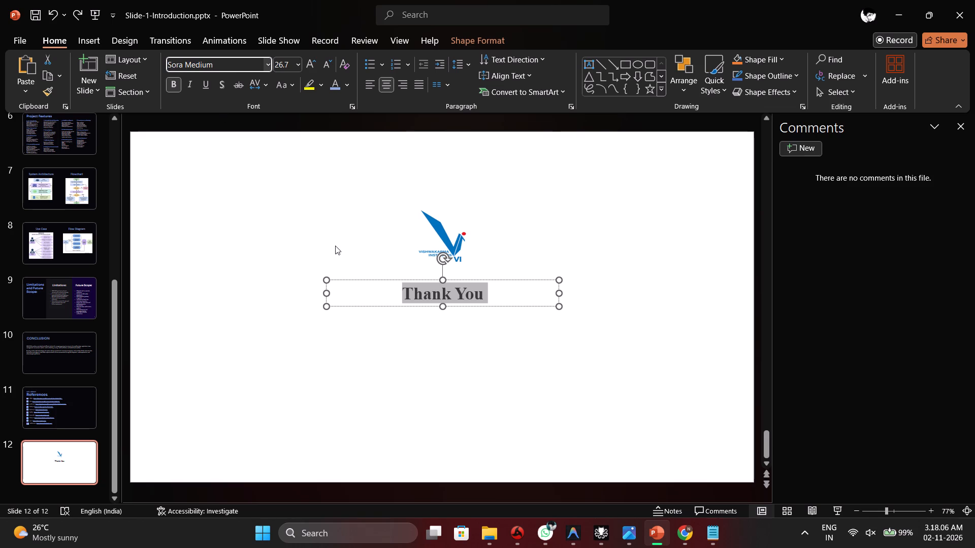
pyautogui.press('Return')
pyautogui.click(406, 353)
# Remove the bold formatting from the whole "Thank You" text.
pyautogui.doubleClick(424, 295)
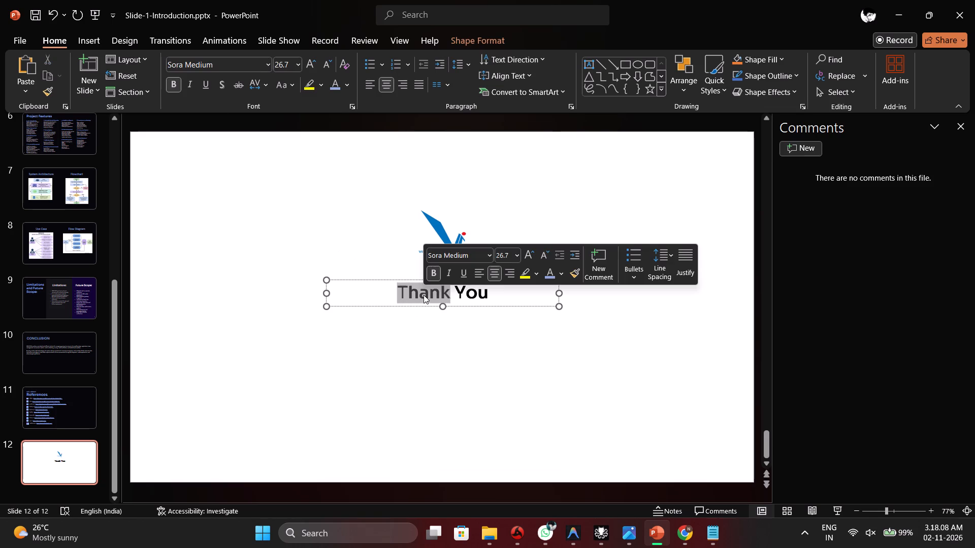
pyautogui.click(437, 272)
pyautogui.click(441, 294)
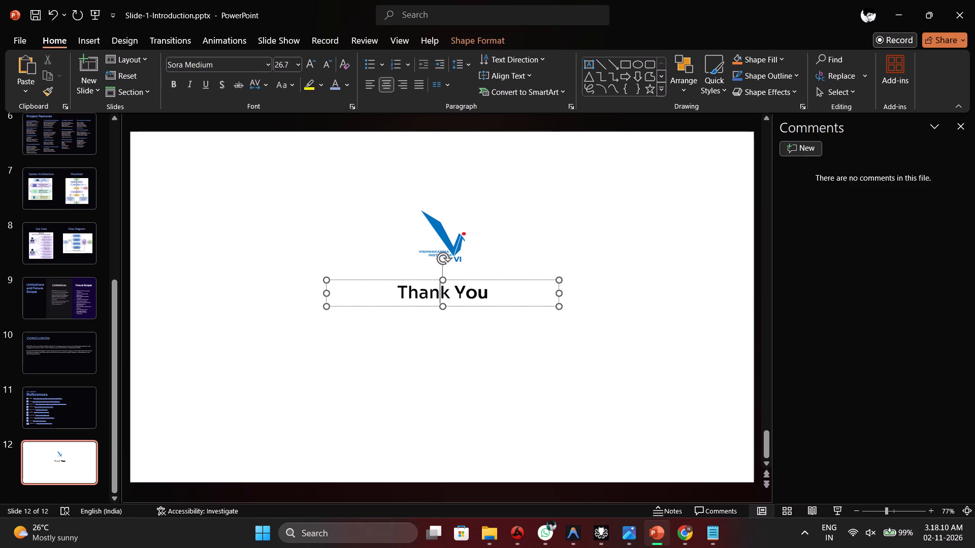
pyautogui.doubleClick(441, 294)
pyautogui.tripleClick(441, 294)
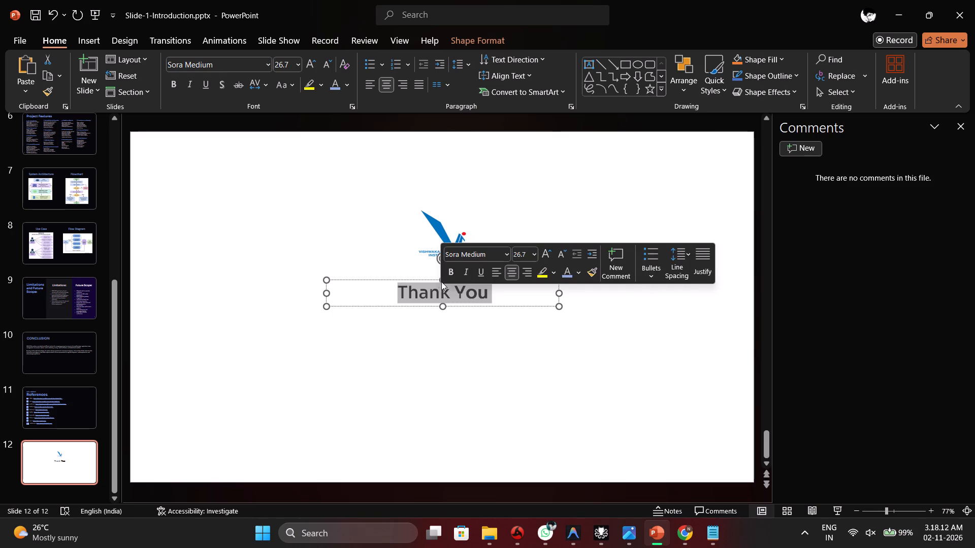
pyautogui.click(446, 276)
pyautogui.click(446, 276)
pyautogui.click(446, 276)
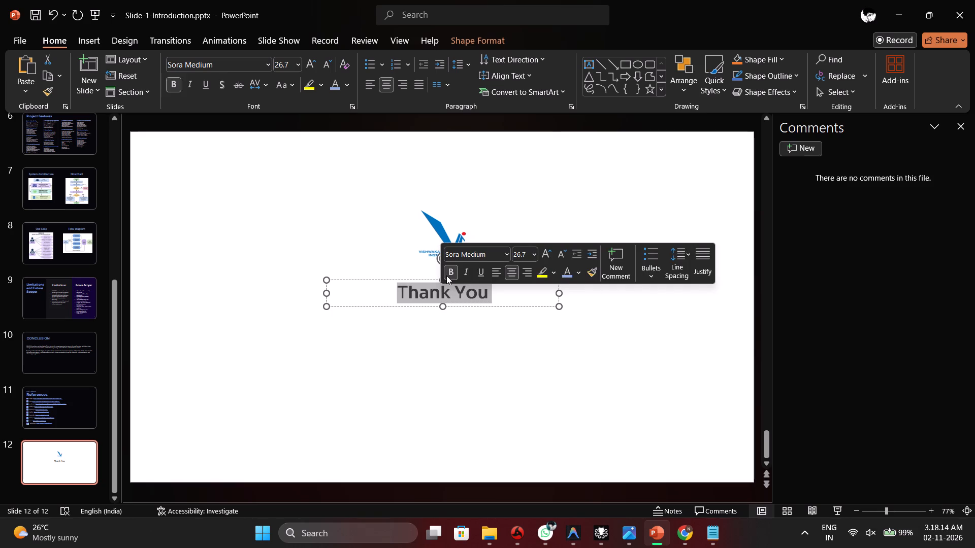
pyautogui.click(446, 276)
pyautogui.click(468, 350)
# Set the font size of the "Thank You" text to 40.
pyautogui.doubleClick(466, 298)
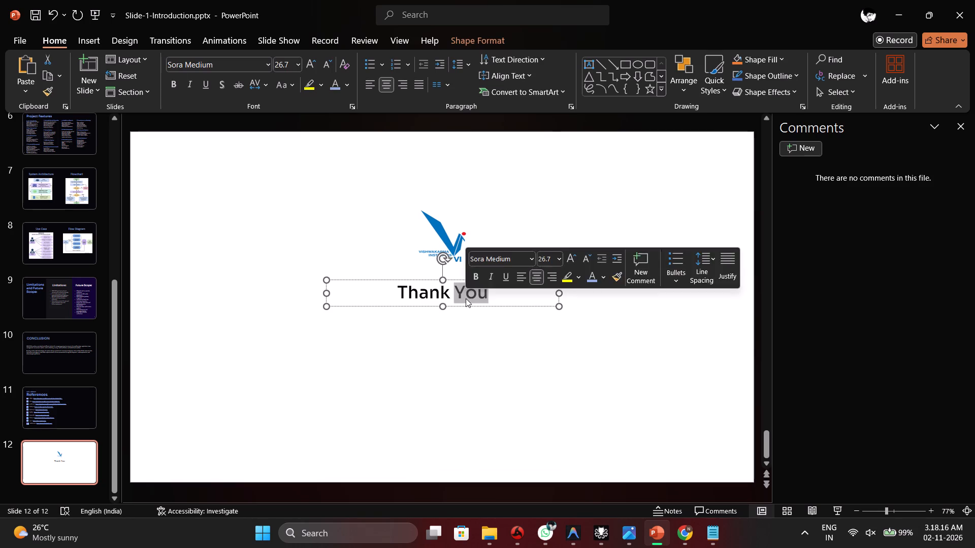
pyautogui.tripleClick(466, 298)
pyautogui.click(557, 259)
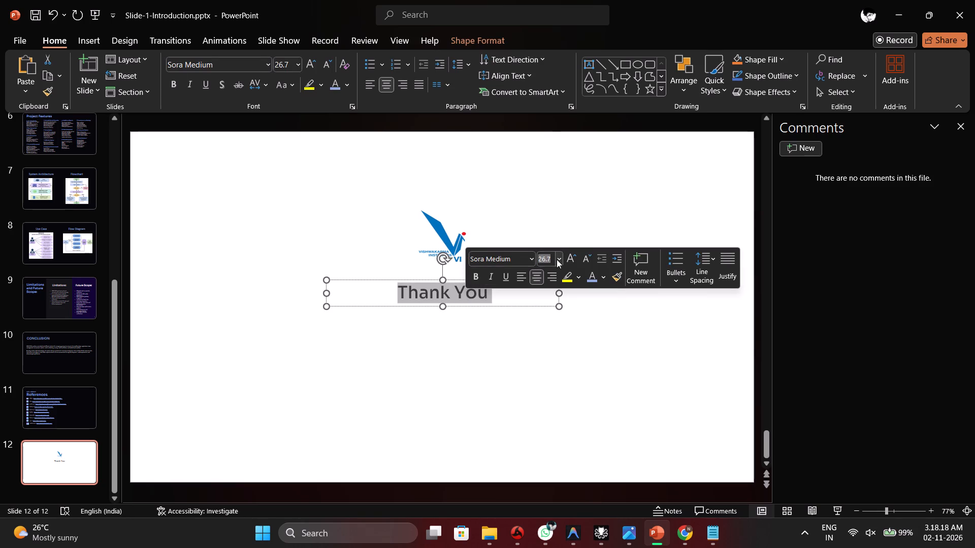
pyautogui.click(551, 216)
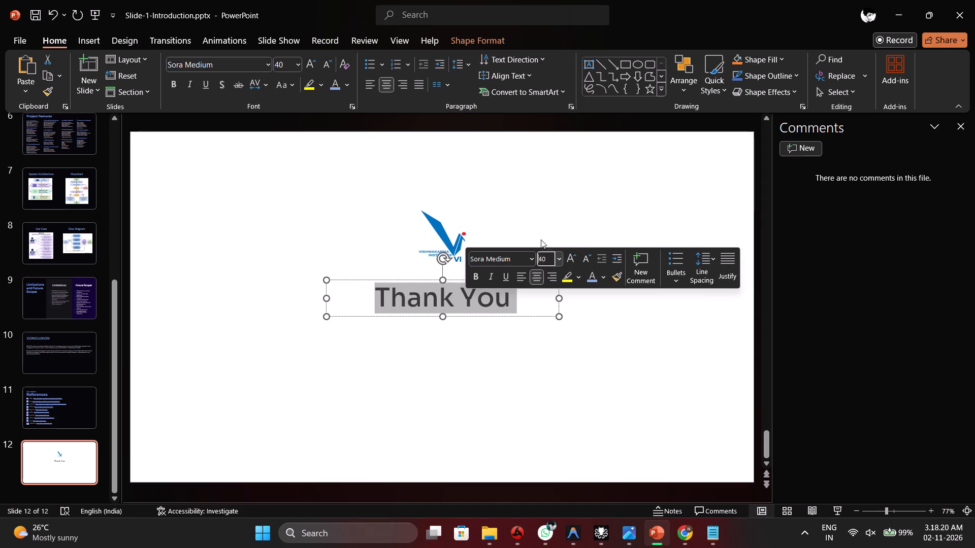
pyautogui.click(464, 378)
# Reposition the "Thank You" text box so it sits horizontally centred on the slide, slightly below the institute logo.
pyautogui.click(457, 302)
pyautogui.moveTo(422, 279); pyautogui.dragTo(442, 294)
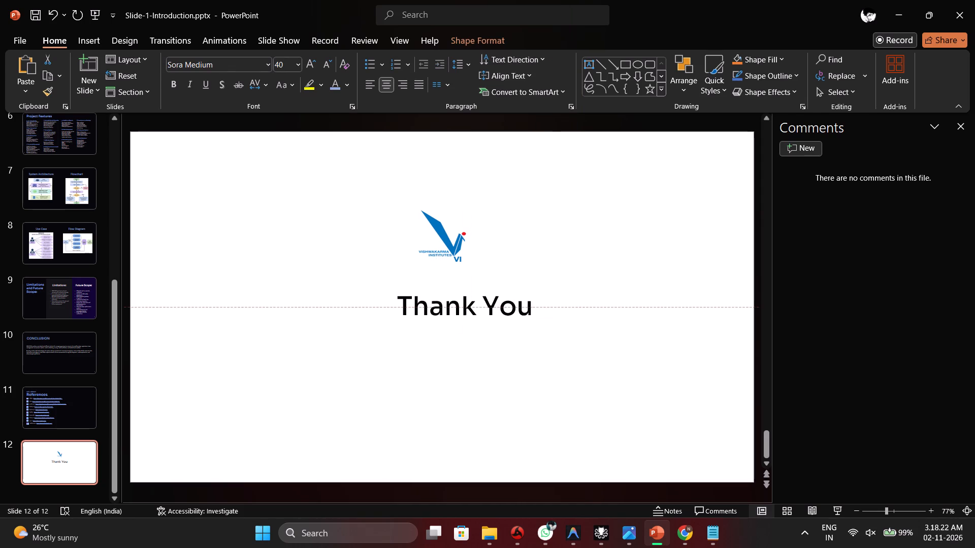
pyautogui.moveTo(442, 294); pyautogui.dragTo(434, 275)
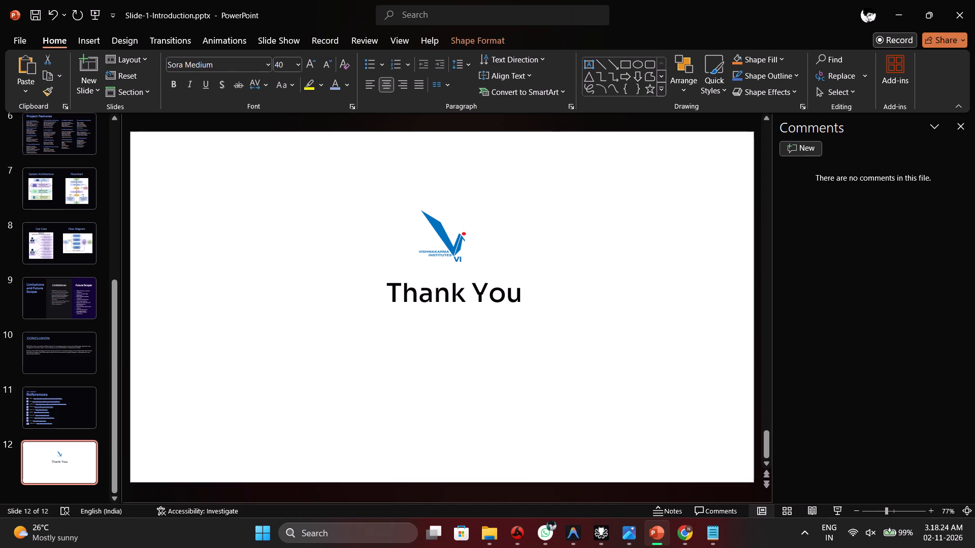
pyautogui.moveTo(434, 275); pyautogui.dragTo(438, 273)
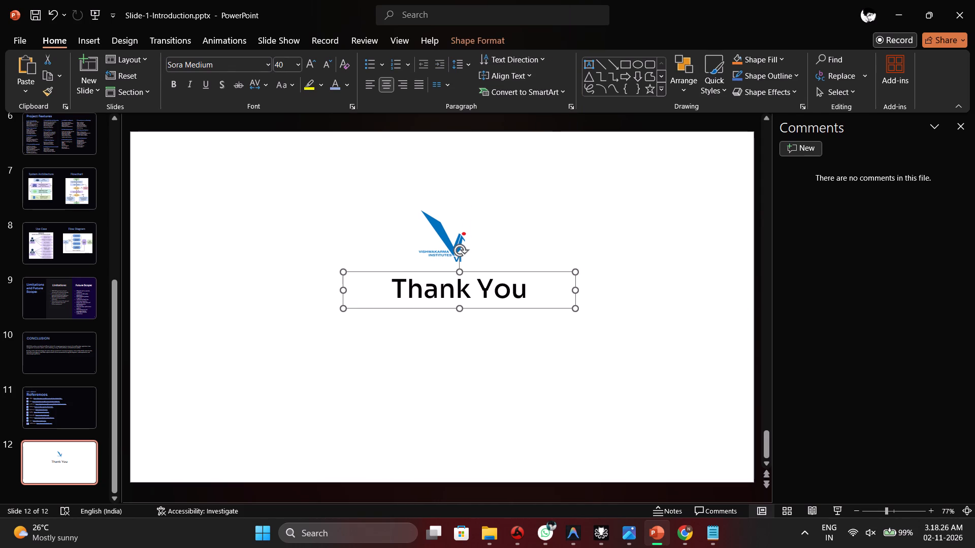
pyautogui.click(433, 332)
pyautogui.click(44, 423)
pyautogui.click(57, 451)
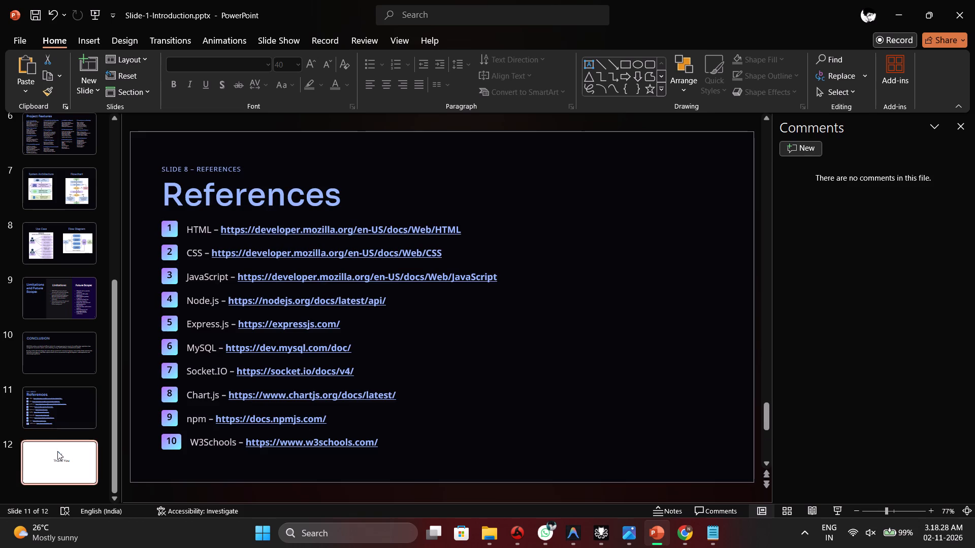
pyautogui.scroll(2, 72, 465)
pyautogui.click(442, 324)
pyautogui.click(440, 283)
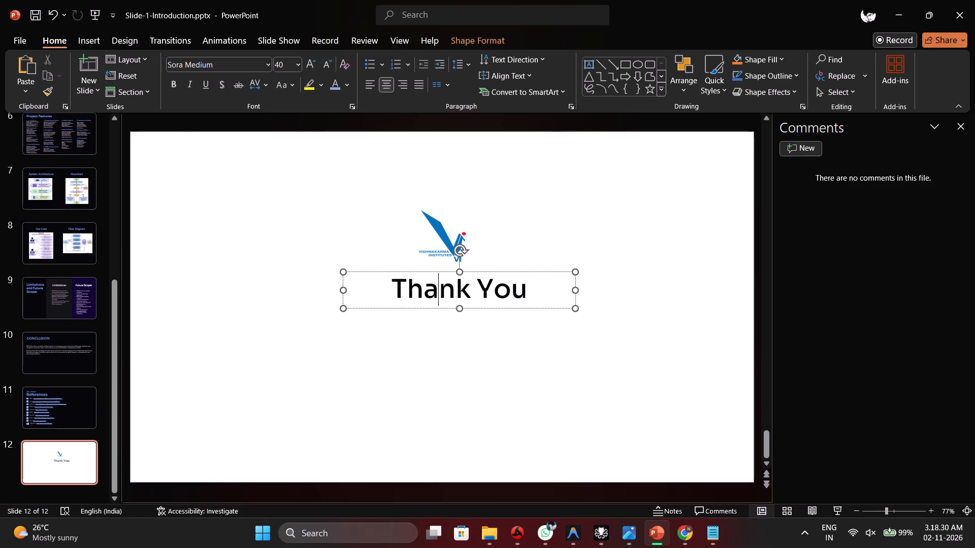
pyautogui.moveTo(480, 271); pyautogui.dragTo(488, 285)
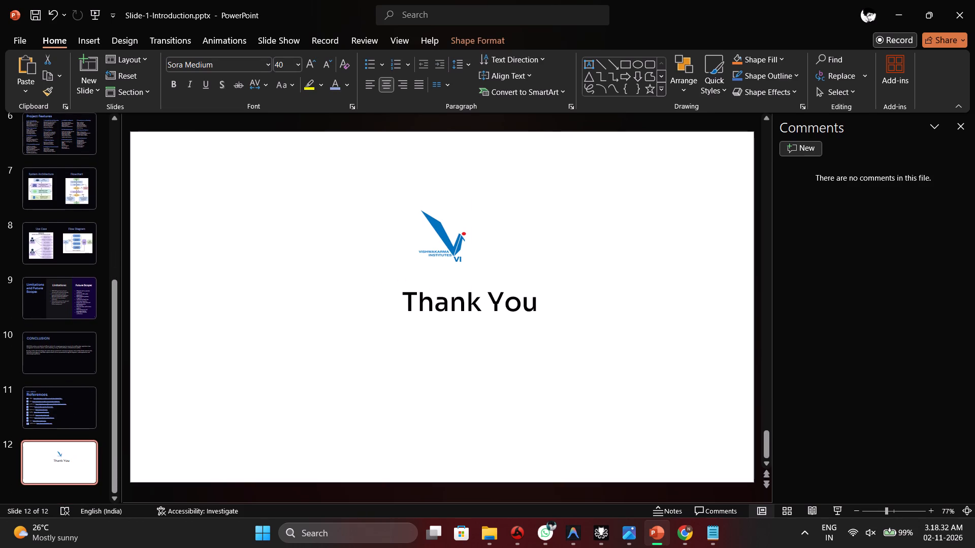
pyautogui.moveTo(488, 285); pyautogui.dragTo(460, 283)
# Slightly enlarge the institute logo above the "Thank You" text.
pyautogui.click(460, 241)
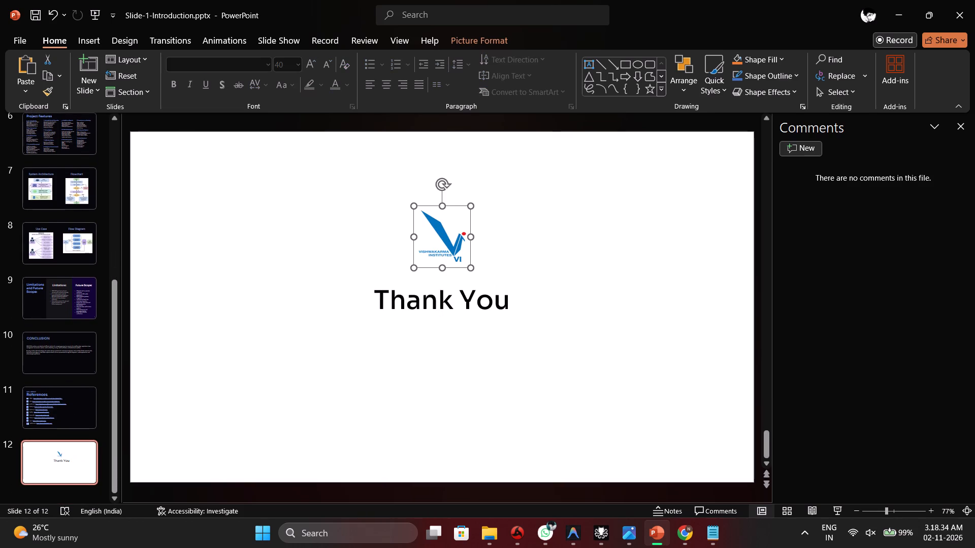
pyautogui.moveTo(471, 268); pyautogui.dragTo(483, 274)
pyautogui.moveTo(468, 204); pyautogui.dragTo(460, 204)
pyautogui.click(460, 359)
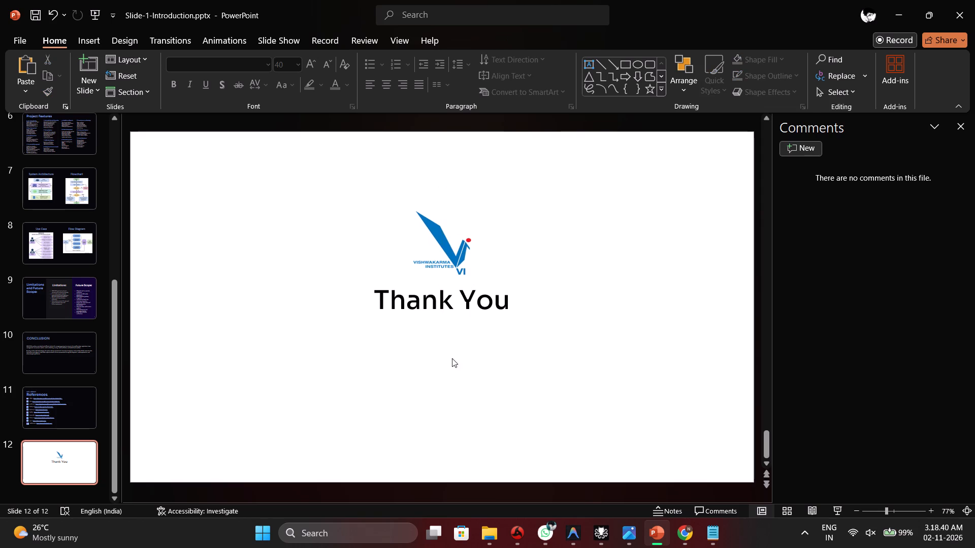
# Review slides 1 to 5 of the presentation and return to the title slide.
pyautogui.scroll(19, 32, 300)
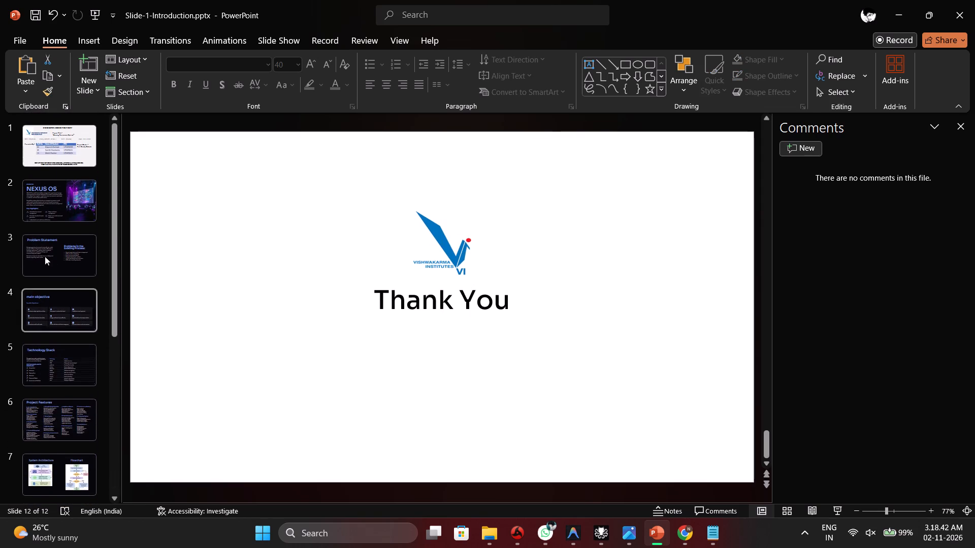
pyautogui.click(61, 168)
pyautogui.click(64, 191)
pyautogui.click(71, 248)
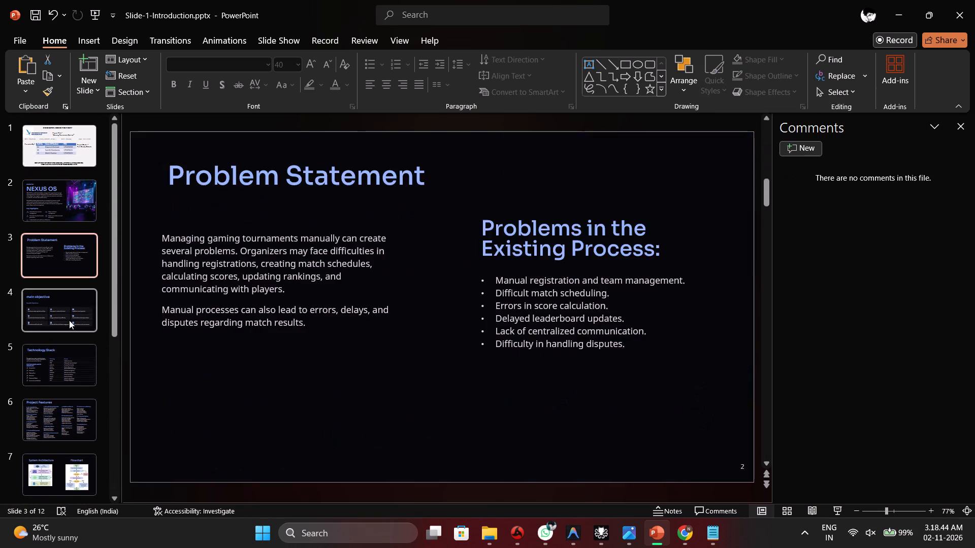
pyautogui.click(69, 320)
pyautogui.click(79, 386)
pyautogui.click(72, 181)
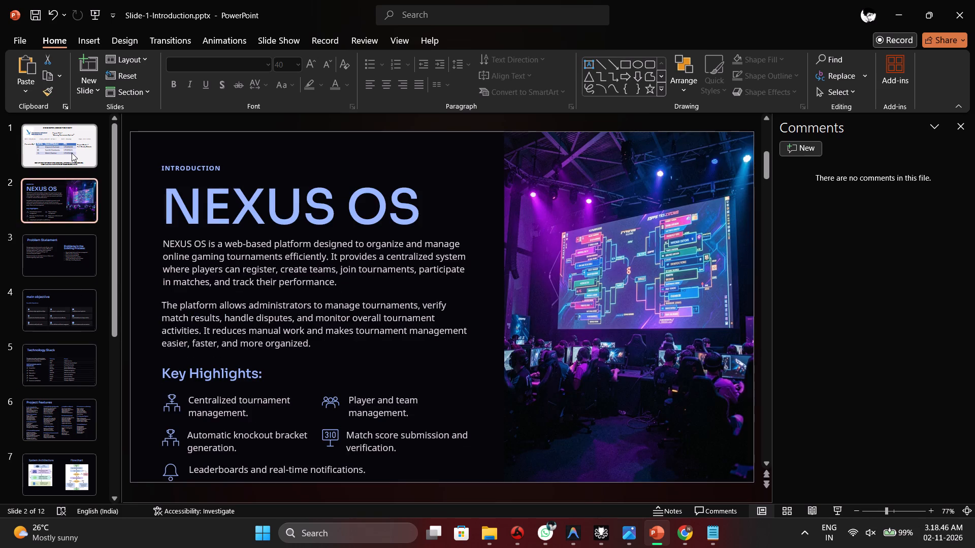
pyautogui.click(72, 153)
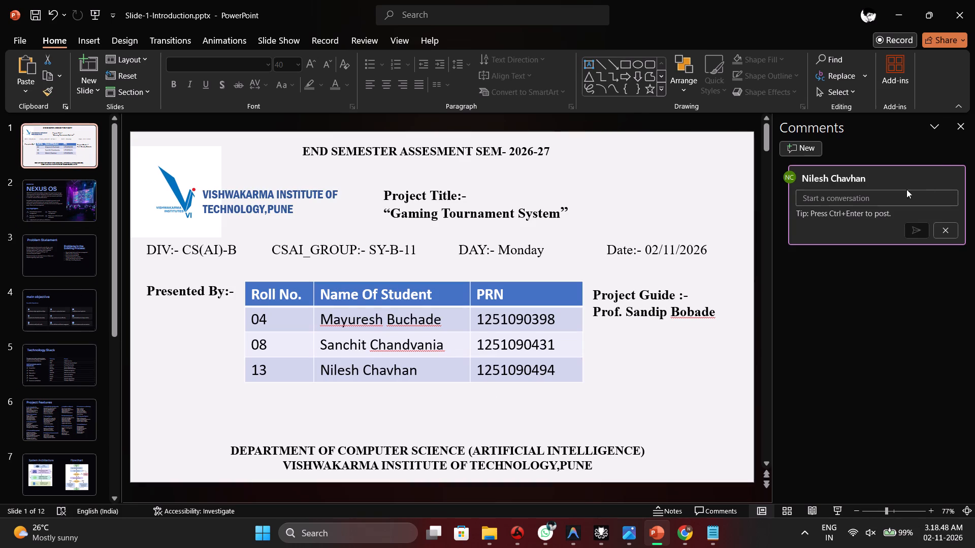
# Close the Comments pane.
pyautogui.click(955, 121)
# Save the presentation under the new name OOPS Course Project in the Downloads folder, as a PowerPoint Presentation (*.pptx).
pyautogui.click(26, 30)
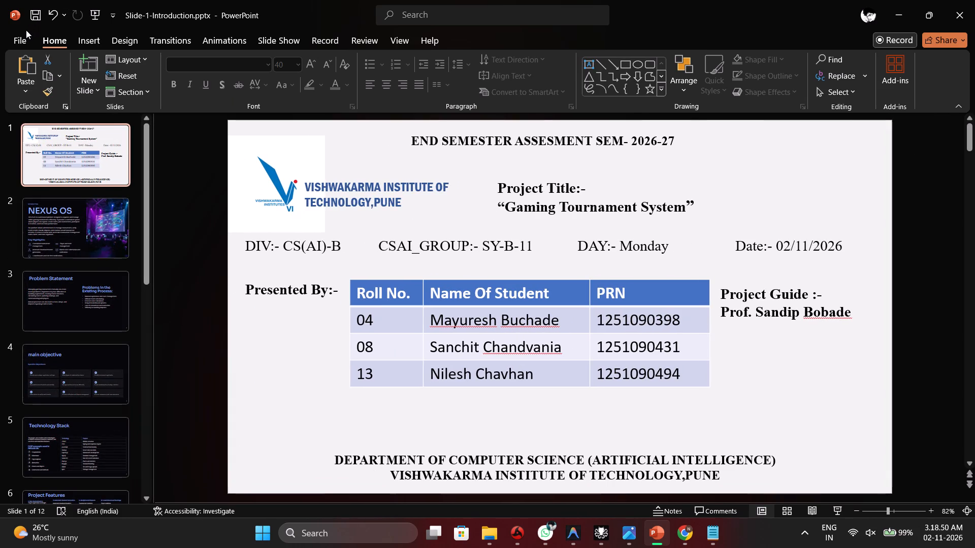
pyautogui.click(206, 239)
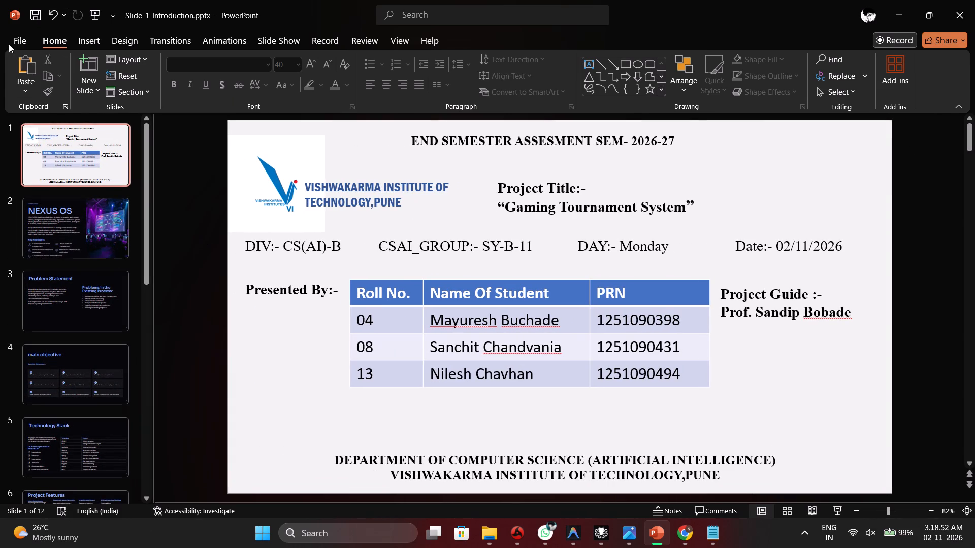
pyautogui.click(9, 44)
pyautogui.click(51, 244)
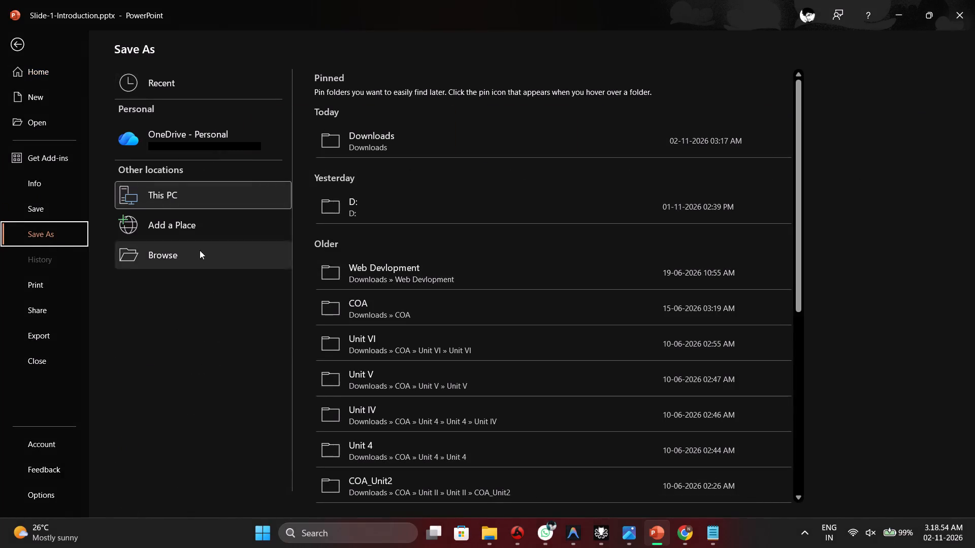
pyautogui.click(182, 265)
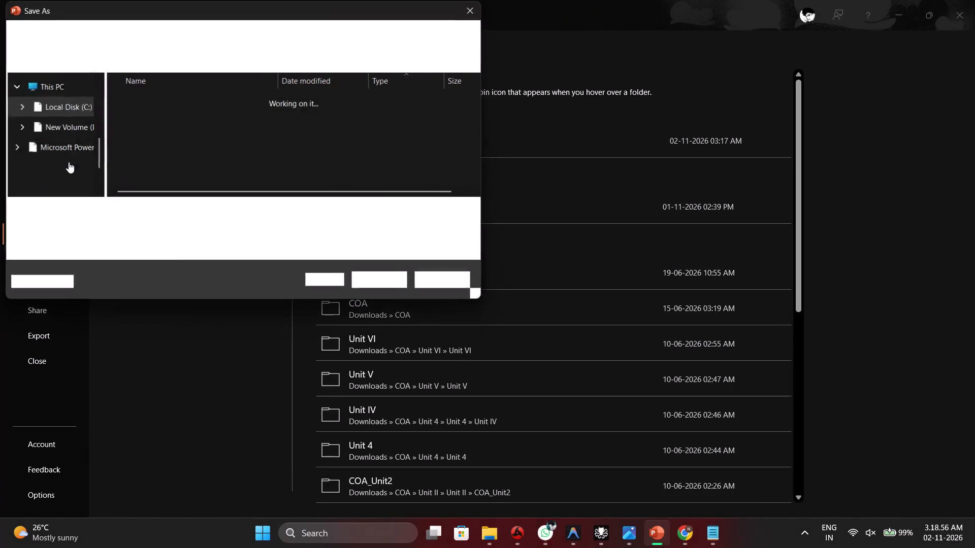
pyautogui.scroll(4, 65, 142)
pyautogui.click(61, 184)
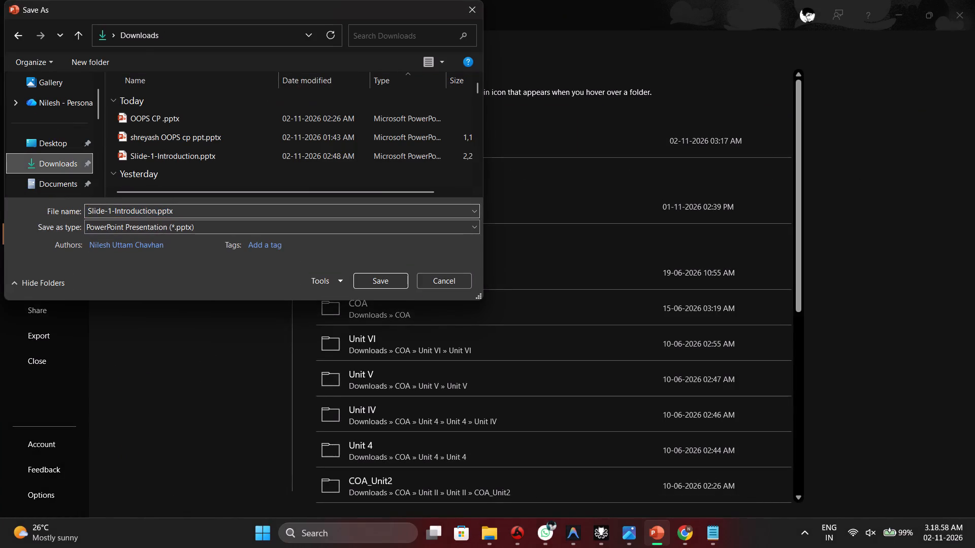
pyautogui.click(156, 216)
pyautogui.click(156, 216)
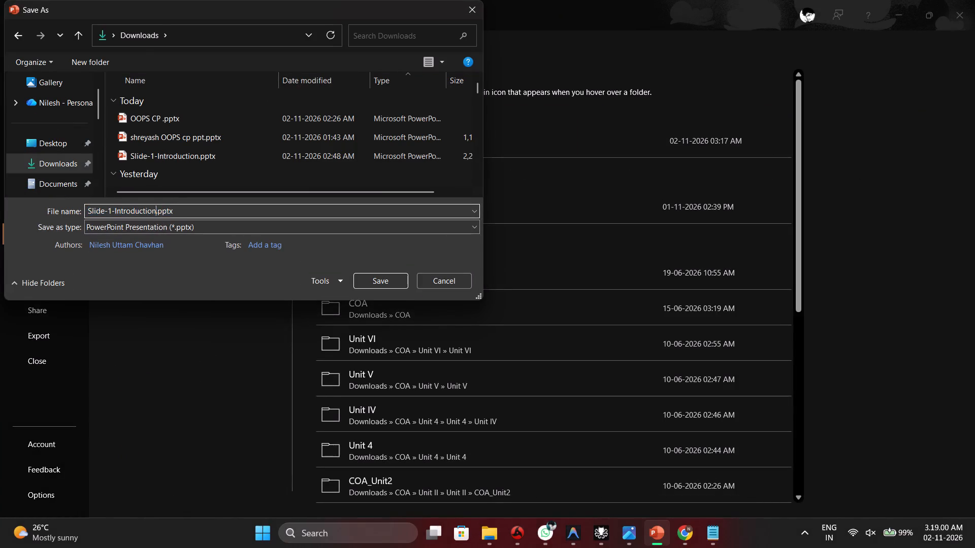
pyautogui.moveTo(156, 216); pyautogui.dragTo(121, 216)
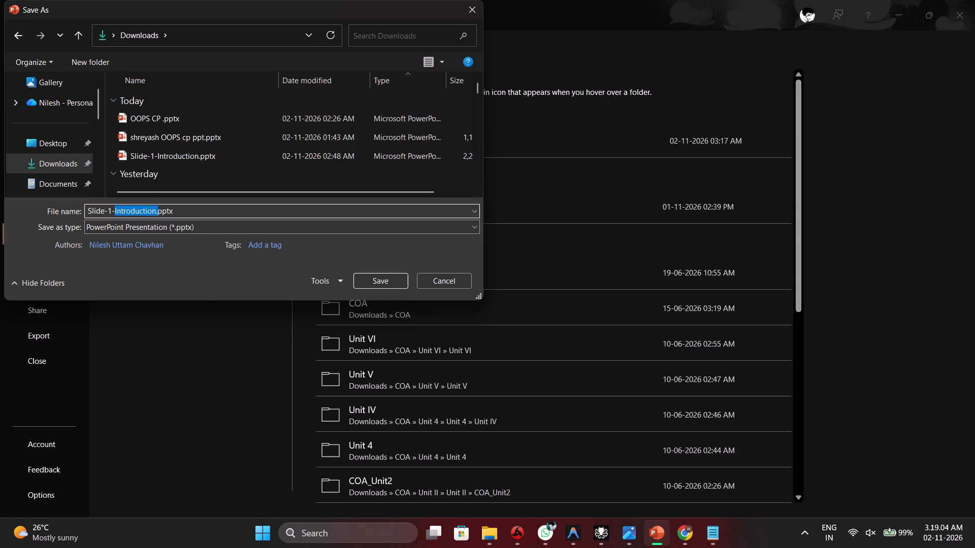
pyautogui.click(122, 206)
pyautogui.moveTo(154, 214); pyautogui.dragTo(101, 216)
pyautogui.moveTo(101, 216); pyautogui.dragTo(88, 217)
pyautogui.write('OOPS')
pyautogui.press('space')
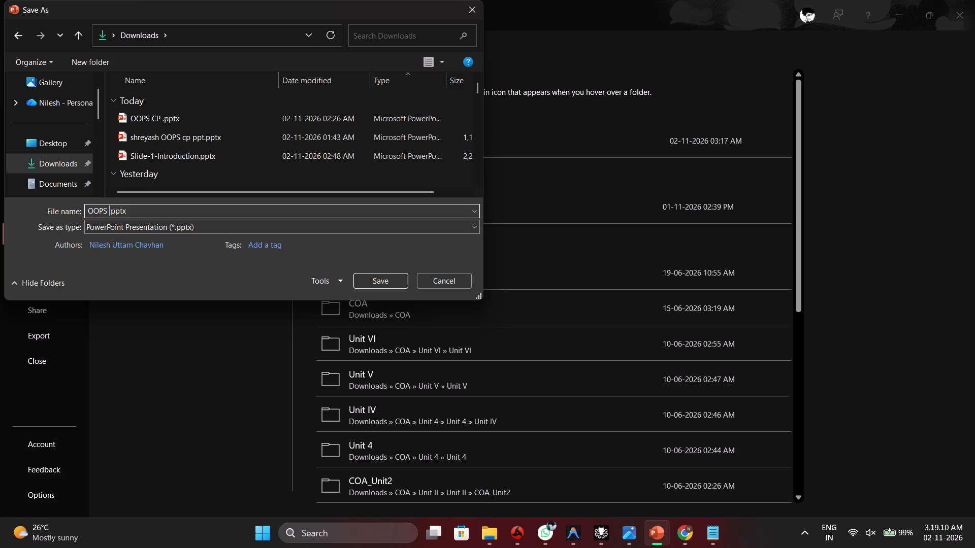
pyautogui.write('COURSE')
pyautogui.hotkey('shift', 'space')
pyautogui.press('BackSpace')
pyautogui.press('BackSpace')
pyautogui.press('BackSpace')
pyautogui.press('BackSpace')
pyautogui.press('BackSpace')
pyautogui.press('BackSpace')
pyautogui.press('BackSpace')
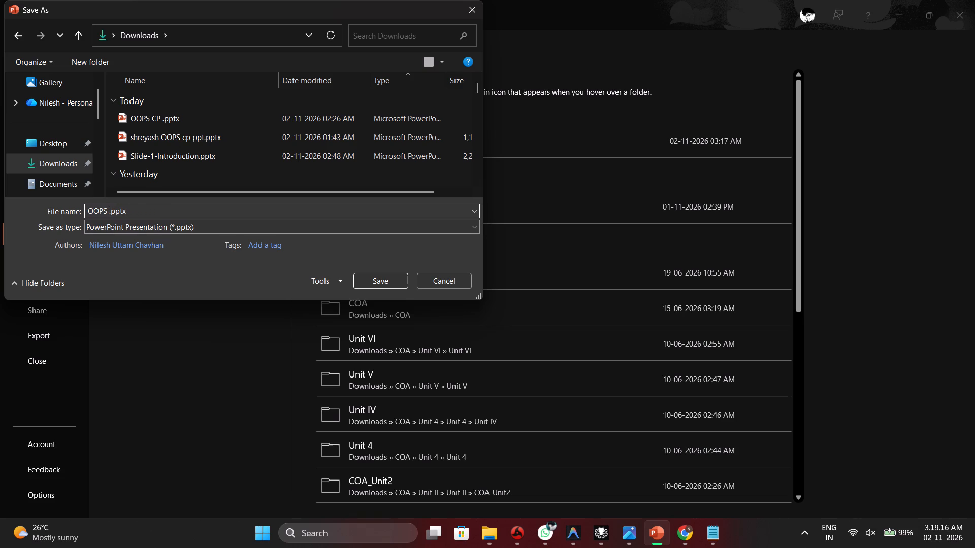
pyautogui.write('Course')
pyautogui.press('space')
pyautogui.write('Project')
pyautogui.press('space')
pyautogui.click(383, 281)
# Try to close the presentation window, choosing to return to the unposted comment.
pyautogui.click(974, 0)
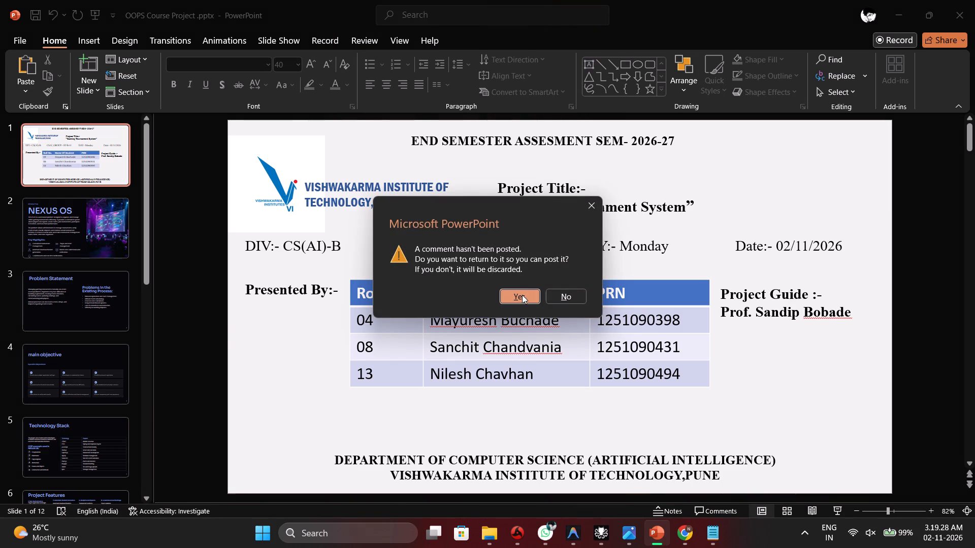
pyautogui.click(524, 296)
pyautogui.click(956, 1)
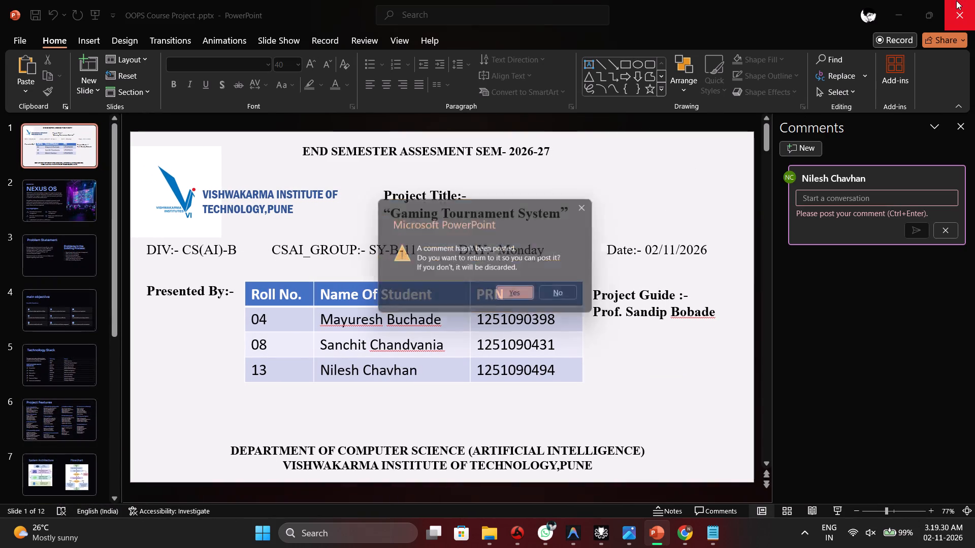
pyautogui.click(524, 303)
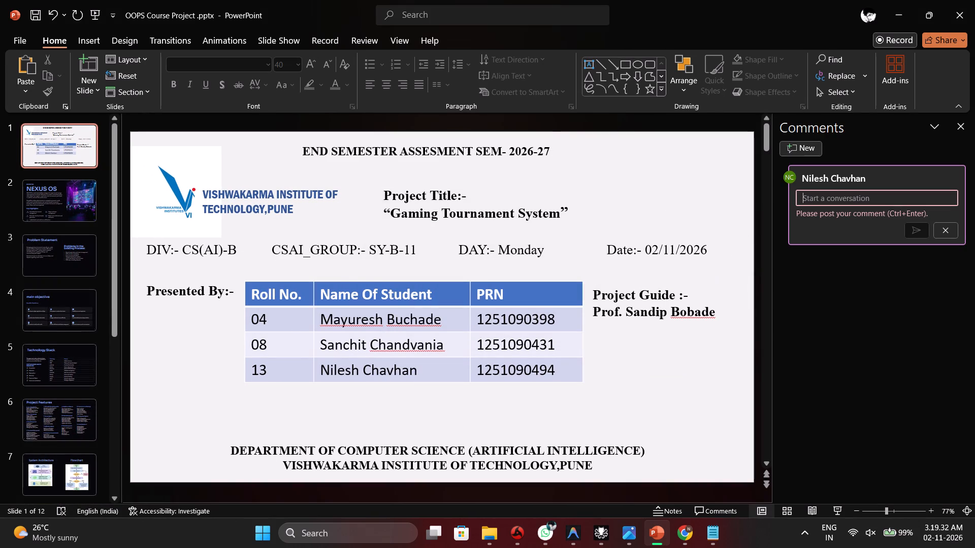
# Switch to File Explorer, refresh the Downloads folder and open the OOPS Course Project presentation.
pyautogui.click(499, 525)
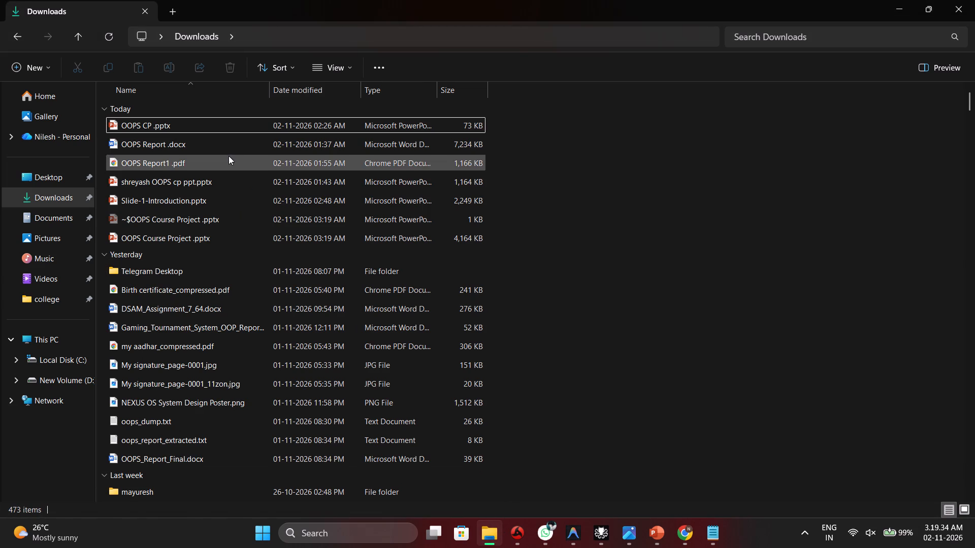
pyautogui.click(98, 38)
pyautogui.click(103, 38)
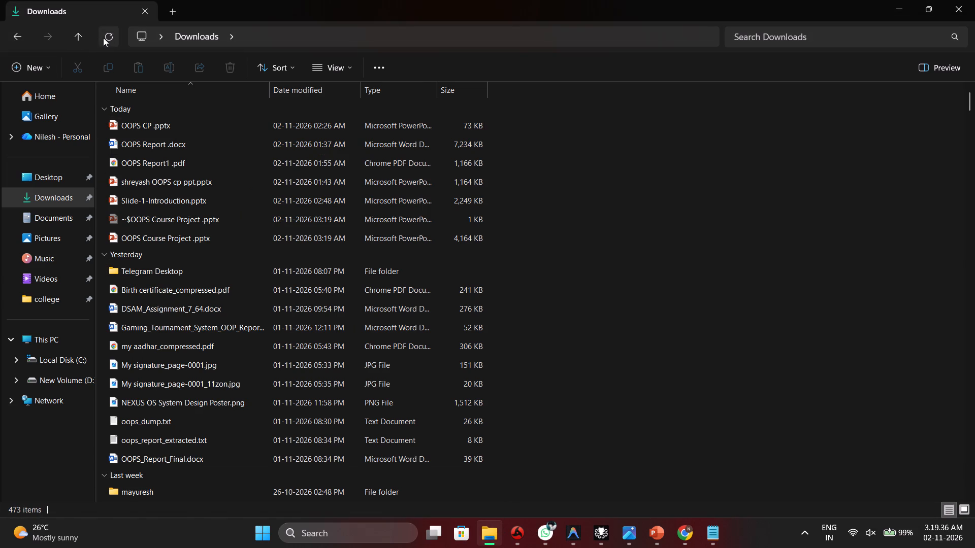
pyautogui.doubleClick(169, 127)
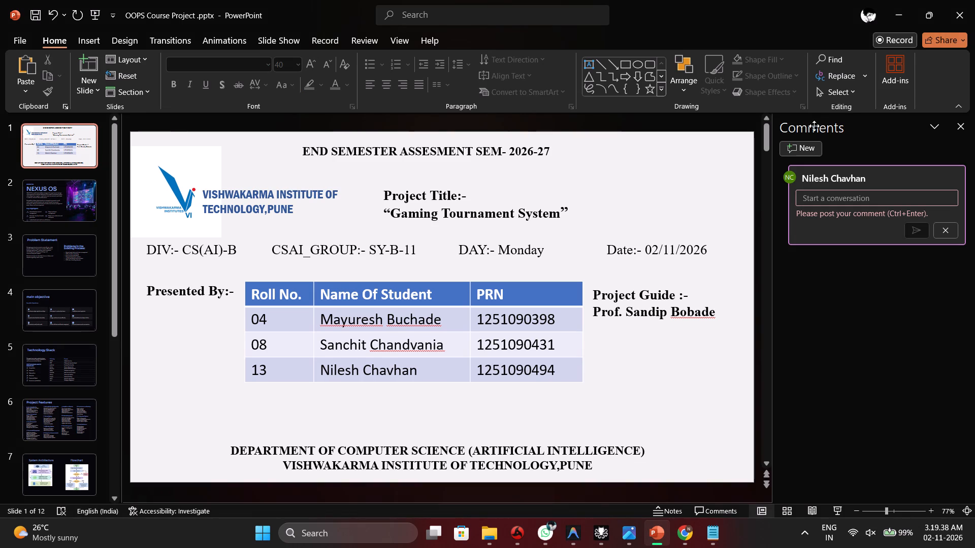
# Force PowerPoint to quit by ending its task.
pyautogui.rightClick(661, 542)
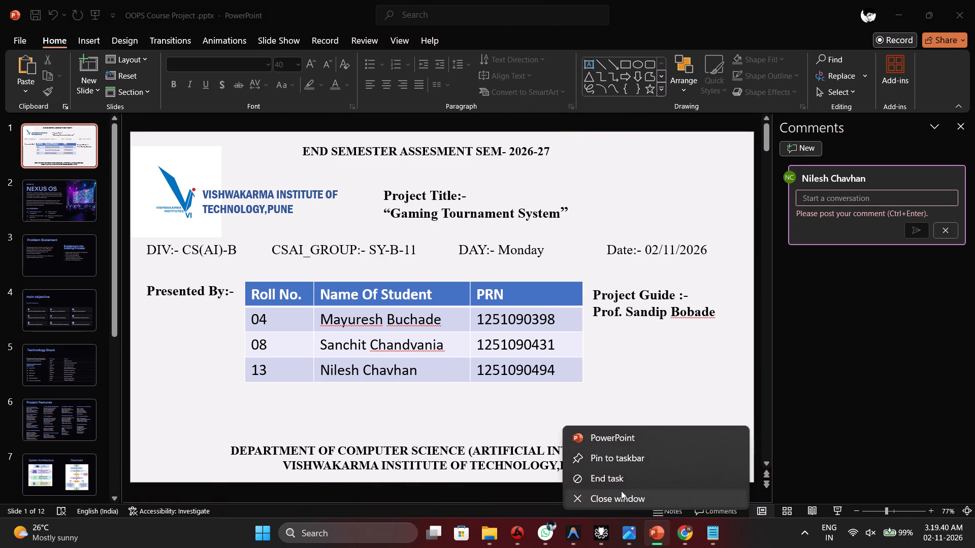
pyautogui.click(619, 483)
# Reopen the OOPS Course Project presentation from the Downloads folder.
pyautogui.doubleClick(185, 129)
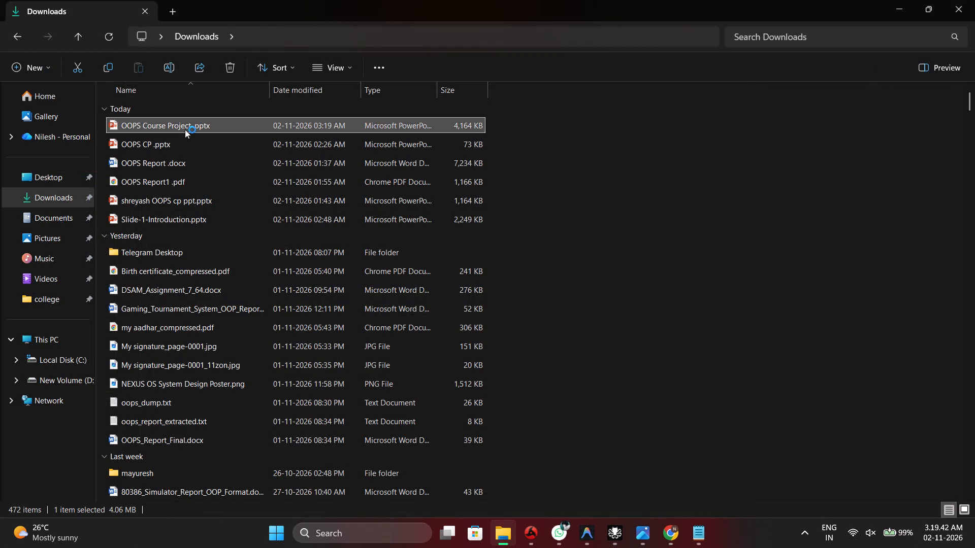
# Review all slides of the saved presentation through the "Thank You" slide and return to the title slide.
pyautogui.click(99, 234)
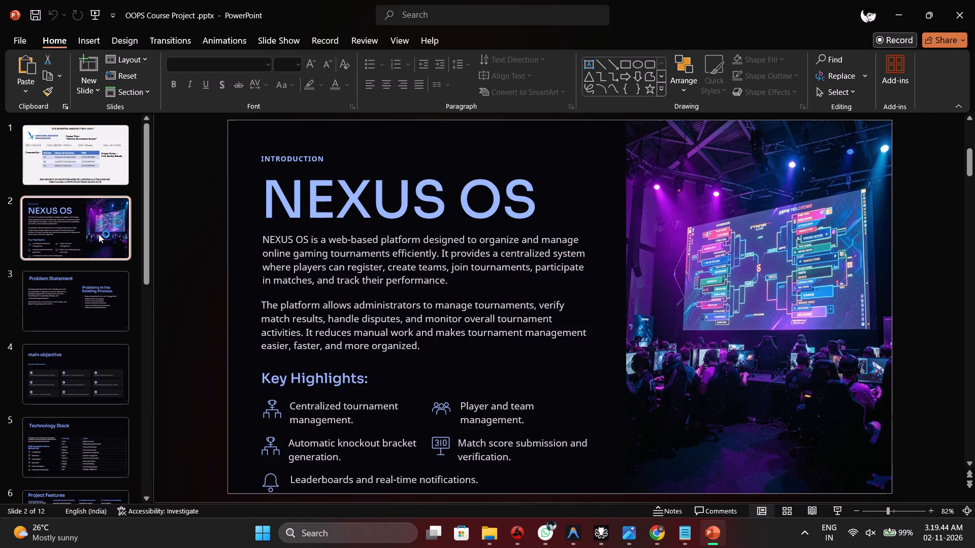
pyautogui.click(92, 173)
pyautogui.click(93, 214)
pyautogui.click(95, 309)
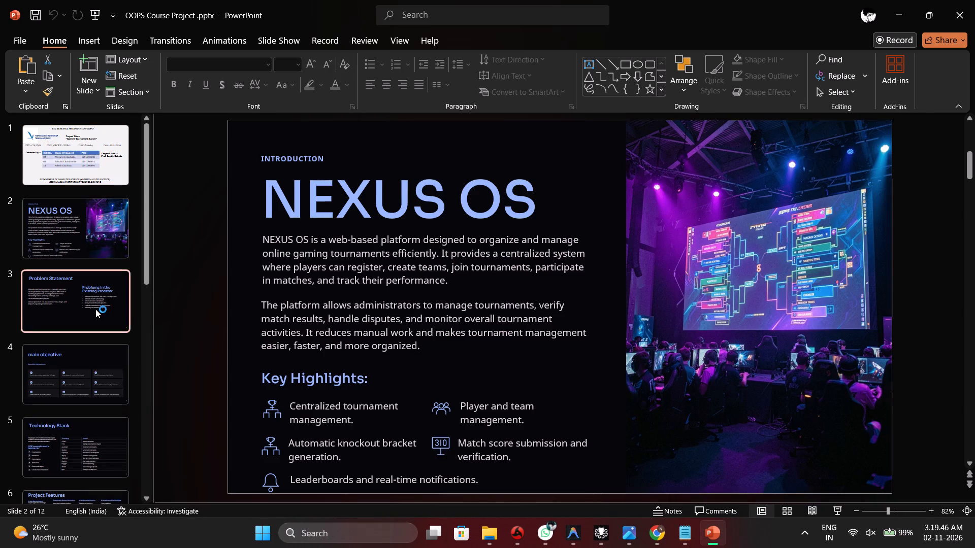
pyautogui.click(96, 239)
pyautogui.click(107, 306)
pyautogui.press('Down')
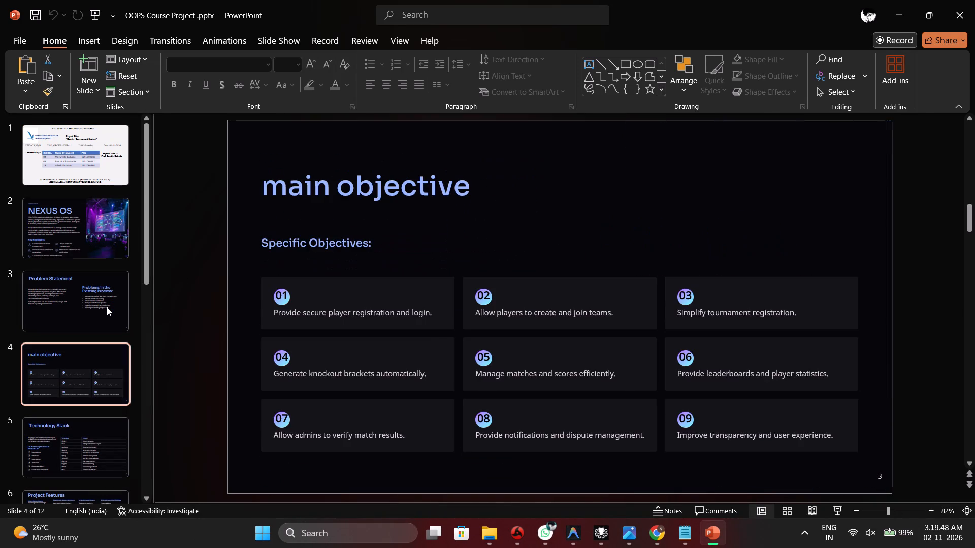
pyautogui.press('Down')
pyautogui.press('Down')
pyautogui.press('Down')
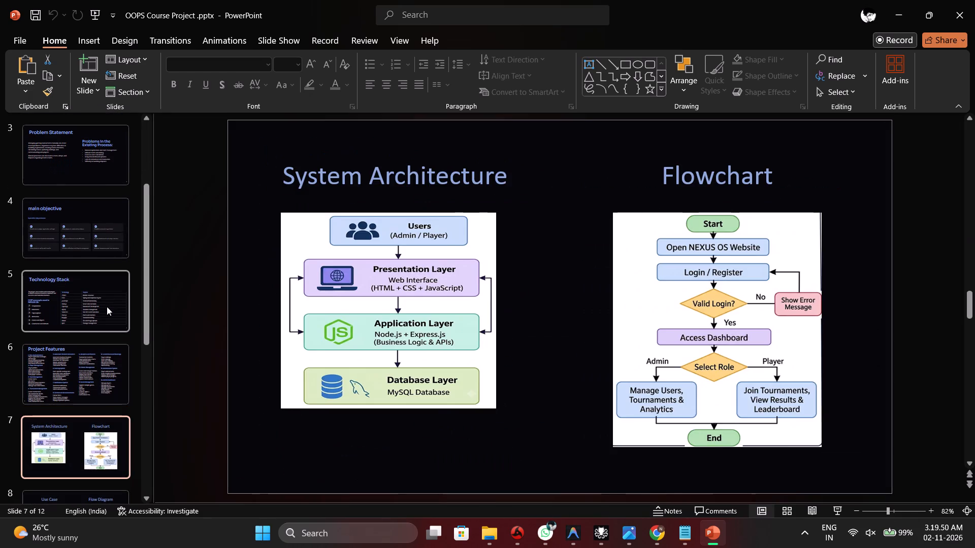
pyautogui.press('Up')
pyautogui.press('Down')
pyautogui.press('Down')
pyautogui.press('Down')
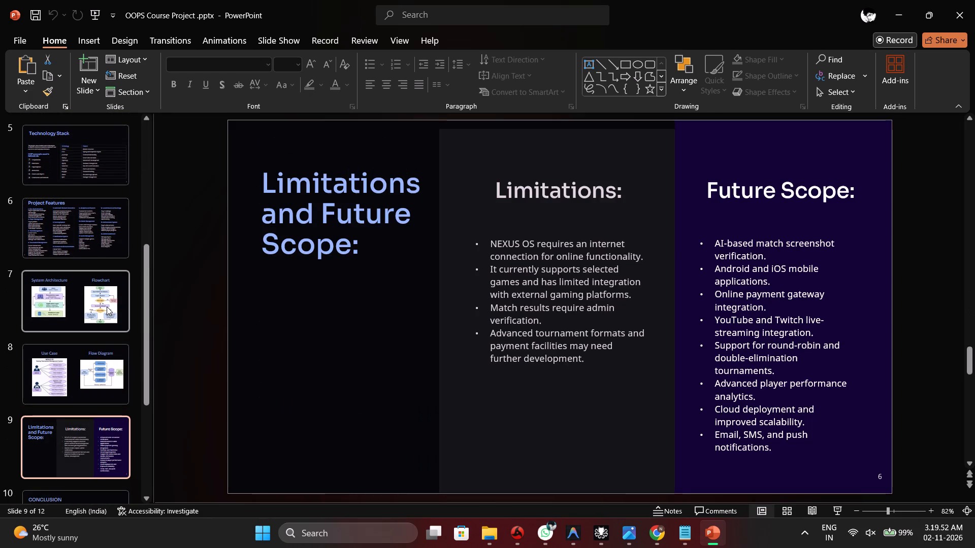
pyautogui.press('Down')
pyautogui.press('Down')
pyautogui.press('Down')
pyautogui.press('Up')
pyautogui.press('Up')
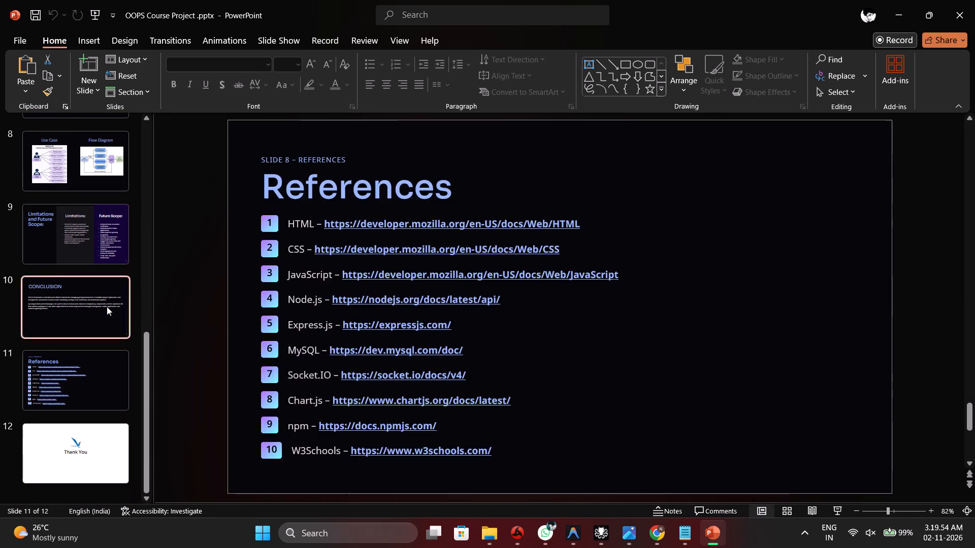
pyautogui.press('Up')
pyautogui.press('Up')
pyautogui.press('Up')
pyautogui.press('Up')
pyautogui.press('Up')
pyautogui.press('Up')
pyautogui.press('Up')
pyautogui.press('Up')
pyautogui.press('Up')
pyautogui.press('Up')
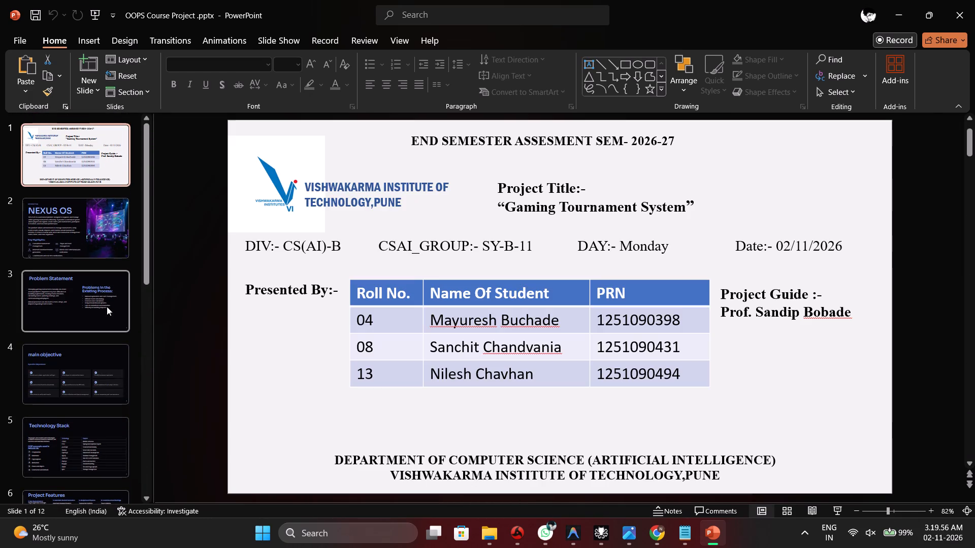
# Check the slides once more from the title to References, and go back to the NEXUS OS introduction slide.
pyautogui.press('Down')
pyautogui.press('Down')
pyautogui.press('Down')
pyautogui.press('Down')
pyautogui.press('Down')
pyautogui.press('Down')
pyautogui.press('Down')
pyautogui.press('Down')
pyautogui.press('Down')
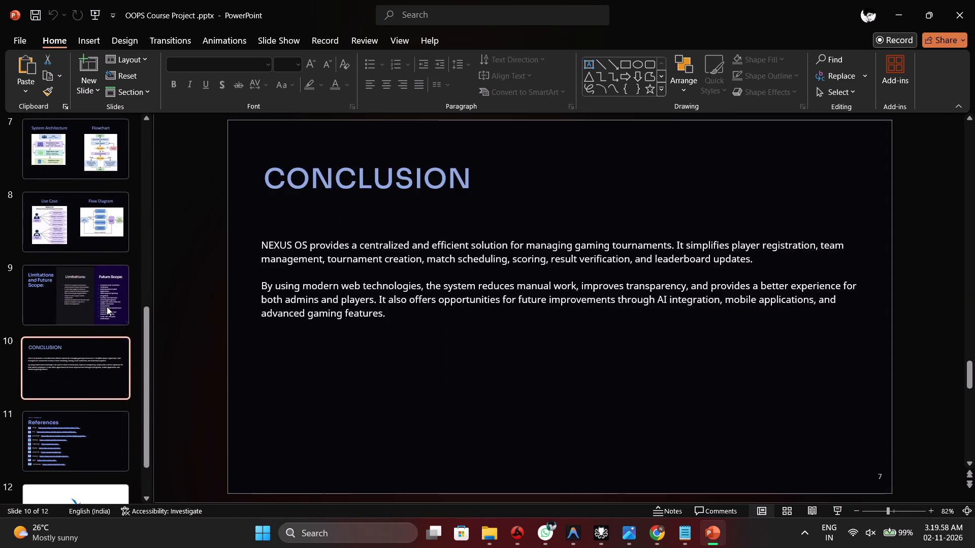
pyautogui.press('Down')
pyautogui.press('Up')
pyautogui.press('Up')
pyautogui.press('Up')
pyautogui.press('Up')
pyautogui.press('Up')
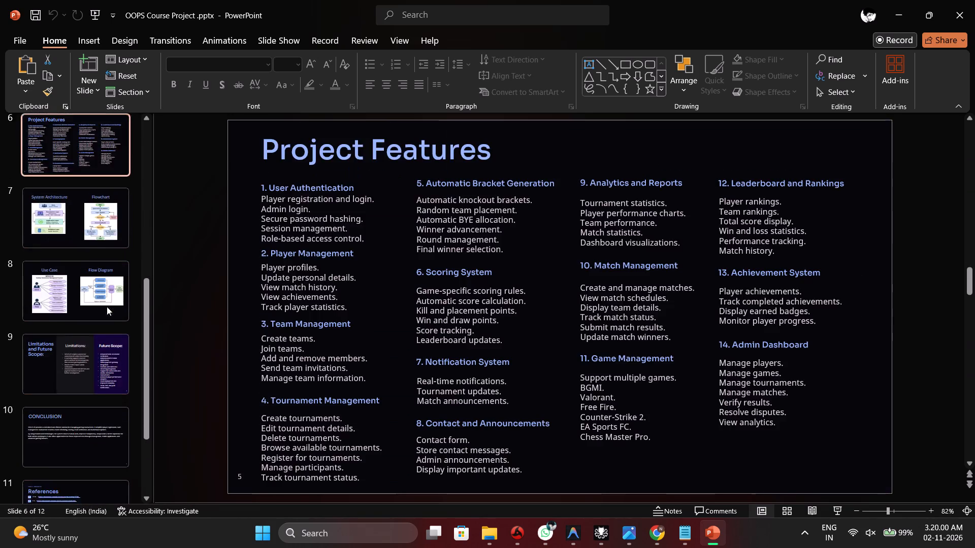
pyautogui.press('Up')
pyautogui.press('Up')
pyautogui.press('Up')
pyautogui.press('Up')
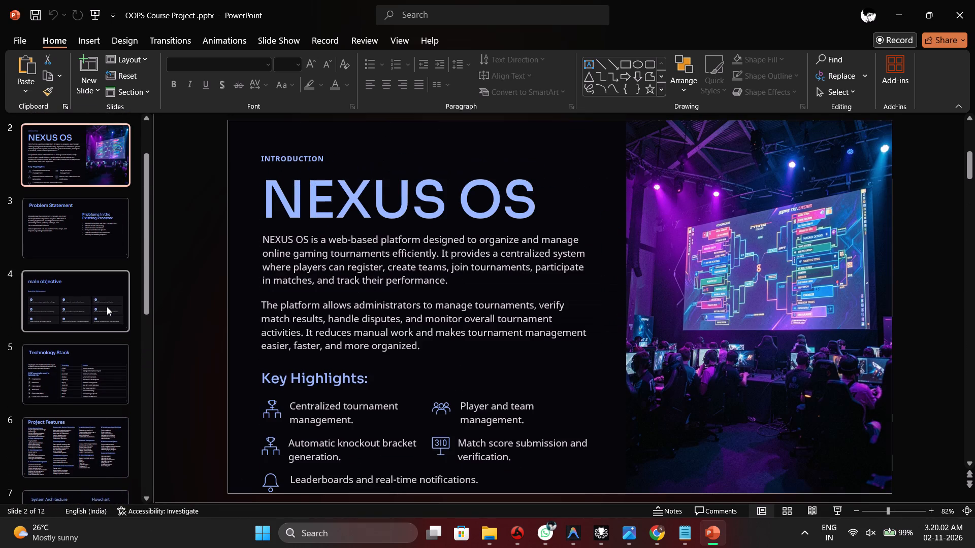
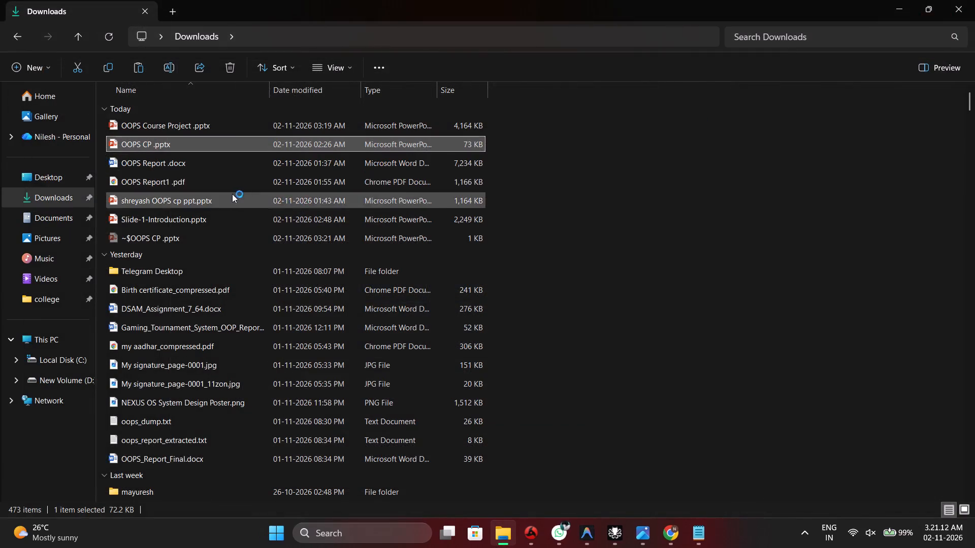
# Open OOPS Report1 .pdf from Downloads in Chrome, examine its pages from the cover through the References, and close the browser window.
pyautogui.doubleClick(213, 184)
pyautogui.scroll(-4, 289, 312)
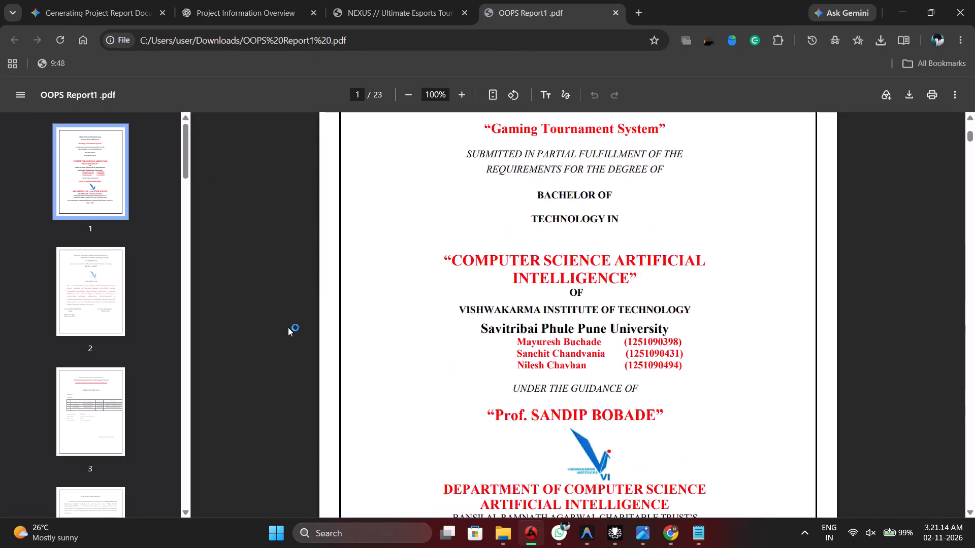
pyautogui.scroll(-20, 288, 327)
pyautogui.scroll(-20, 288, 328)
pyautogui.scroll(-3, 288, 328)
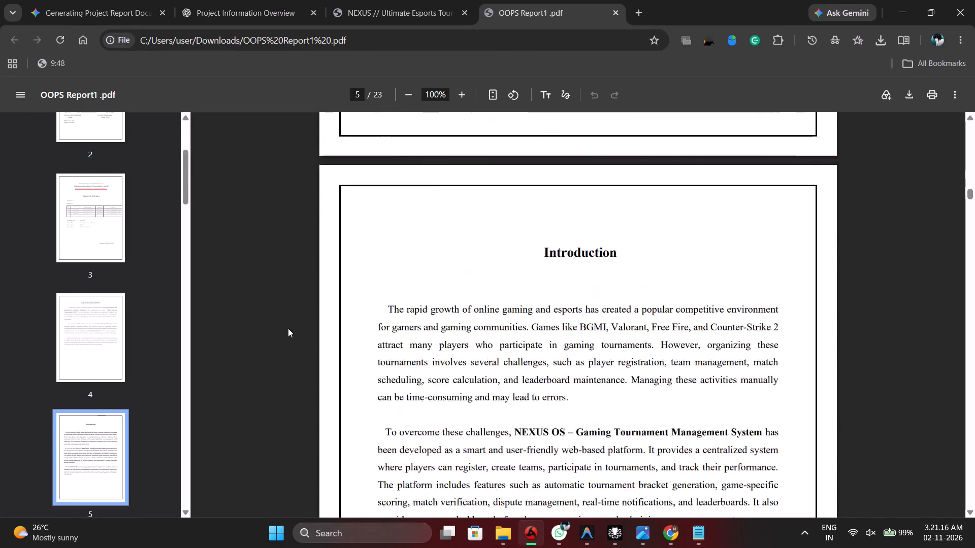
pyautogui.scroll(-20, 288, 328)
pyautogui.scroll(-20, 288, 328)
pyautogui.scroll(-10, 288, 328)
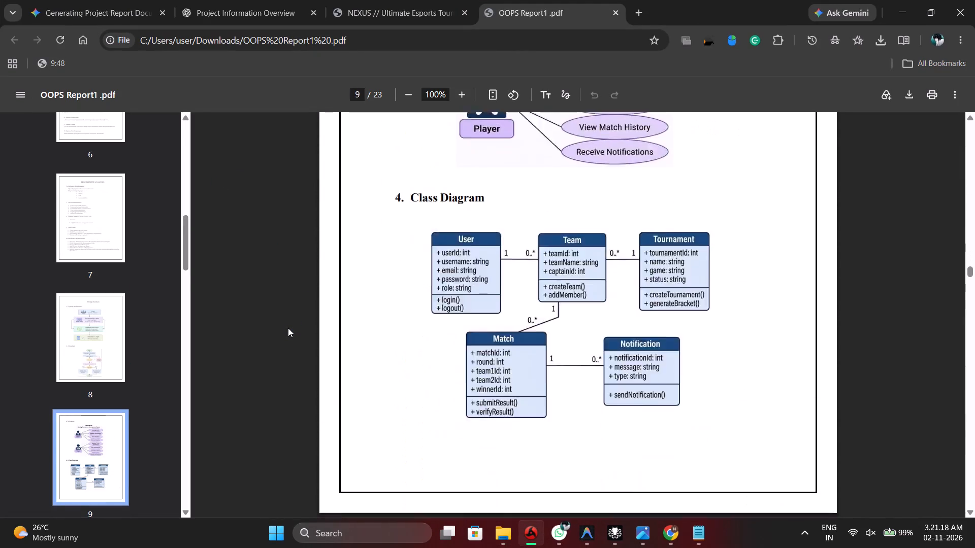
pyautogui.scroll(-20, 288, 328)
pyautogui.scroll(-20, 288, 328)
pyautogui.scroll(-10, 288, 328)
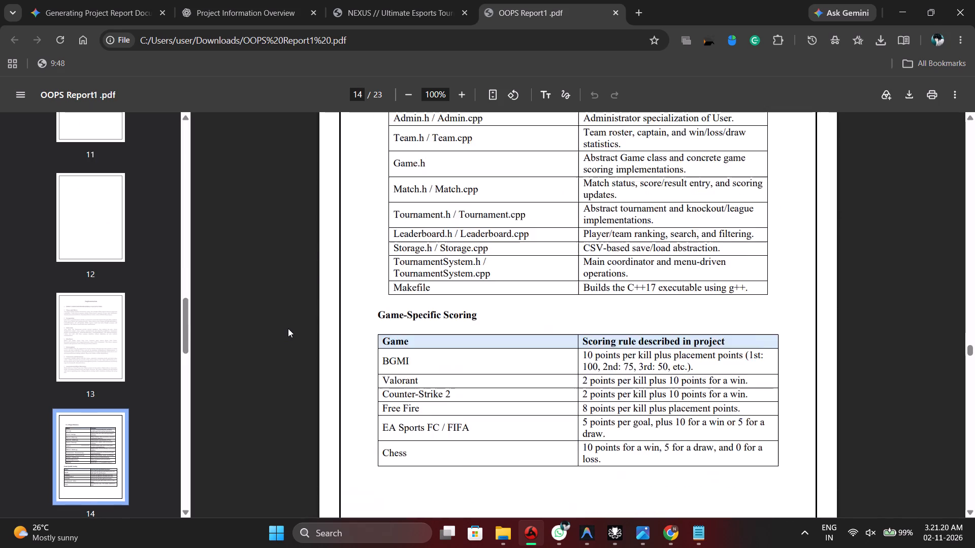
pyautogui.scroll(-20, 288, 328)
pyautogui.scroll(-15, 288, 328)
pyautogui.scroll(-12, 288, 328)
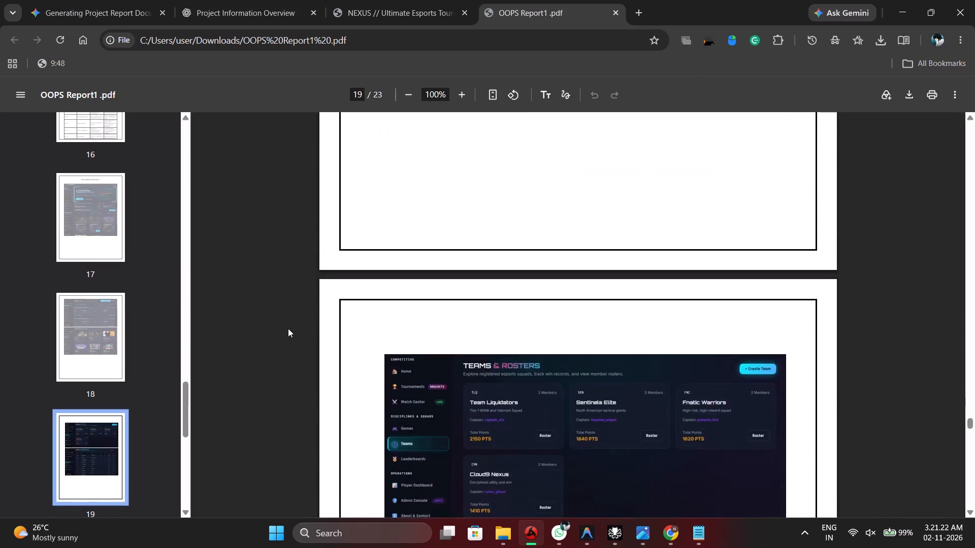
pyautogui.scroll(-20, 288, 328)
pyautogui.scroll(-13, 288, 328)
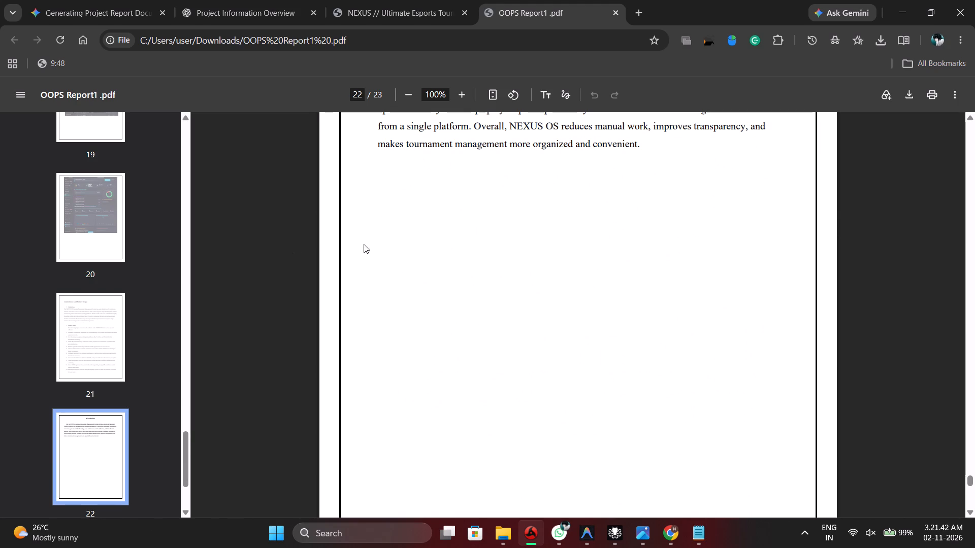
pyautogui.scroll(-6, 404, 256)
pyautogui.scroll(-5, 58, 302)
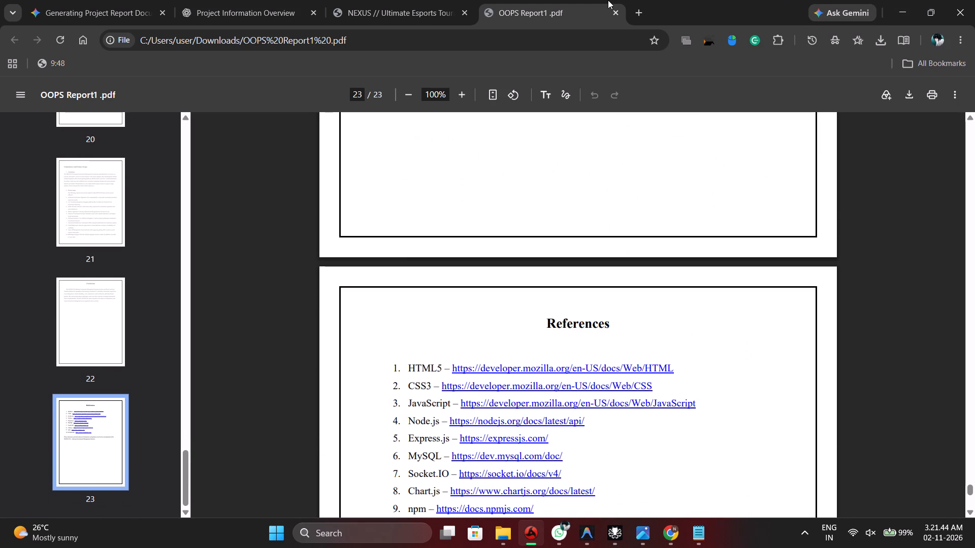
pyautogui.click(610, 12)
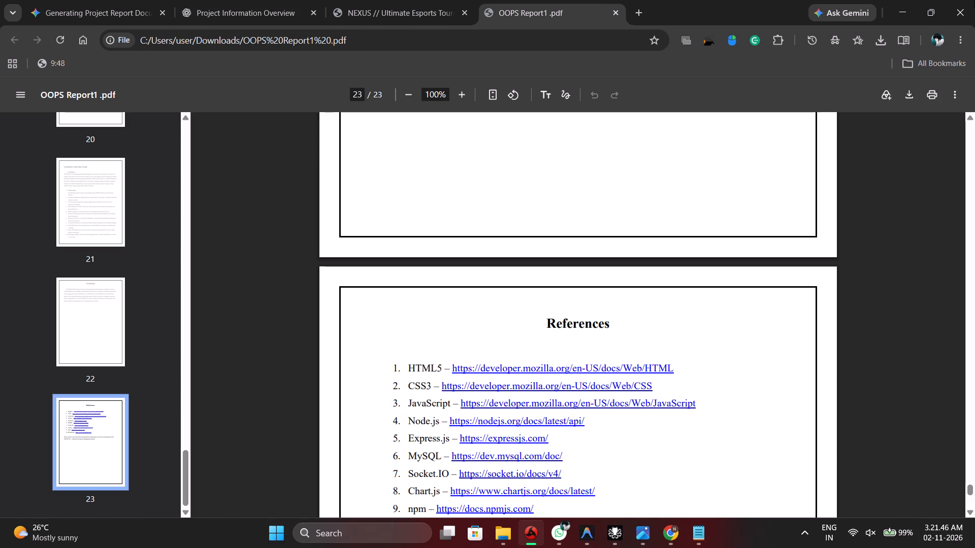
pyautogui.click(974, 0)
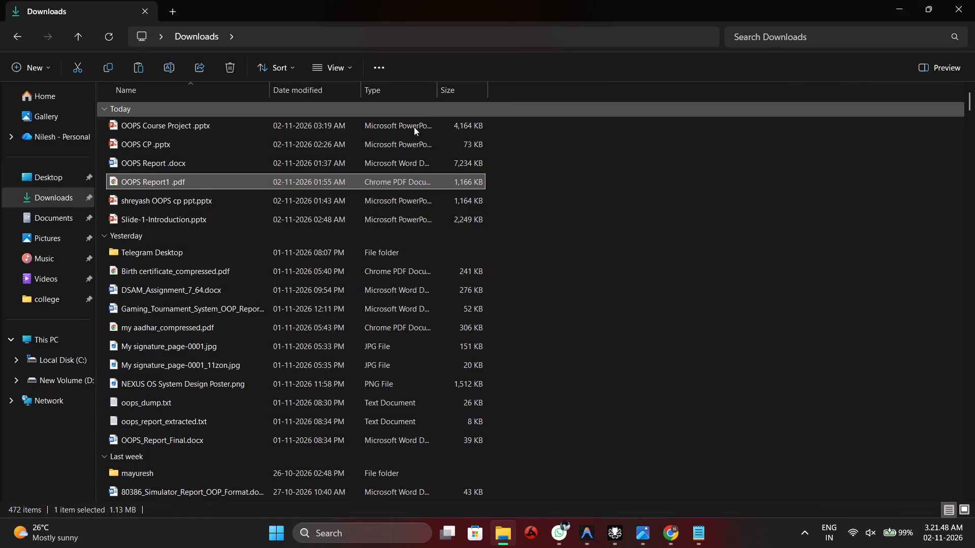
# Copy the OOPS Report1 .pdf file from the Downloads folder to the clipboard.
pyautogui.click(111, 72)
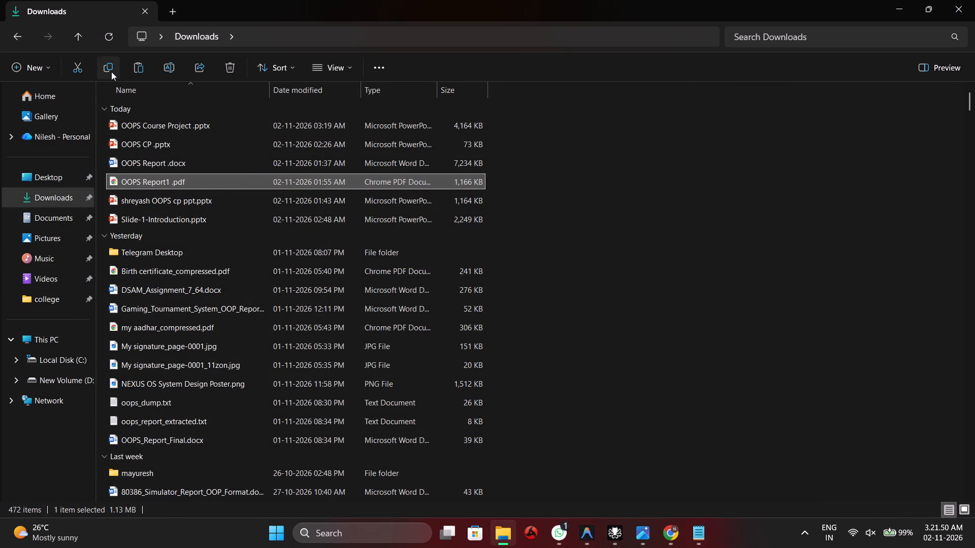
pyautogui.click(111, 72)
pyautogui.doubleClick(111, 72)
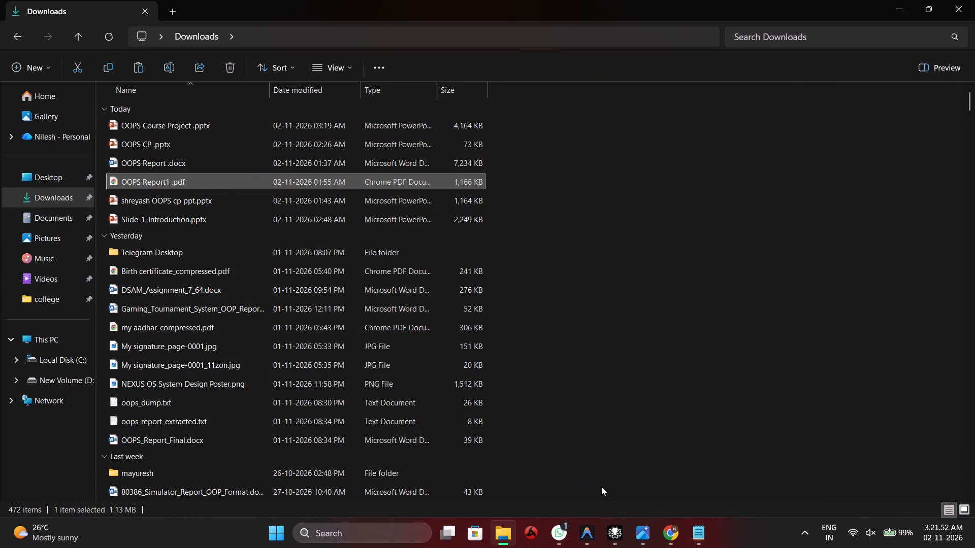
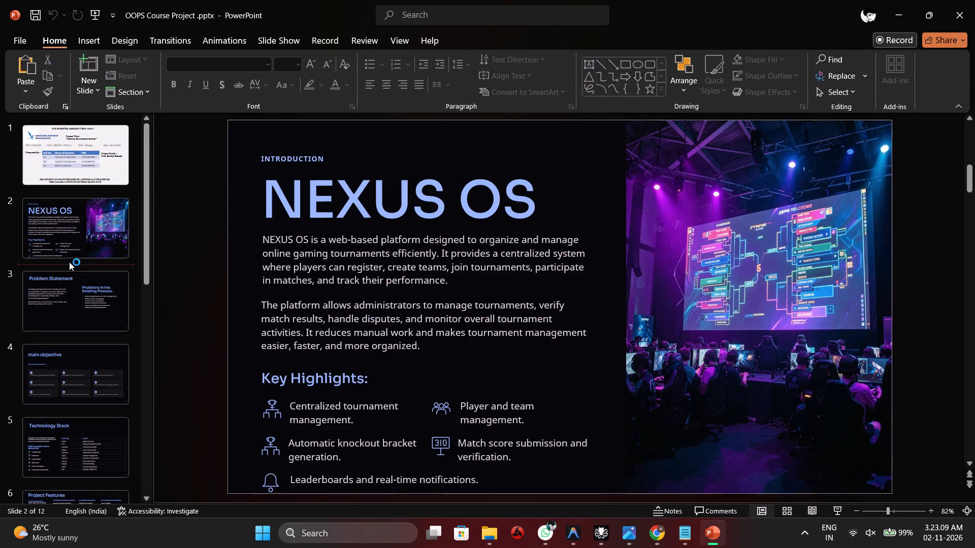
# Examine the OOPS Course Project .pptx slides in order, from Problem Statement through Limitations and Future Scope.
pyautogui.click(78, 309)
pyautogui.click(76, 388)
pyautogui.scroll(-2, 76, 386)
pyautogui.click(77, 386)
pyautogui.scroll(-2, 77, 385)
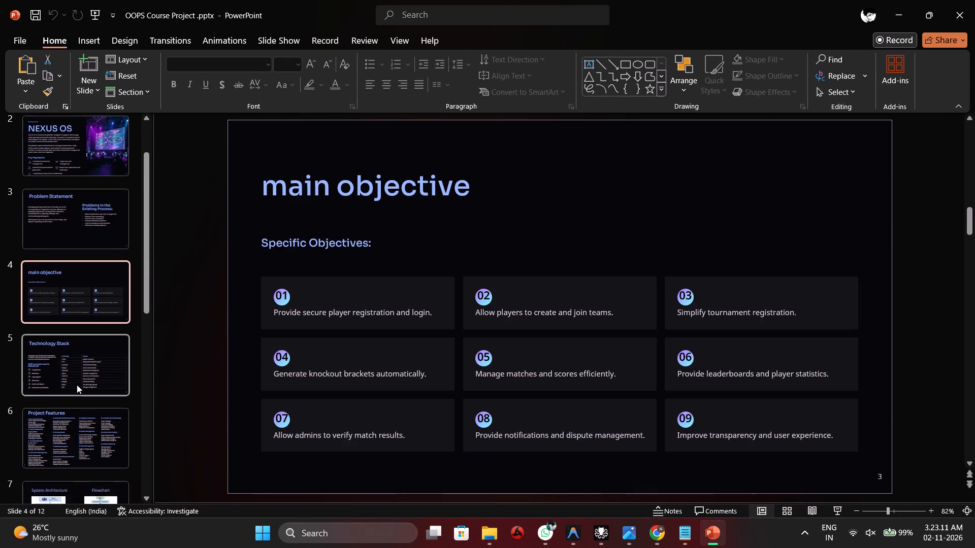
pyautogui.scroll(-1, 77, 385)
pyautogui.click(77, 385)
pyautogui.scroll(-2, 77, 385)
pyautogui.click(78, 385)
pyautogui.scroll(-2, 78, 385)
pyautogui.click(78, 384)
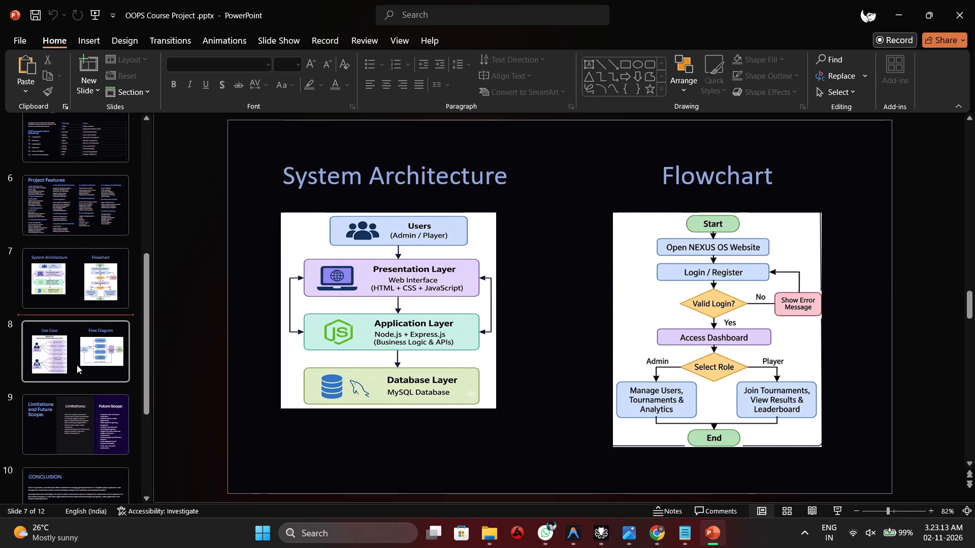
pyautogui.click(77, 364)
pyautogui.click(80, 403)
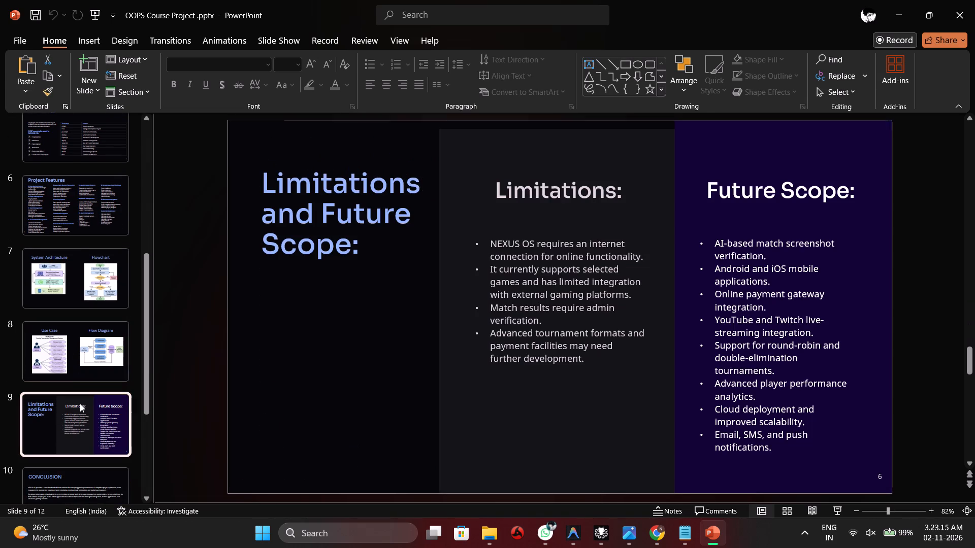